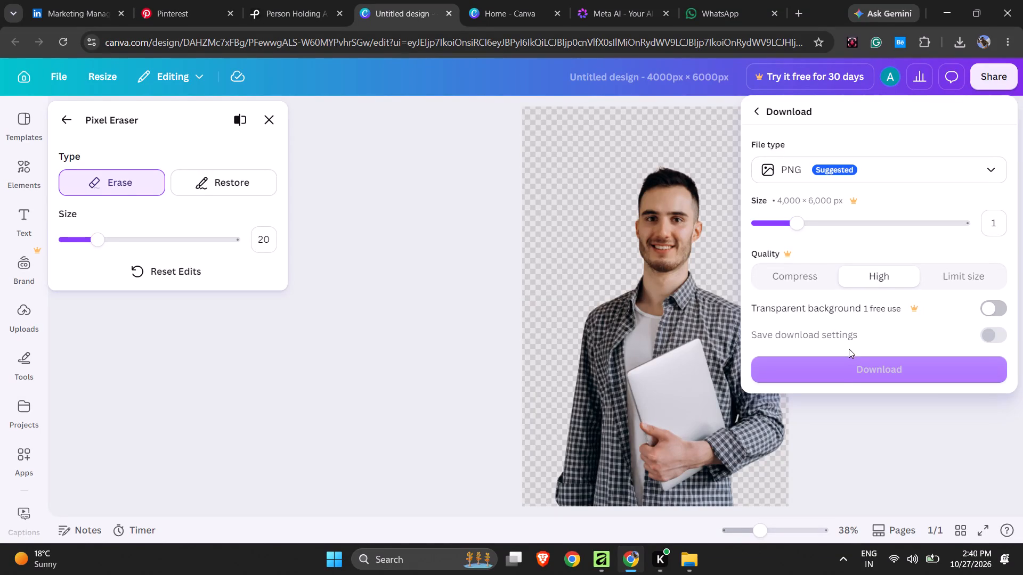
Download the cut-out image of the man holding a laptop as a high-quality PNG at 4,000 × 6,000 px.
{"action": "left_click", "coordinate": [846, 365]}
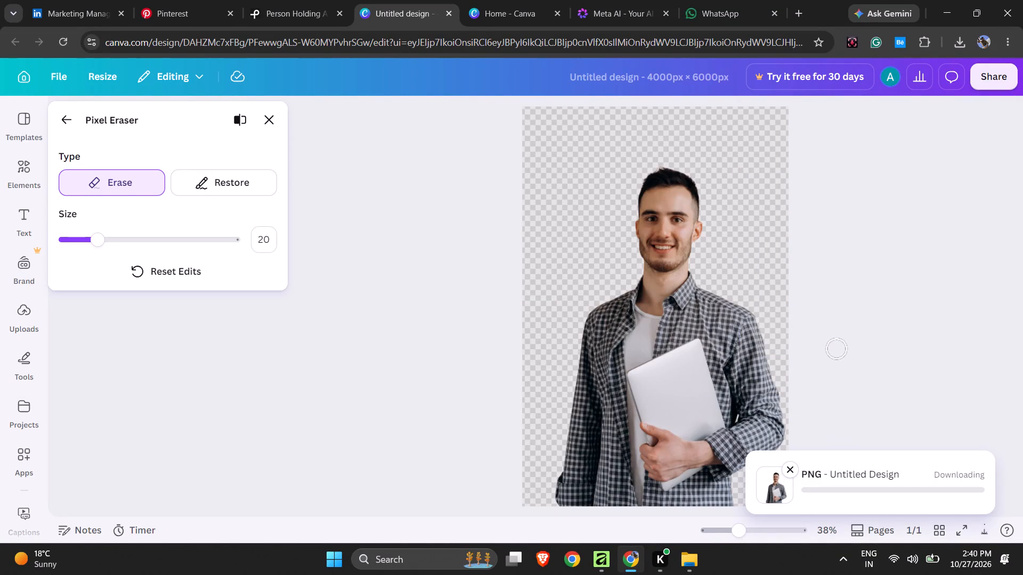
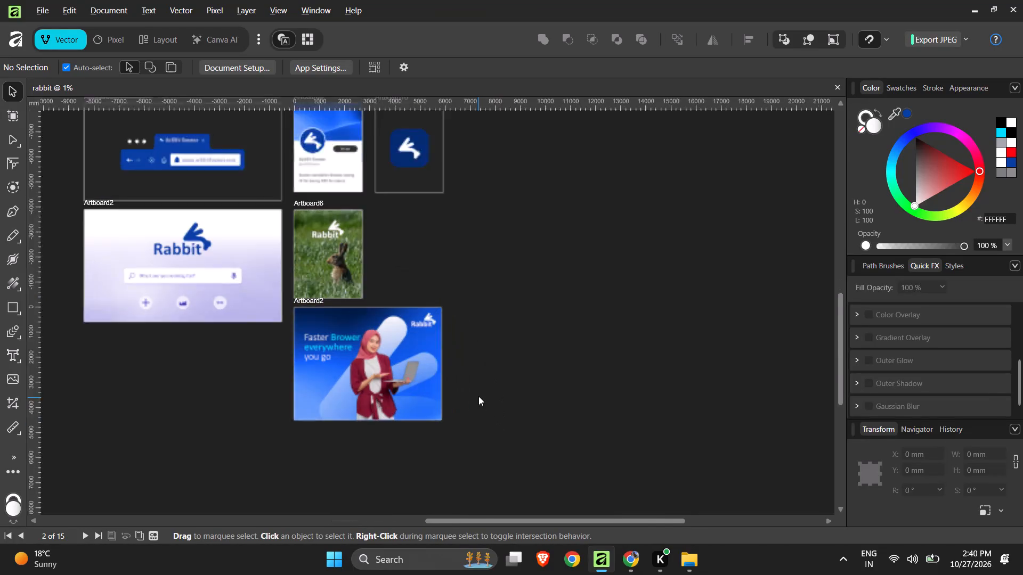
Switch to Affinity and examine the artboards of the rabbit document, including the woman-with-laptop banner and the 404 page illustration.
{"action": "scroll", "coordinate": [478, 396], "scroll_direction": "up", "scroll_amount": 2}
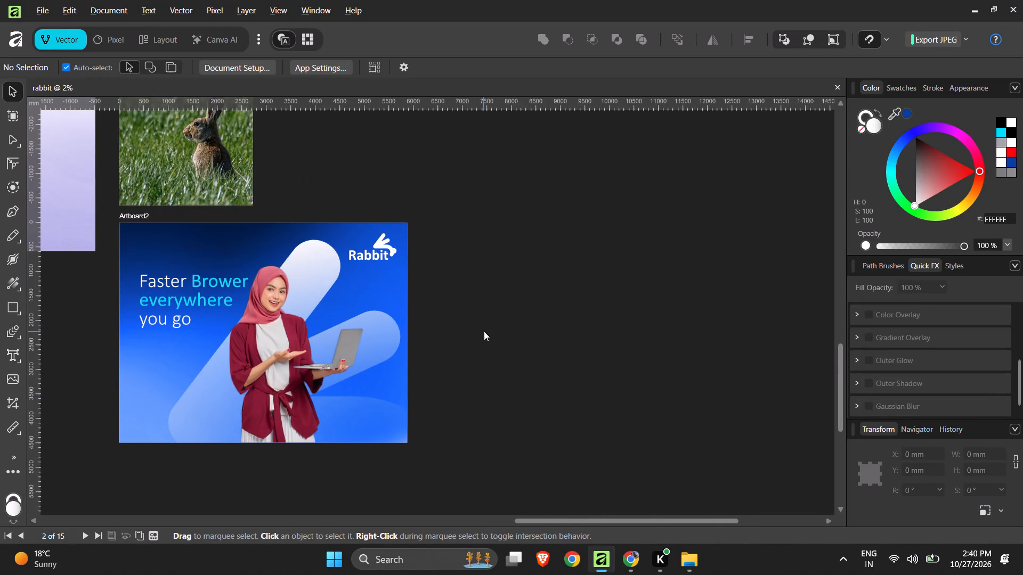
{"action": "scroll", "coordinate": [483, 330], "scroll_direction": "up", "scroll_amount": 1}
{"action": "scroll", "coordinate": [483, 330], "scroll_direction": "down", "scroll_amount": 1}
{"action": "scroll", "coordinate": [482, 330], "scroll_direction": "up", "scroll_amount": 1}
{"action": "scroll", "coordinate": [482, 330], "scroll_direction": "down", "scroll_amount": 3}
{"action": "scroll", "coordinate": [467, 326], "scroll_direction": "up", "scroll_amount": 1}
{"action": "scroll", "coordinate": [467, 326], "scroll_direction": "down", "scroll_amount": 6}
{"action": "scroll", "coordinate": [423, 246], "scroll_direction": "up", "scroll_amount": 8}
{"action": "scroll", "coordinate": [449, 245], "scroll_direction": "down", "scroll_amount": 3, "text": "ctrl"}
{"action": "scroll", "coordinate": [463, 314], "scroll_direction": "up", "scroll_amount": 4, "text": "ctrl"}
{"action": "scroll", "coordinate": [488, 259], "scroll_direction": "up", "scroll_amount": 1, "text": "ctrl"}
{"action": "scroll", "coordinate": [488, 259], "scroll_direction": "down", "scroll_amount": 8, "text": "ctrl"}
{"action": "scroll", "coordinate": [369, 231], "scroll_direction": "up", "scroll_amount": 5, "text": "ctrl"}
{"action": "scroll", "coordinate": [385, 233], "scroll_direction": "down", "scroll_amount": 2, "text": "ctrl"}
{"action": "scroll", "coordinate": [385, 233], "scroll_direction": "up", "scroll_amount": 1, "text": "ctrl"}
{"action": "scroll", "coordinate": [385, 233], "scroll_direction": "down", "scroll_amount": 2, "text": "ctrl"}
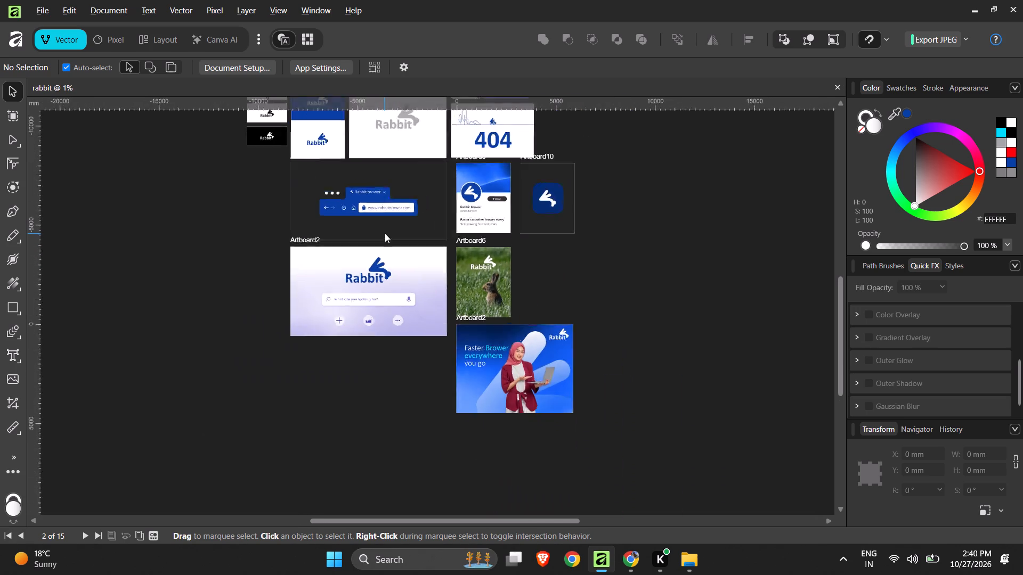
{"action": "scroll", "coordinate": [385, 233], "scroll_direction": "down", "scroll_amount": 5, "text": "ctrl"}
{"action": "scroll", "coordinate": [499, 222], "scroll_direction": "up", "scroll_amount": 8, "text": "ctrl"}
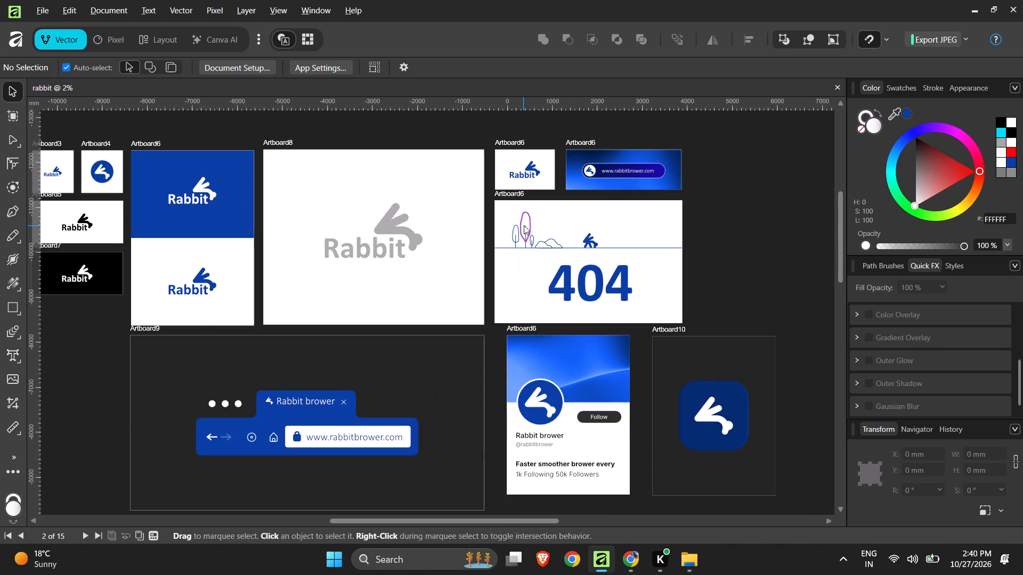
{"action": "scroll", "coordinate": [801, 227], "scroll_direction": "up", "scroll_amount": 3, "text": "ctrl"}
{"action": "scroll", "coordinate": [797, 228], "scroll_direction": "down", "scroll_amount": 1, "text": "ctrl"}
{"action": "scroll", "coordinate": [789, 229], "scroll_direction": "up", "scroll_amount": 1, "text": "ctrl"}
{"action": "scroll", "coordinate": [479, 229], "scroll_direction": "up", "scroll_amount": 1, "text": "ctrl"}
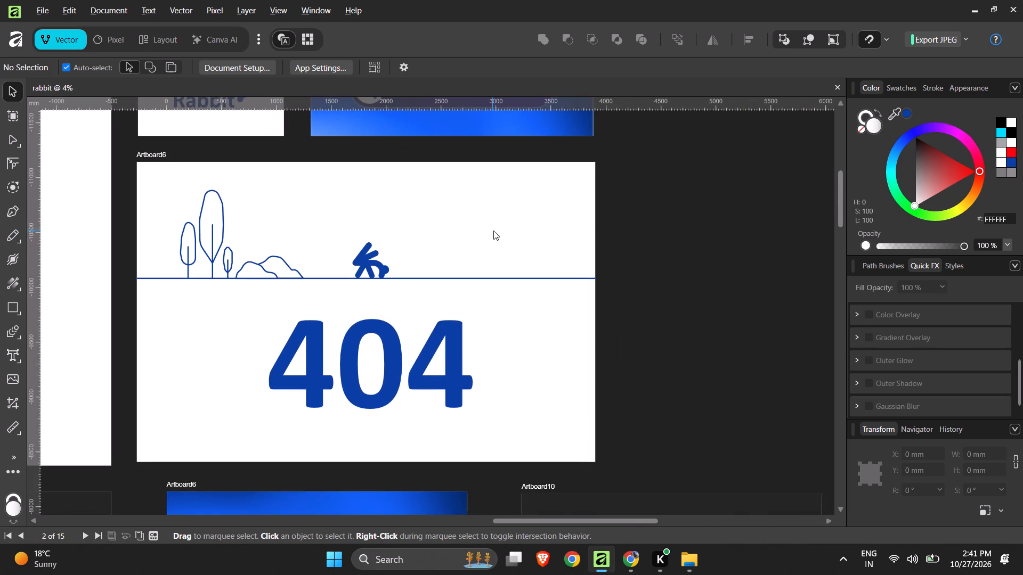
{"action": "scroll", "coordinate": [486, 230], "scroll_direction": "up", "scroll_amount": 2, "text": "ctrl"}
{"action": "scroll", "coordinate": [486, 230], "scroll_direction": "down", "scroll_amount": 3, "text": "ctrl"}
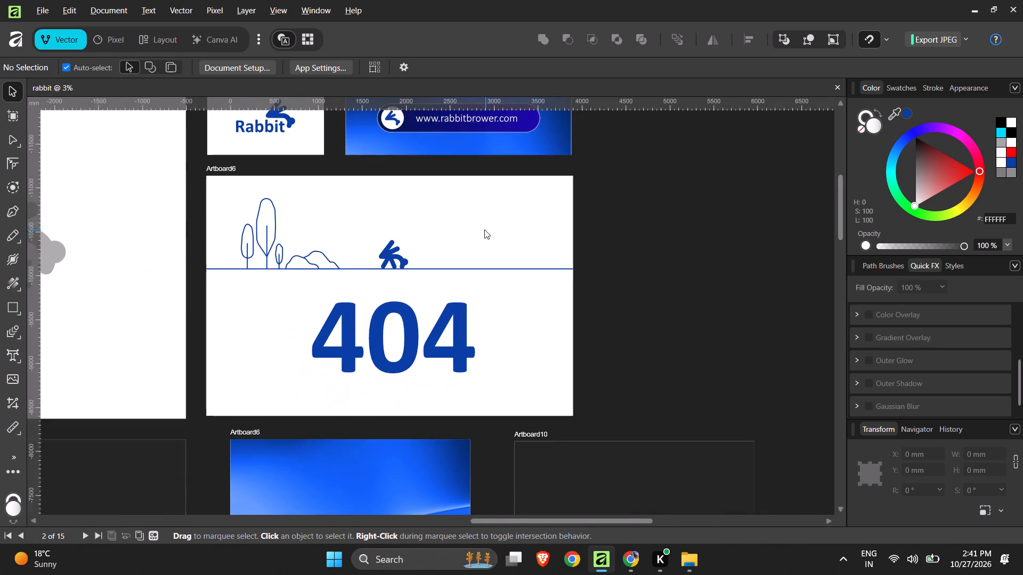
{"action": "scroll", "coordinate": [484, 229], "scroll_direction": "up", "scroll_amount": 2, "text": "ctrl"}
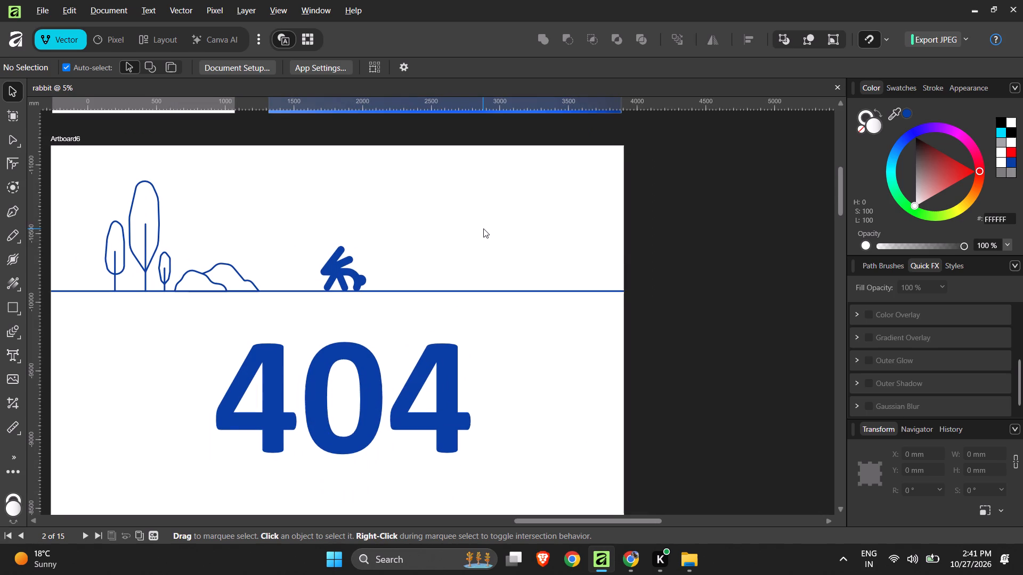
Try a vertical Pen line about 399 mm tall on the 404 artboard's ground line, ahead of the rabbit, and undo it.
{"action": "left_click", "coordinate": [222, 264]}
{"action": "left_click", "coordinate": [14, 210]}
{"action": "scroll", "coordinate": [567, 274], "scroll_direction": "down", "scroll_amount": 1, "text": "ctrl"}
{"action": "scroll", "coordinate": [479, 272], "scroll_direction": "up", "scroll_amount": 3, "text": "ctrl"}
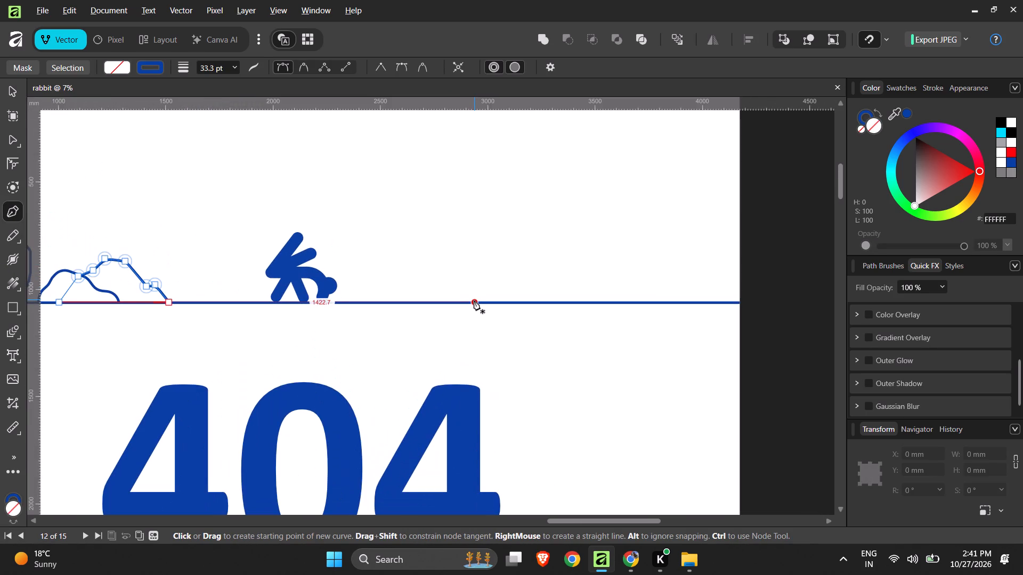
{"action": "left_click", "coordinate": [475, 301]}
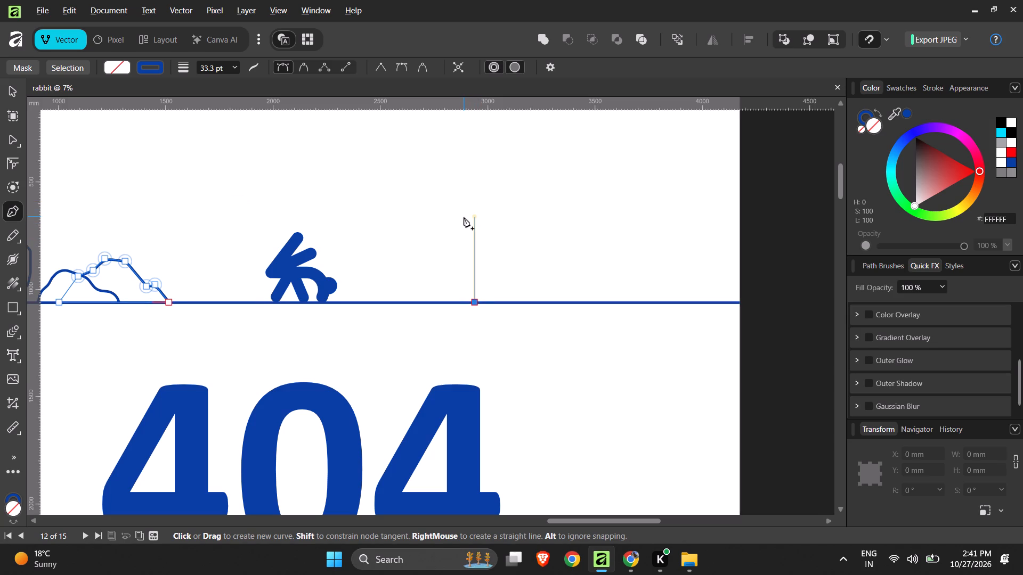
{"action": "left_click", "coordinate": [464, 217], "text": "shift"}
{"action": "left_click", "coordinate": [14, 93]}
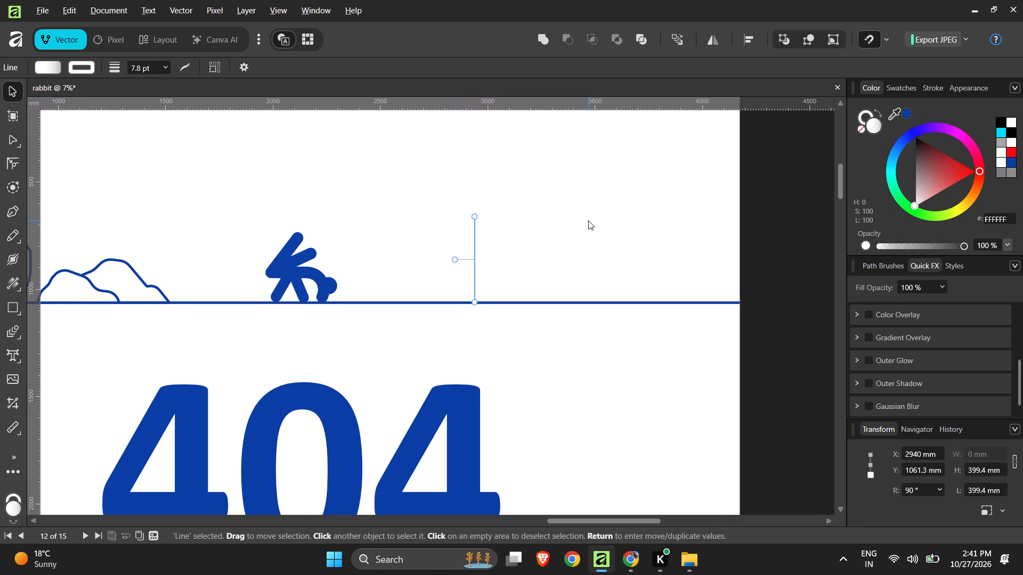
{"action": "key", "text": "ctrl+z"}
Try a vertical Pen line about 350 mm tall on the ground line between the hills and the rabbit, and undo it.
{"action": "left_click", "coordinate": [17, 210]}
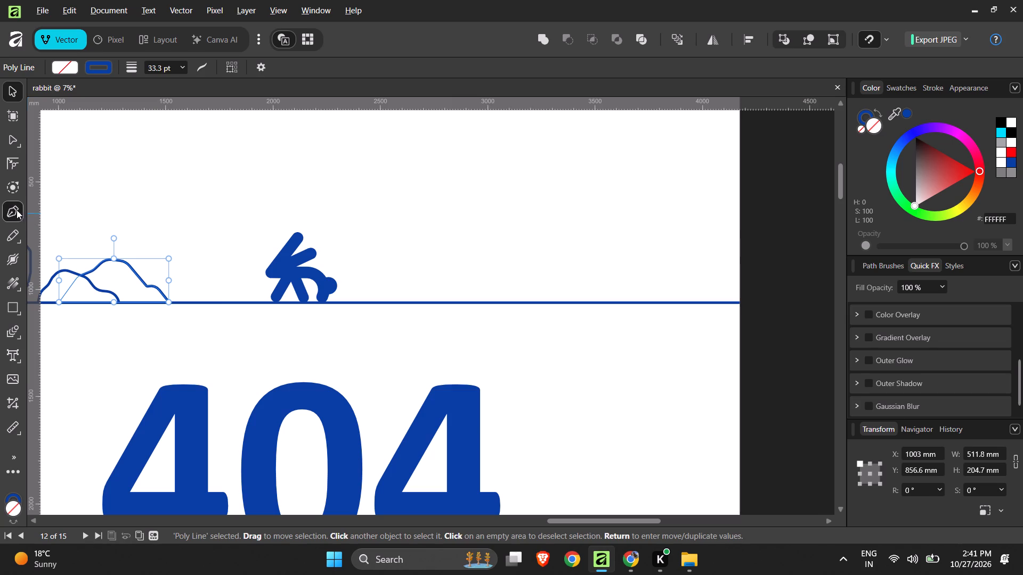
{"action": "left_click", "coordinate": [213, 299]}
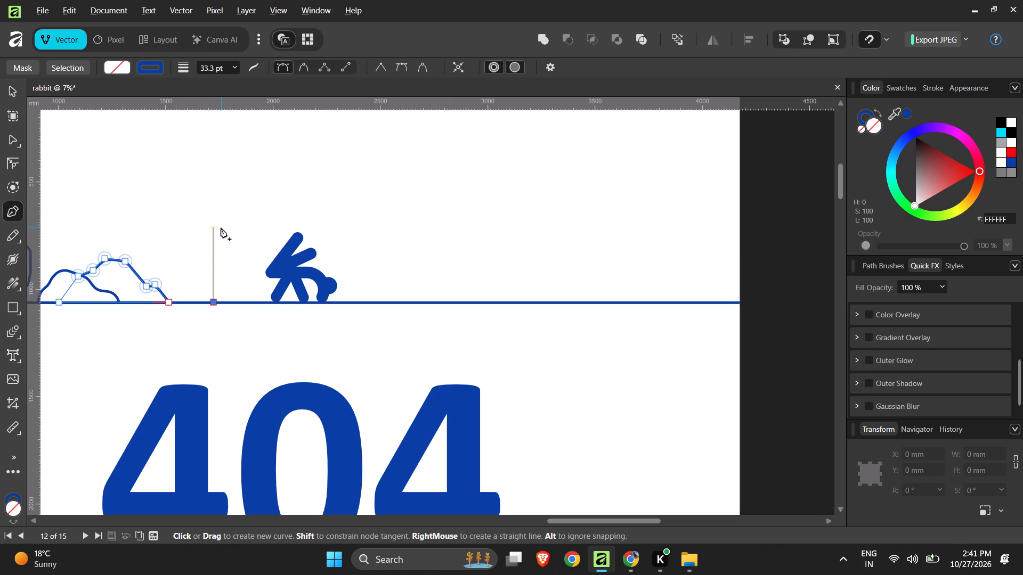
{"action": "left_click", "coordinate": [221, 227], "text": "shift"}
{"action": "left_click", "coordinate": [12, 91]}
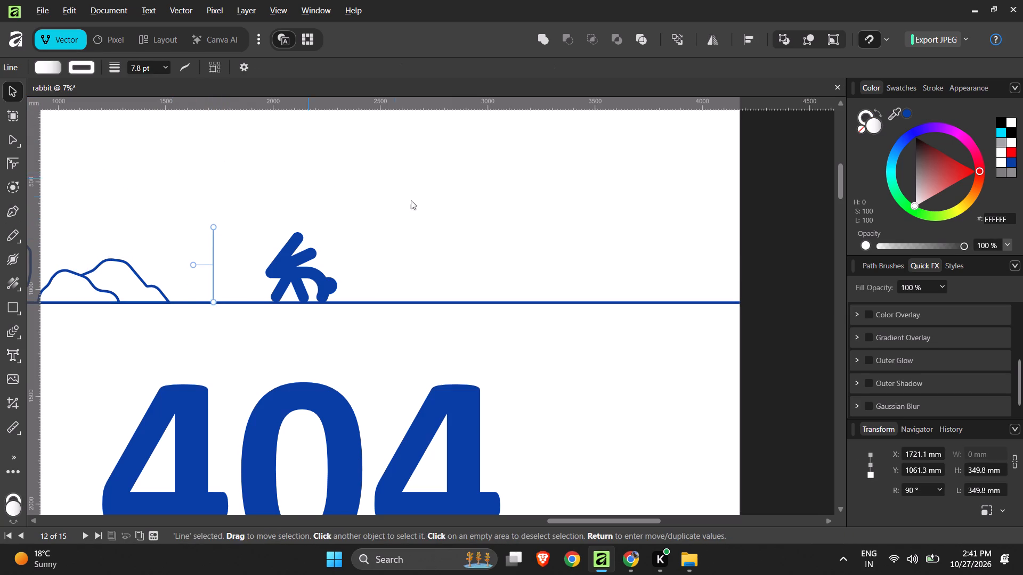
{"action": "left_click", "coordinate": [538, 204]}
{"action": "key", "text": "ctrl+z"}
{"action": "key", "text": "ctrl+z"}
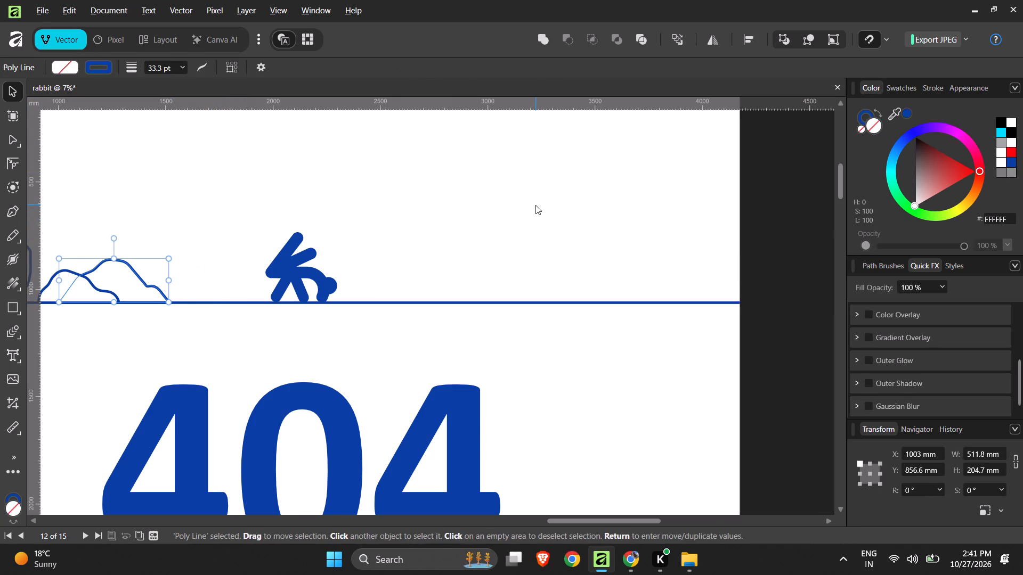
Draw a vertical line about 322 mm tall with the Pen tool, rising from the ground line ahead of the rabbit.
{"action": "key", "text": "x"}
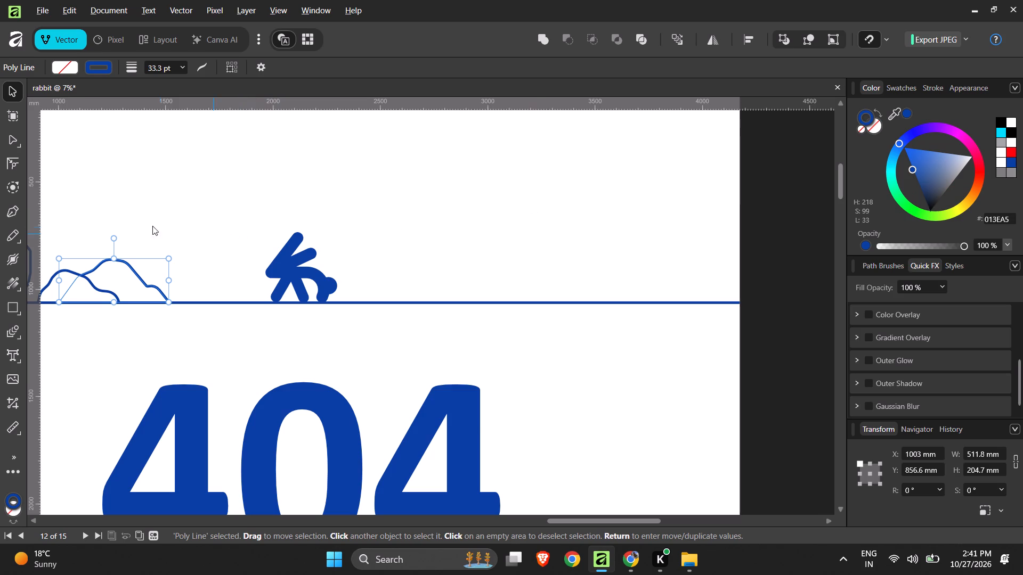
{"action": "left_click", "coordinate": [14, 207]}
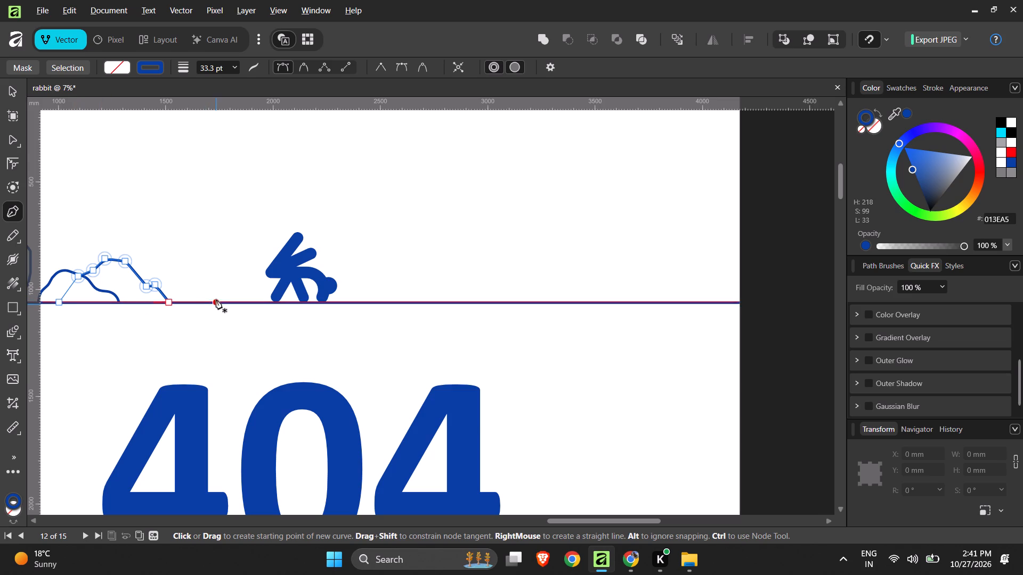
{"action": "scroll", "coordinate": [247, 281], "scroll_direction": "up", "scroll_amount": 1, "text": "ctrl"}
{"action": "scroll", "coordinate": [263, 284], "scroll_direction": "down", "scroll_amount": 3, "text": "ctrl"}
{"action": "scroll", "coordinate": [408, 273], "scroll_direction": "down", "scroll_amount": 2, "text": "ctrl"}
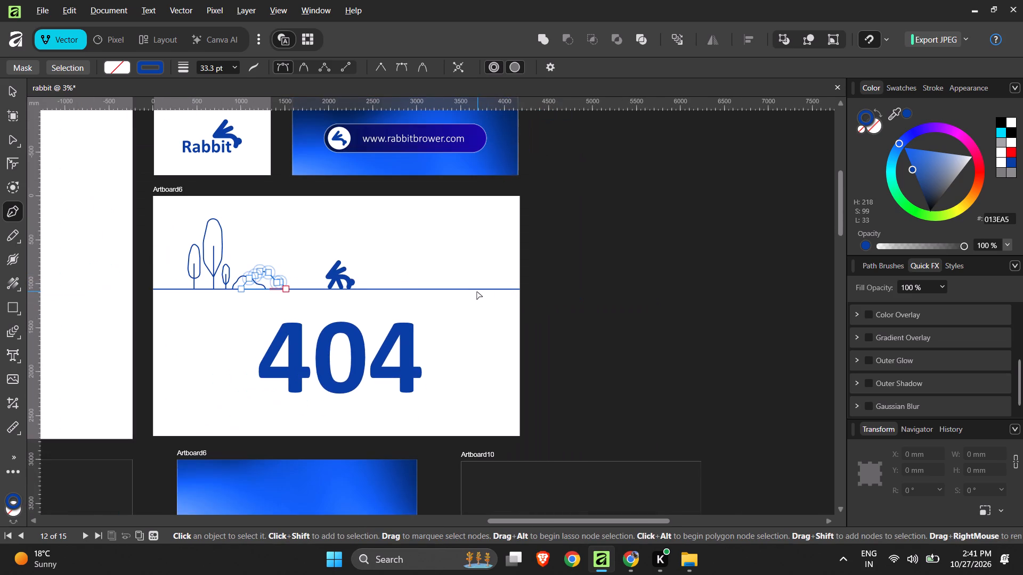
{"action": "scroll", "coordinate": [477, 292], "scroll_direction": "up", "scroll_amount": 1, "text": "ctrl"}
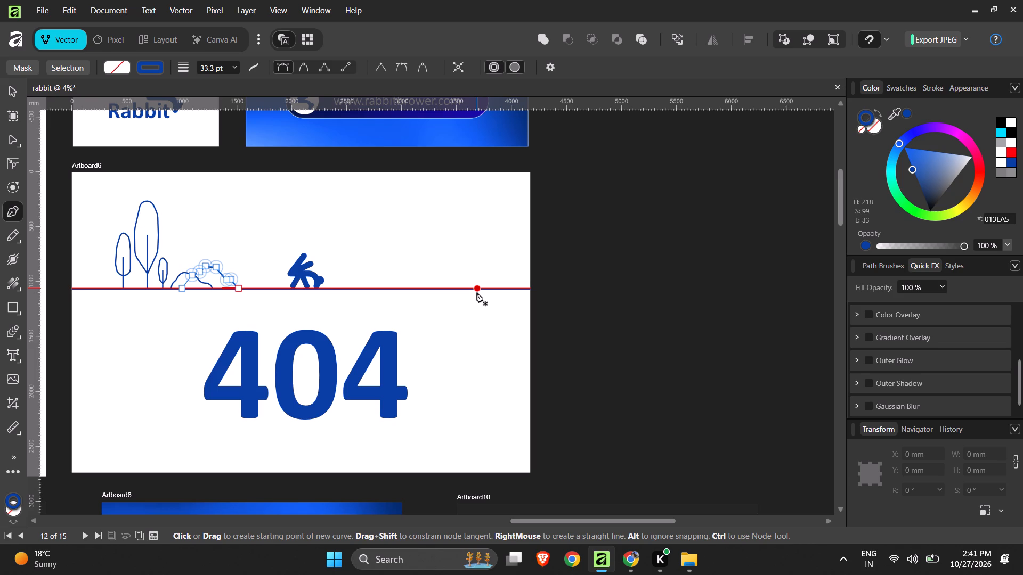
{"action": "scroll", "coordinate": [257, 269], "scroll_direction": "up", "scroll_amount": 1, "text": "ctrl"}
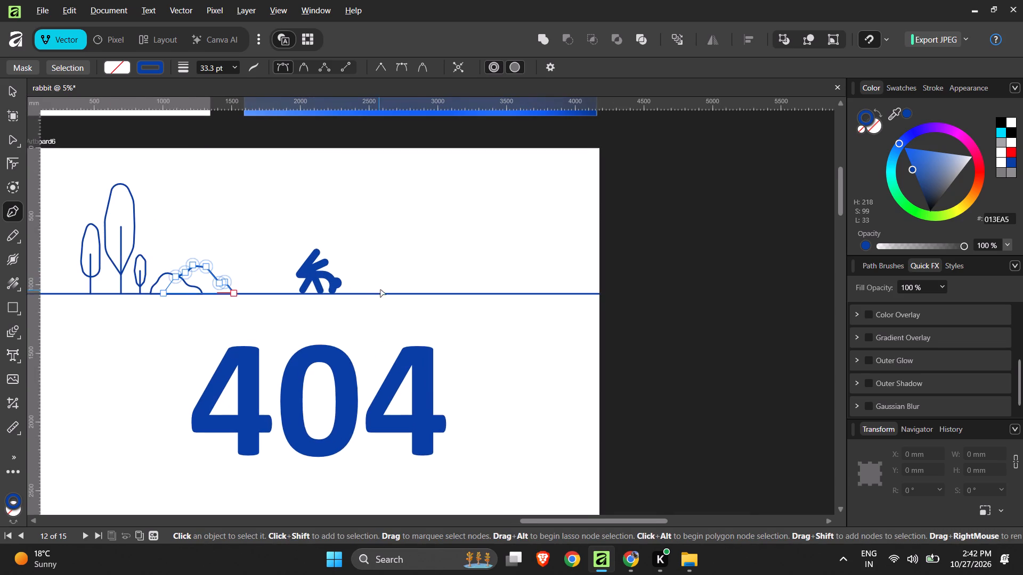
{"action": "scroll", "coordinate": [380, 290], "scroll_direction": "down", "scroll_amount": 1, "text": "ctrl"}
{"action": "scroll", "coordinate": [358, 273], "scroll_direction": "up", "scroll_amount": 2, "text": "ctrl"}
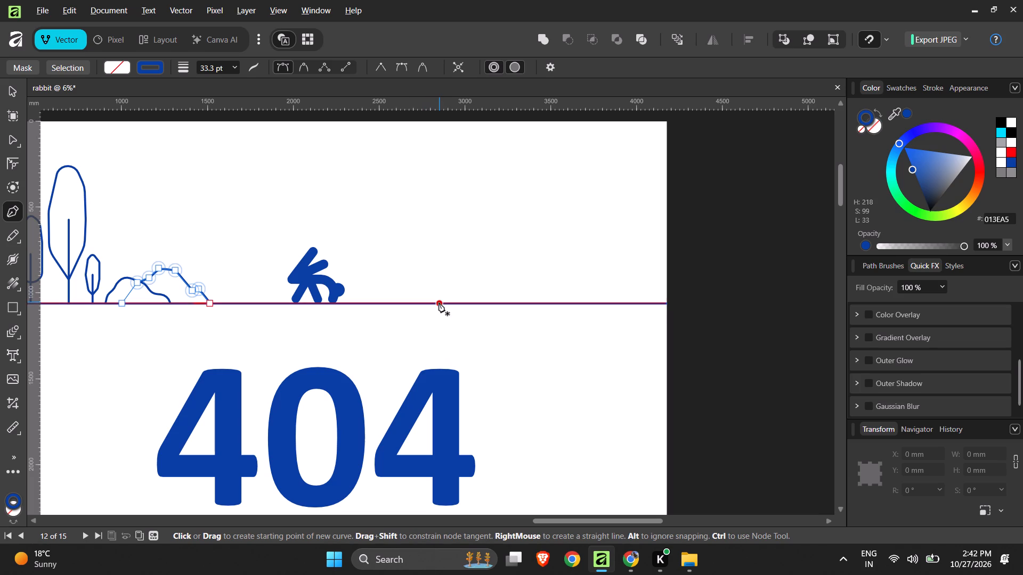
{"action": "left_click", "coordinate": [439, 302]}
{"action": "left_click", "coordinate": [439, 248], "text": "shift"}
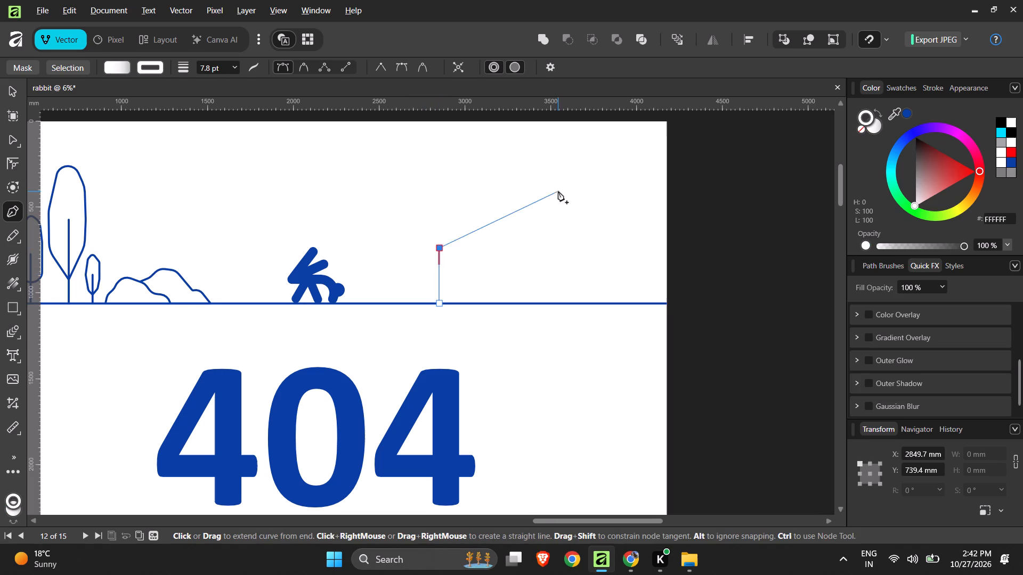
{"action": "left_click", "coordinate": [18, 91]}
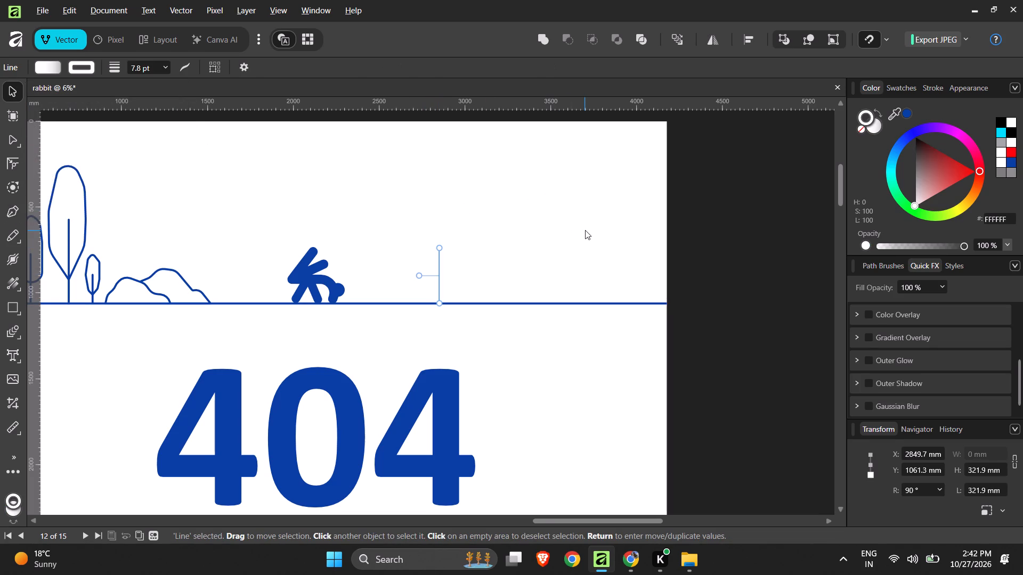
Set the new vertical line's stroke colour to the blue 013EA5.
{"action": "left_click", "coordinate": [1013, 163]}
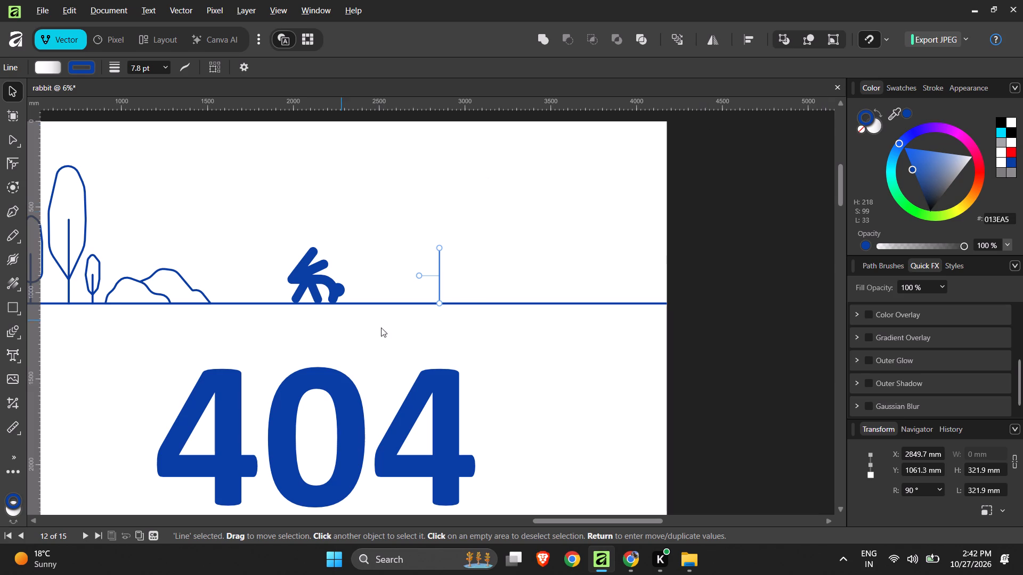
Copy the ground line's stroke width of 33.3 pt and apply it to the new vertical line.
{"action": "left_click", "coordinate": [467, 303]}
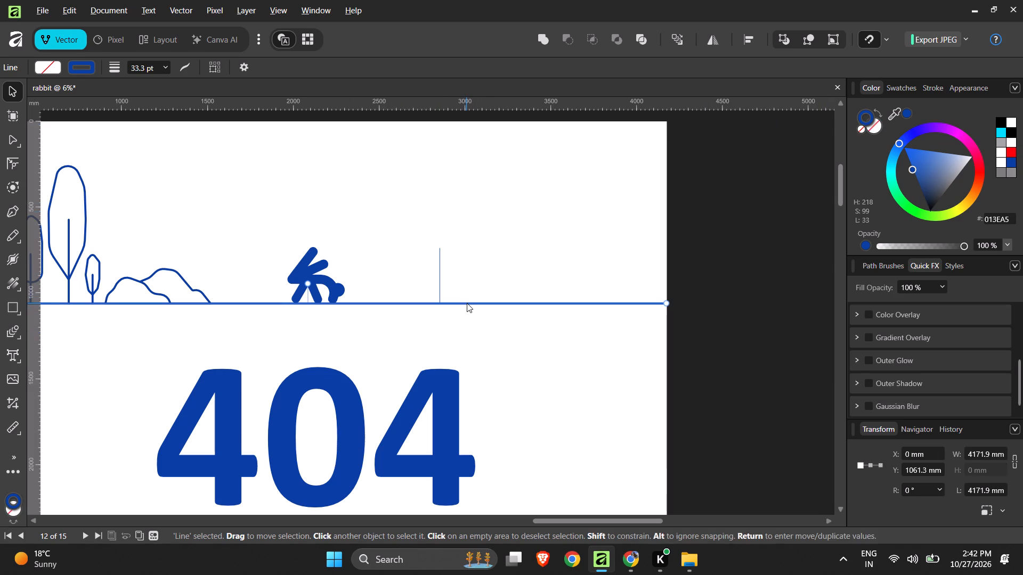
{"action": "left_click", "coordinate": [928, 88]}
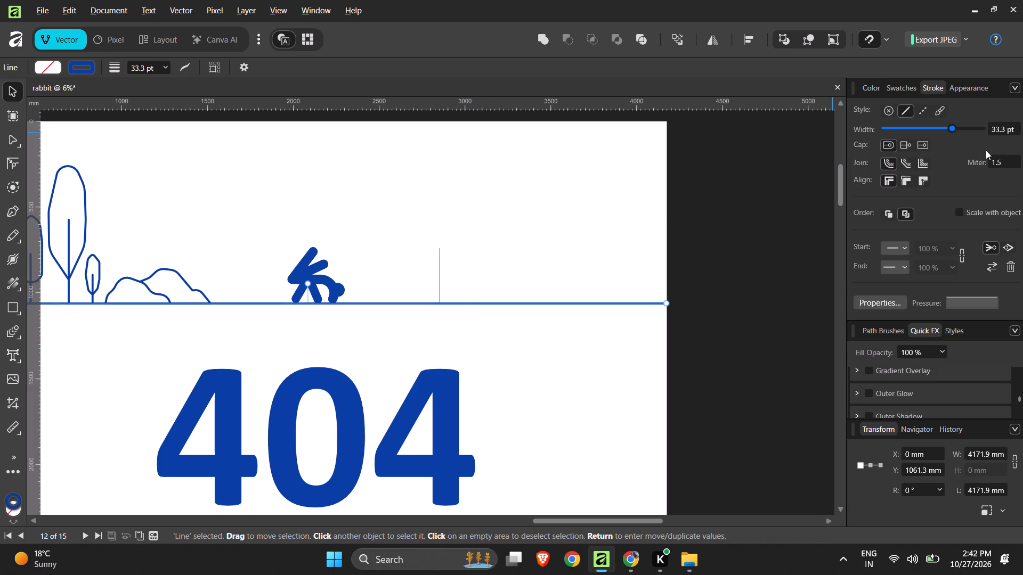
{"action": "left_click", "coordinate": [997, 130]}
{"action": "key", "text": "ctrl+c"}
{"action": "left_click", "coordinate": [461, 276]}
{"action": "left_click_drag", "start_coordinate": [461, 253], "coordinate": [429, 265]}
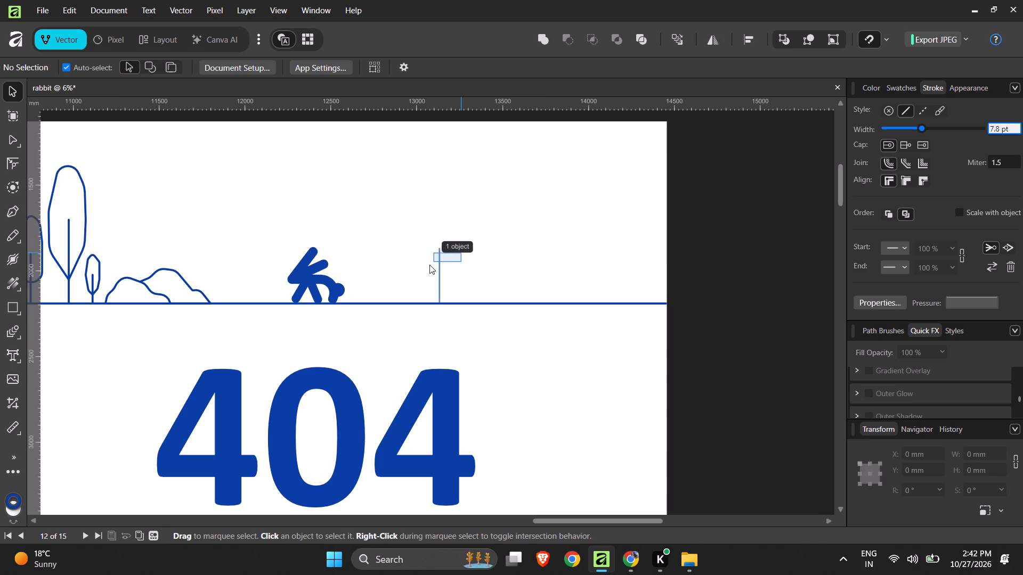
{"action": "left_click_drag", "start_coordinate": [429, 265], "coordinate": [425, 267]}
{"action": "left_click", "coordinate": [1004, 130]}
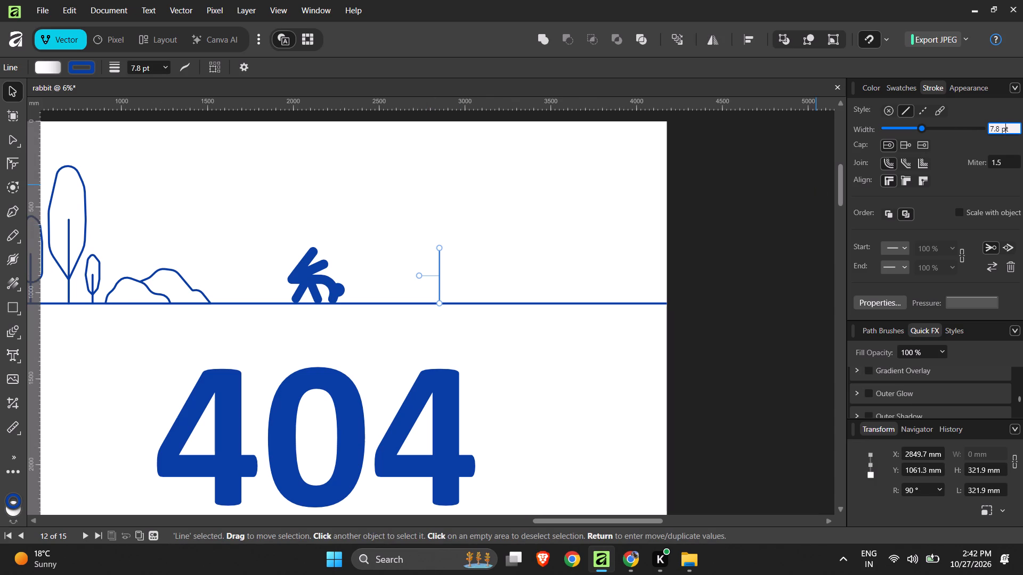
{"action": "key", "text": "ctrl+a"}
{"action": "key", "text": "ctrl+v"}
{"action": "key", "text": "Return"}
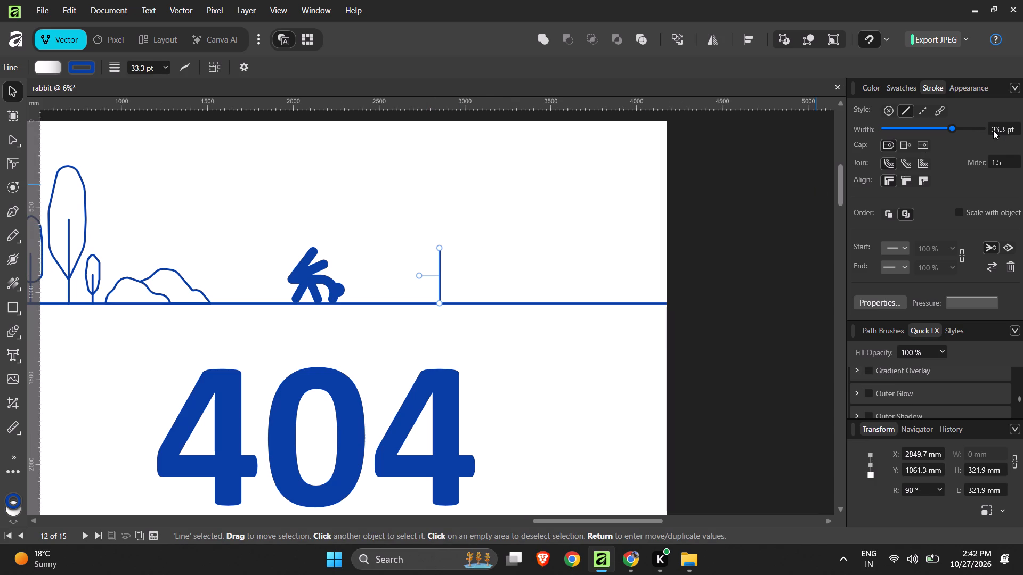
{"action": "left_click", "coordinate": [569, 194]}
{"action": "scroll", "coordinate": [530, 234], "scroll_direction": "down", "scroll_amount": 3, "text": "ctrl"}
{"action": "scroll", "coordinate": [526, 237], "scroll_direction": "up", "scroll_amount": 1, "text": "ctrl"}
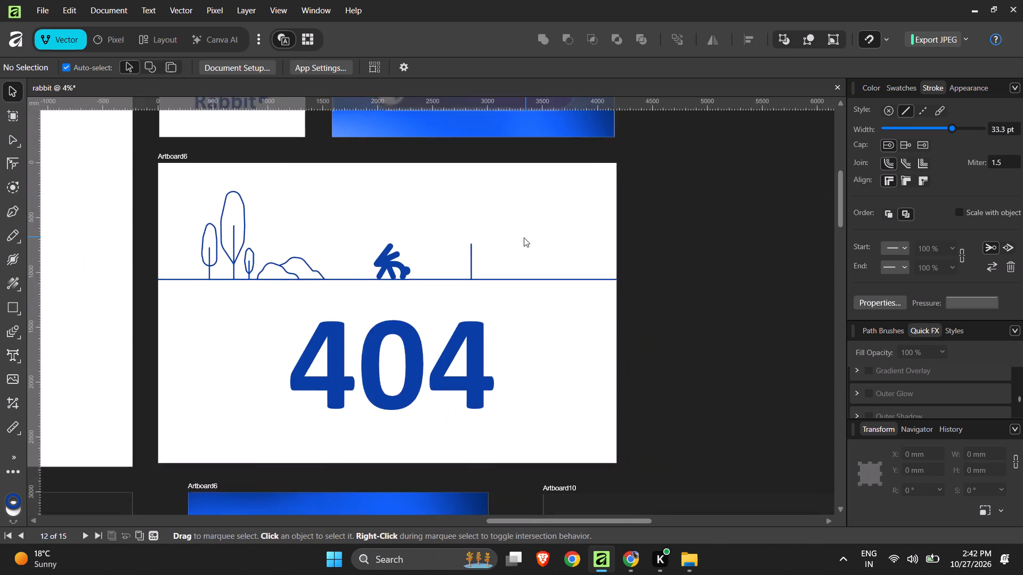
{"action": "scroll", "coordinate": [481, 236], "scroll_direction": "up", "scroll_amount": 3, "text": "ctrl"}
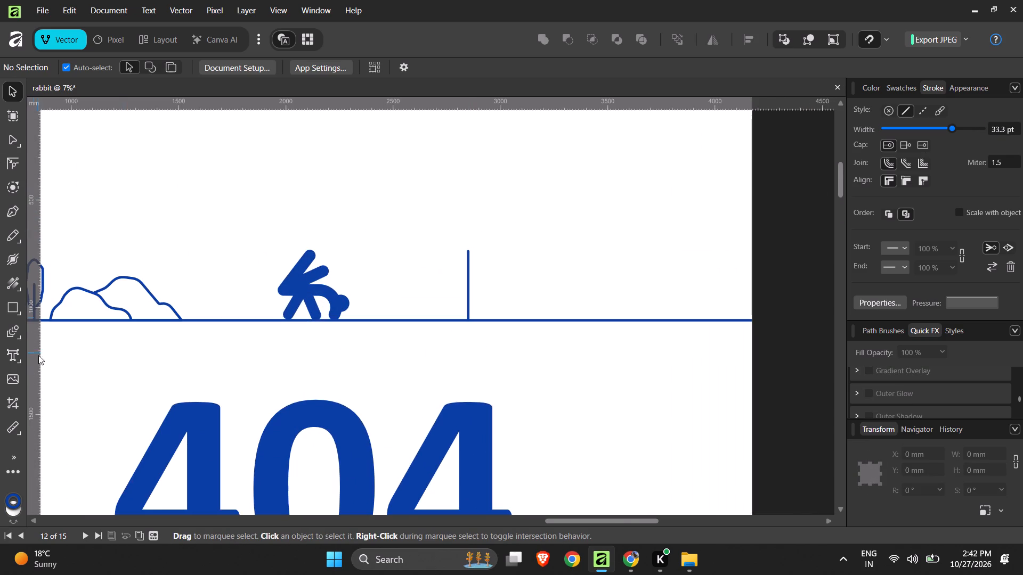
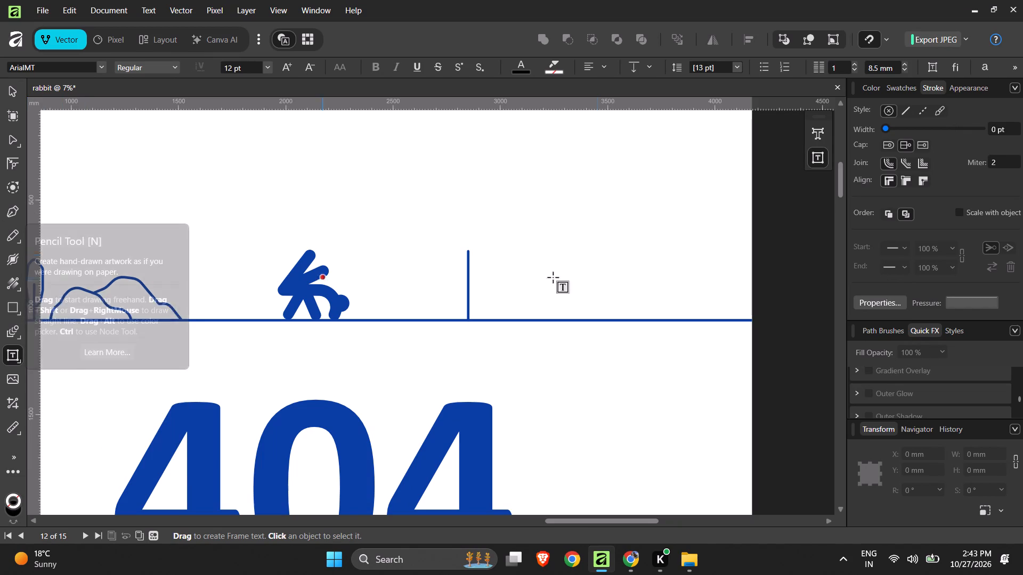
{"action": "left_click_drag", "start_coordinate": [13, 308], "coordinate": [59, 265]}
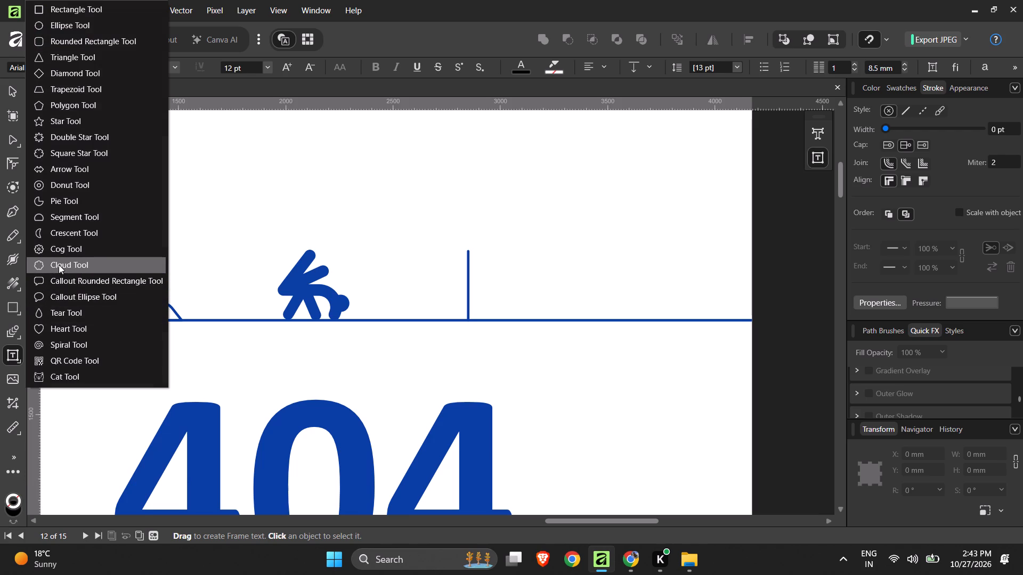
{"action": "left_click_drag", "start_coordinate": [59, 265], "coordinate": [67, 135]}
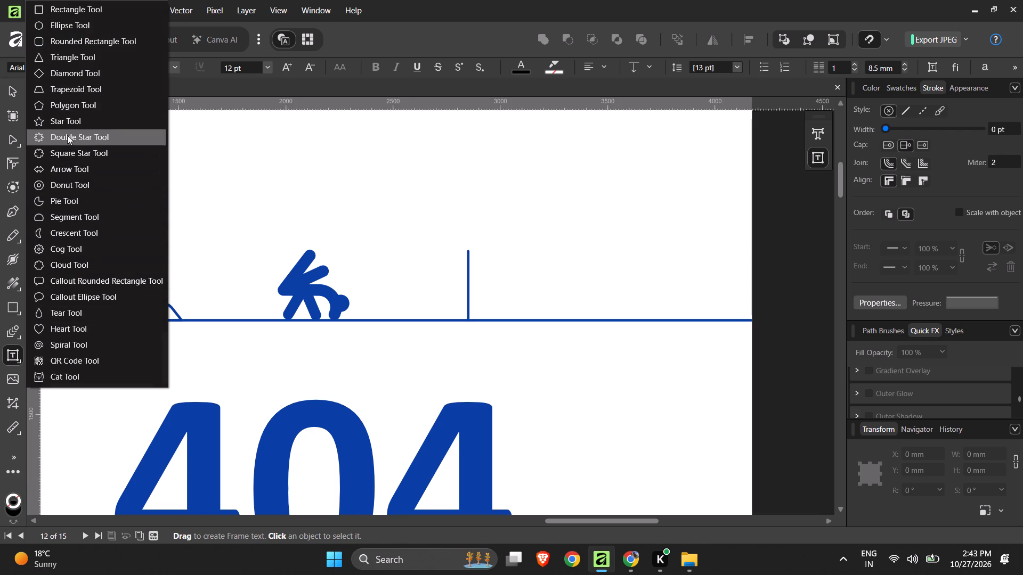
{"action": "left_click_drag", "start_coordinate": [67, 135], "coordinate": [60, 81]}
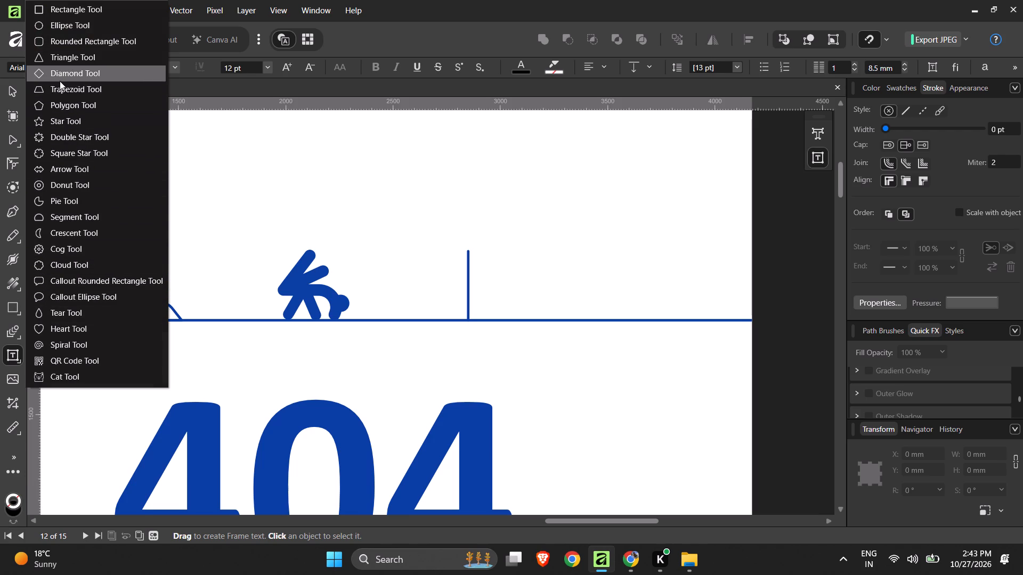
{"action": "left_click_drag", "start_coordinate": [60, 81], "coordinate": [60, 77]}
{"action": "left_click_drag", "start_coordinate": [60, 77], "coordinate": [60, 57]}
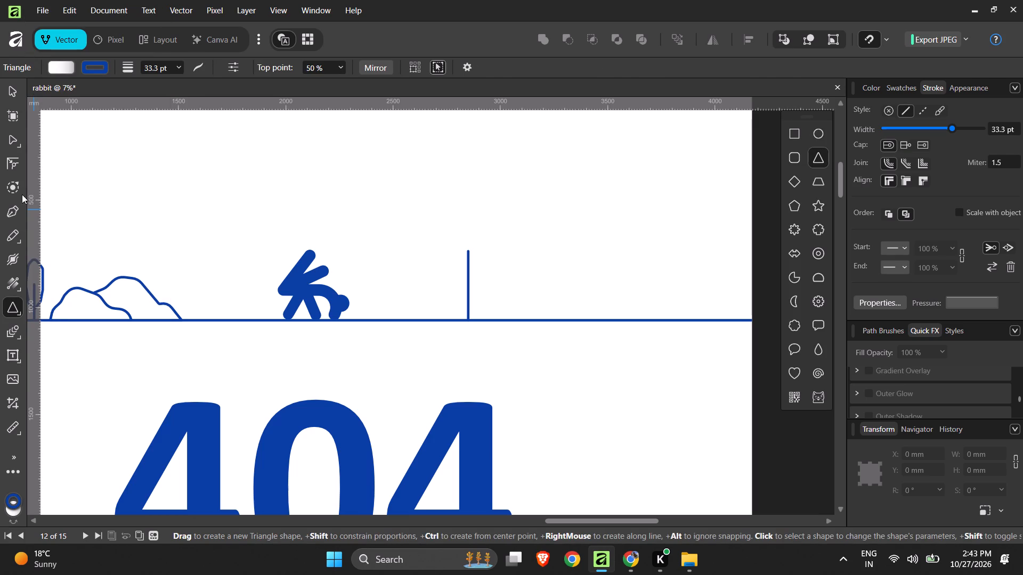
Draw a closed, angular tree-crown outline about 256 mm wide and 493 mm tall around the vertical line's upper part with the Pen tool.
{"action": "key", "text": "p"}
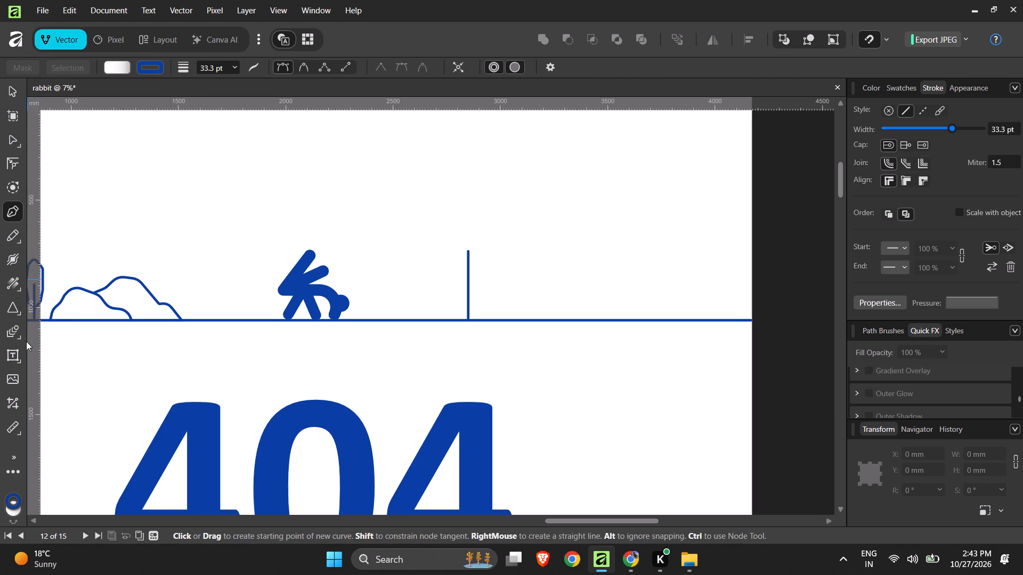
{"action": "left_click", "coordinate": [468, 292]}
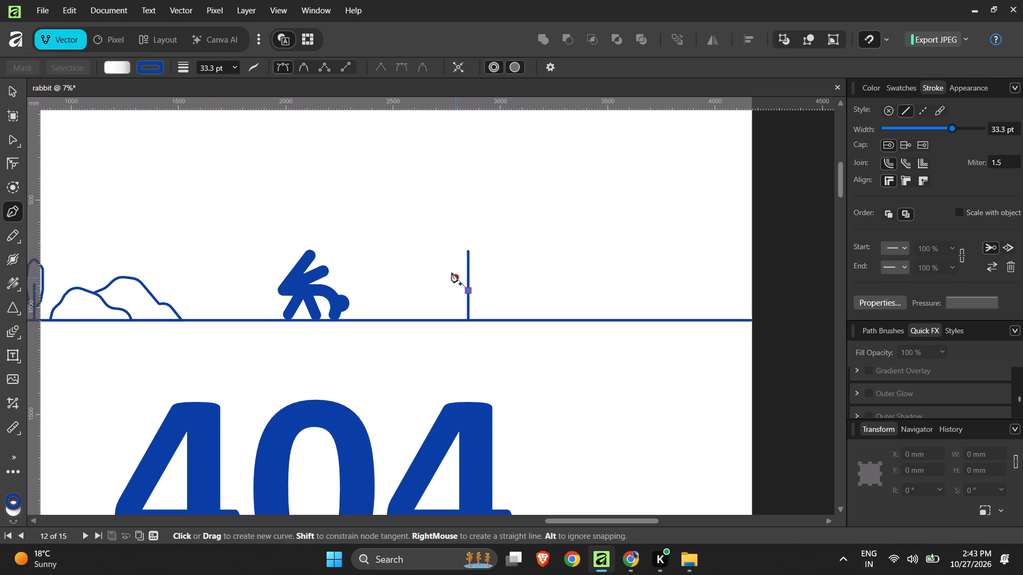
{"action": "left_click", "coordinate": [449, 269]}
{"action": "left_click", "coordinate": [448, 247]}
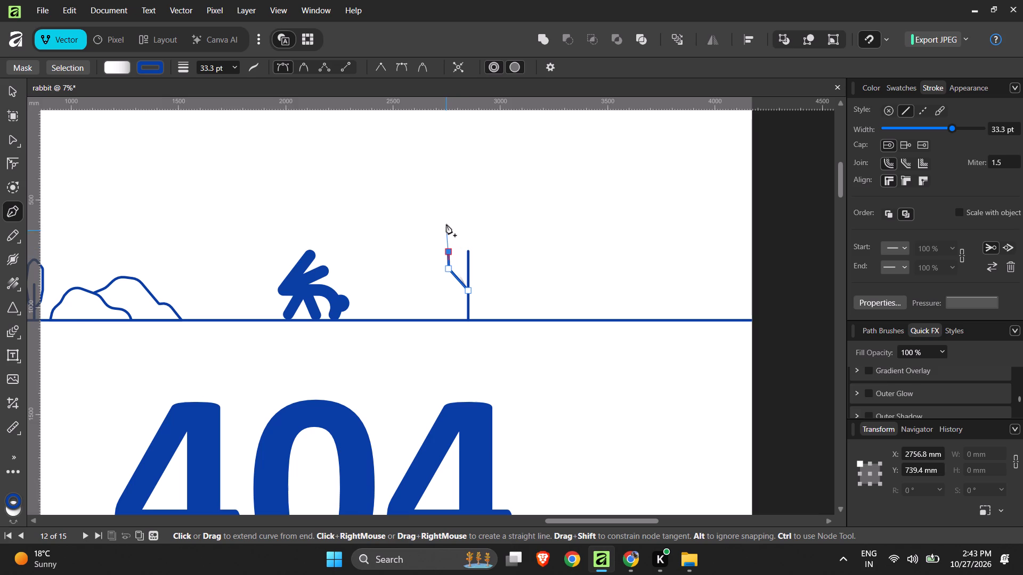
{"action": "key", "text": "ctrl+z"}
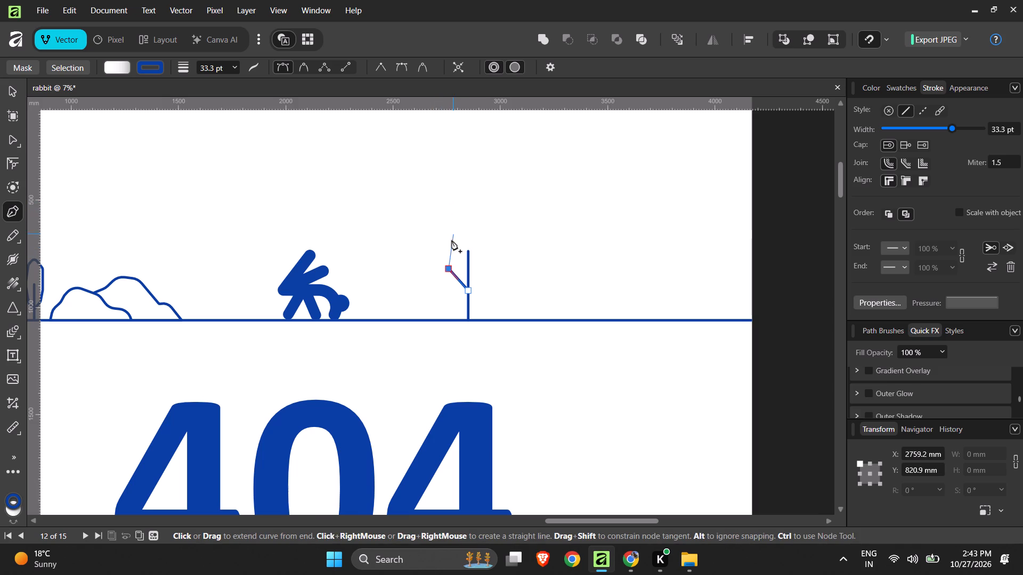
{"action": "left_click", "coordinate": [443, 250]}
{"action": "left_click", "coordinate": [446, 221]}
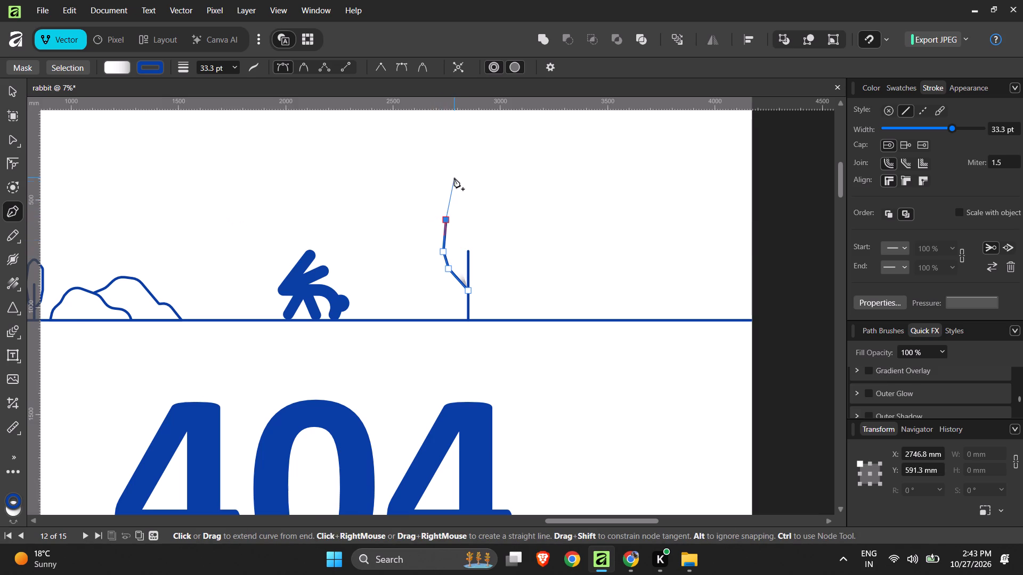
{"action": "left_click", "coordinate": [461, 185]}
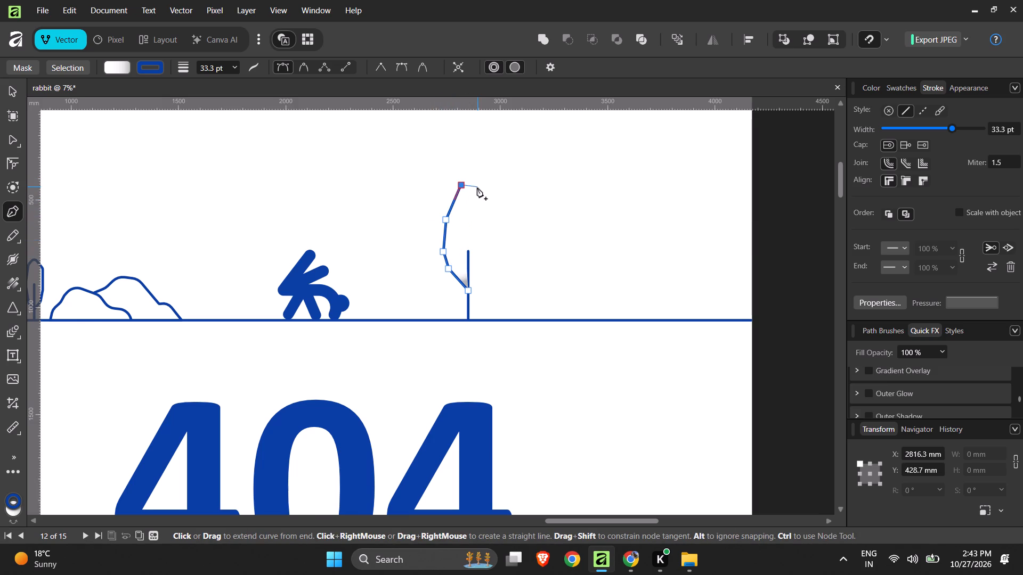
{"action": "left_click", "coordinate": [475, 186]}
{"action": "left_click", "coordinate": [479, 200]}
{"action": "left_click", "coordinate": [498, 224]}
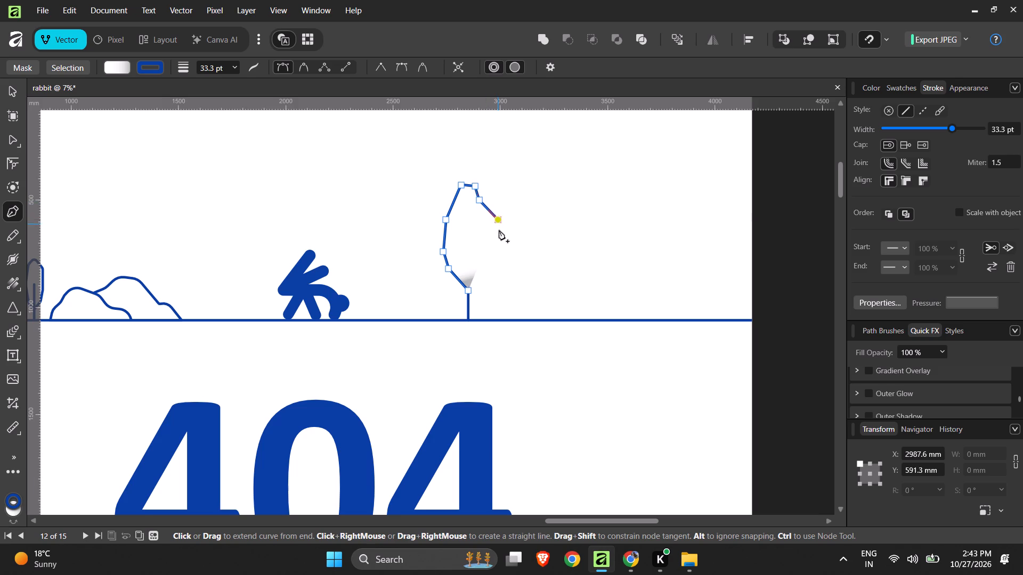
{"action": "left_click", "coordinate": [498, 262]}
{"action": "left_click", "coordinate": [494, 275]}
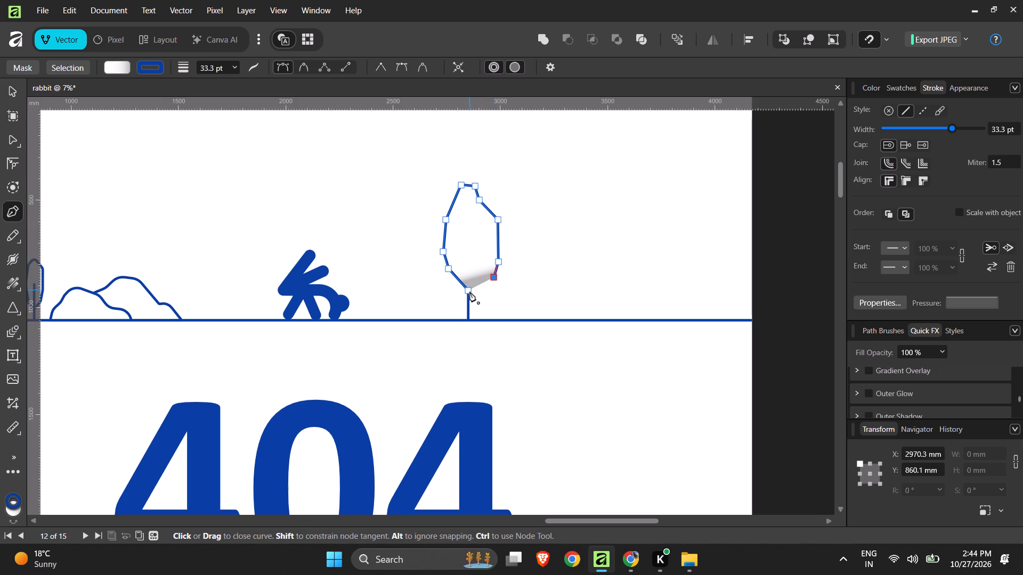
{"action": "left_click", "coordinate": [470, 291]}
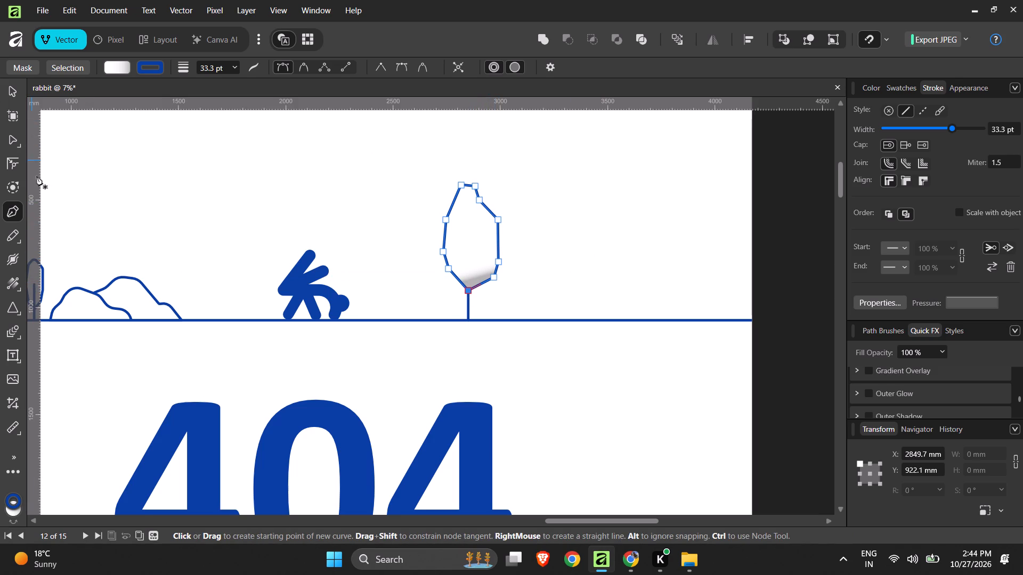
Remove the fill from the tree-crown outline, keeping only its blue stroke.
{"action": "key", "text": "x"}
{"action": "left_click", "coordinate": [874, 84]}
{"action": "left_click", "coordinate": [857, 129]}
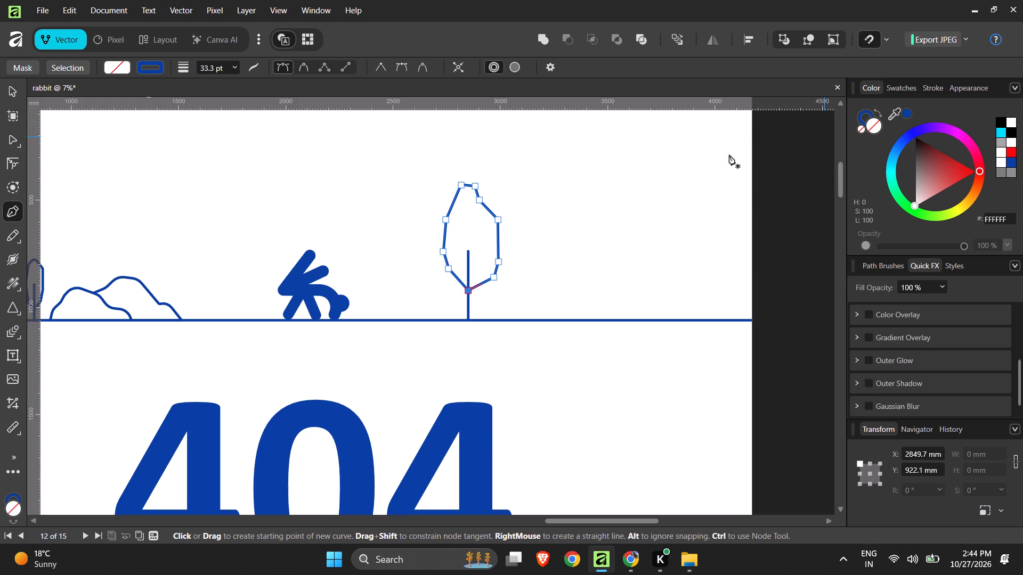
Round all the corners of the tree-crown outline together by increasing the corner radius of its selected nodes.
{"action": "left_click", "coordinate": [15, 136]}
{"action": "left_click_drag", "start_coordinate": [546, 164], "coordinate": [433, 291]}
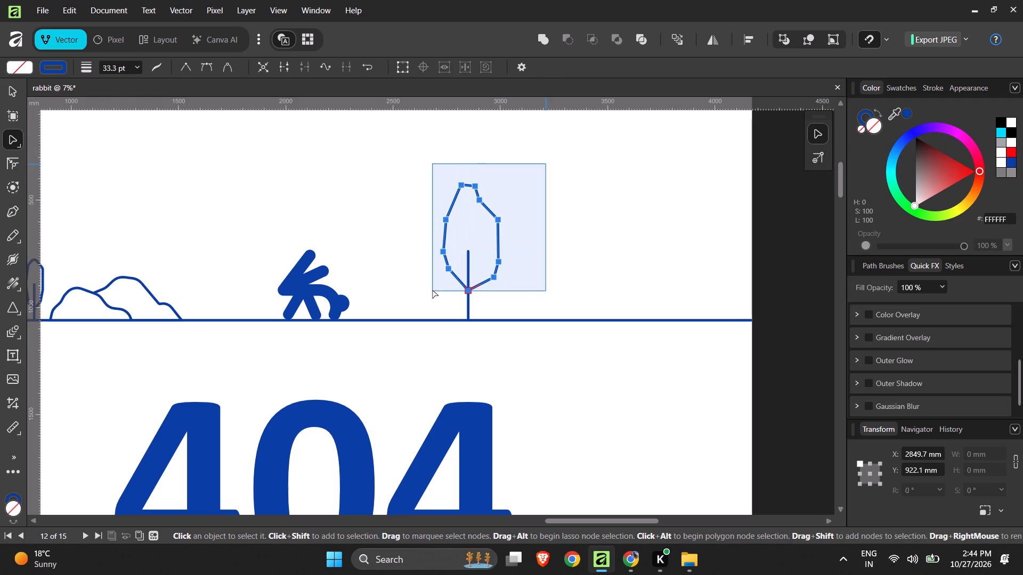
{"action": "left_click_drag", "start_coordinate": [433, 291], "coordinate": [429, 292]}
{"action": "left_click_drag", "start_coordinate": [465, 194], "coordinate": [467, 207]}
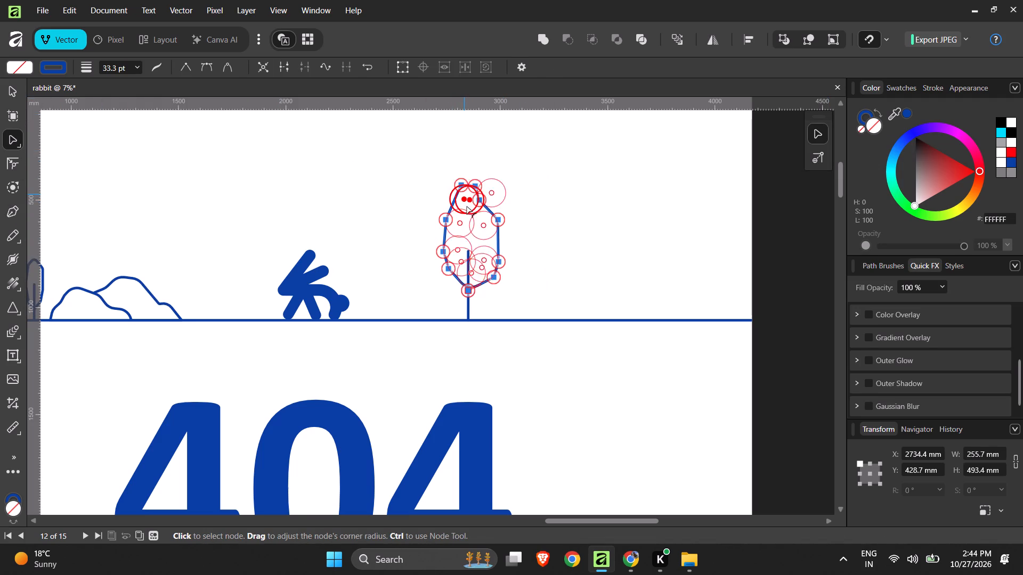
{"action": "left_click_drag", "start_coordinate": [467, 207], "coordinate": [470, 221]}
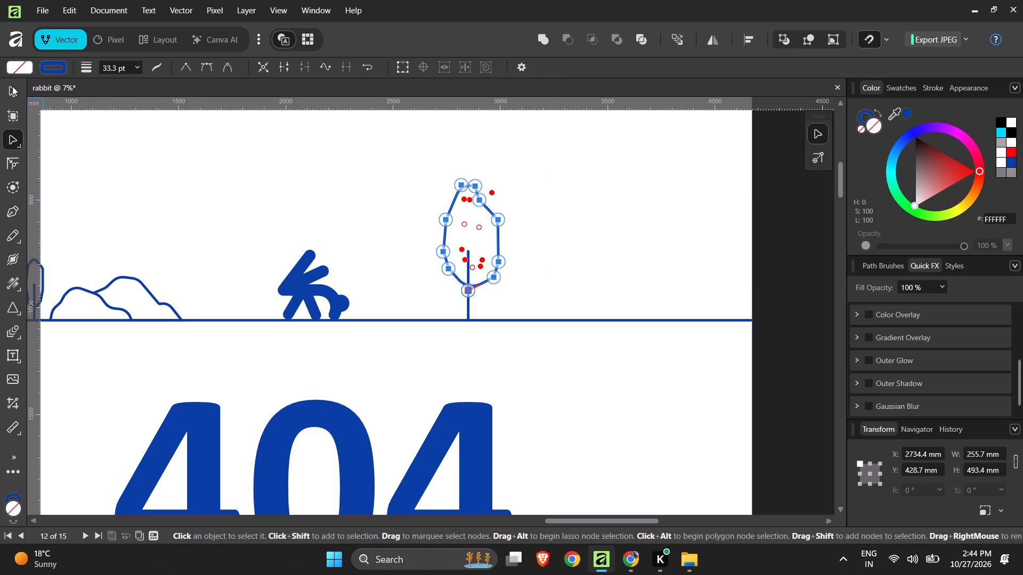
{"action": "left_click", "coordinate": [12, 84]}
{"action": "left_click", "coordinate": [509, 194]}
{"action": "left_click", "coordinate": [586, 188]}
Move the crown outline to about X 2709 mm, Y 438.5 mm so its base is centred on the trunk line.
{"action": "scroll", "coordinate": [595, 191], "scroll_direction": "down", "scroll_amount": 1, "text": "ctrl"}
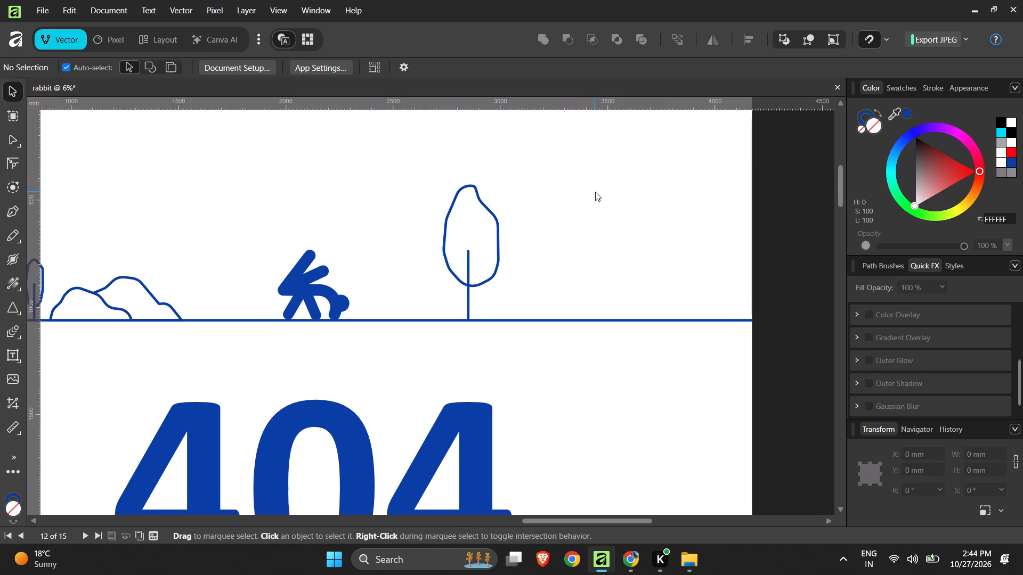
{"action": "scroll", "coordinate": [595, 192], "scroll_direction": "down", "scroll_amount": 4, "text": "ctrl"}
{"action": "scroll", "coordinate": [560, 215], "scroll_direction": "up", "scroll_amount": 10, "text": "ctrl"}
{"action": "left_click", "coordinate": [545, 260]}
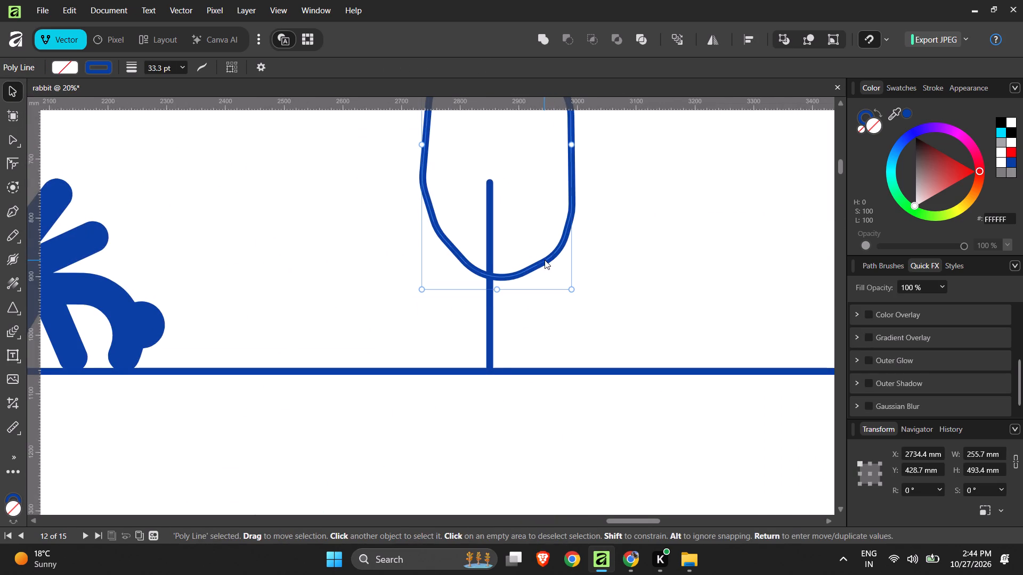
{"action": "left_click_drag", "start_coordinate": [545, 261], "coordinate": [530, 266]}
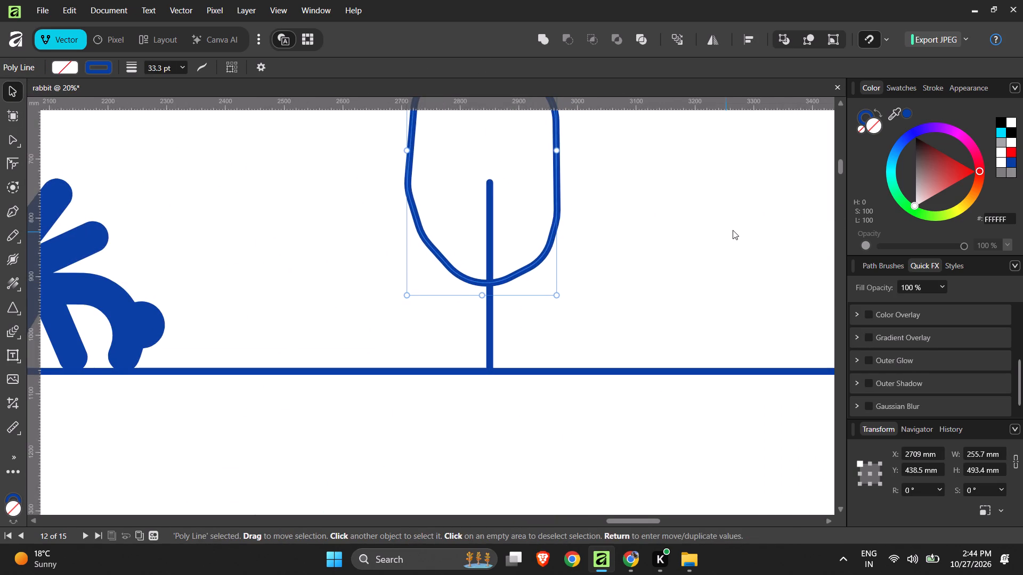
{"action": "left_click", "coordinate": [733, 230]}
Draw a second vertical trunk line about 532 mm tall with the Pen tool, rising from the ground line just beyond the new tree.
{"action": "scroll", "coordinate": [681, 228], "scroll_direction": "down", "scroll_amount": 9, "text": "ctrl"}
{"action": "scroll", "coordinate": [704, 173], "scroll_direction": "down", "scroll_amount": 2, "text": "ctrl"}
{"action": "scroll", "coordinate": [704, 173], "scroll_direction": "up", "scroll_amount": 6, "text": "ctrl"}
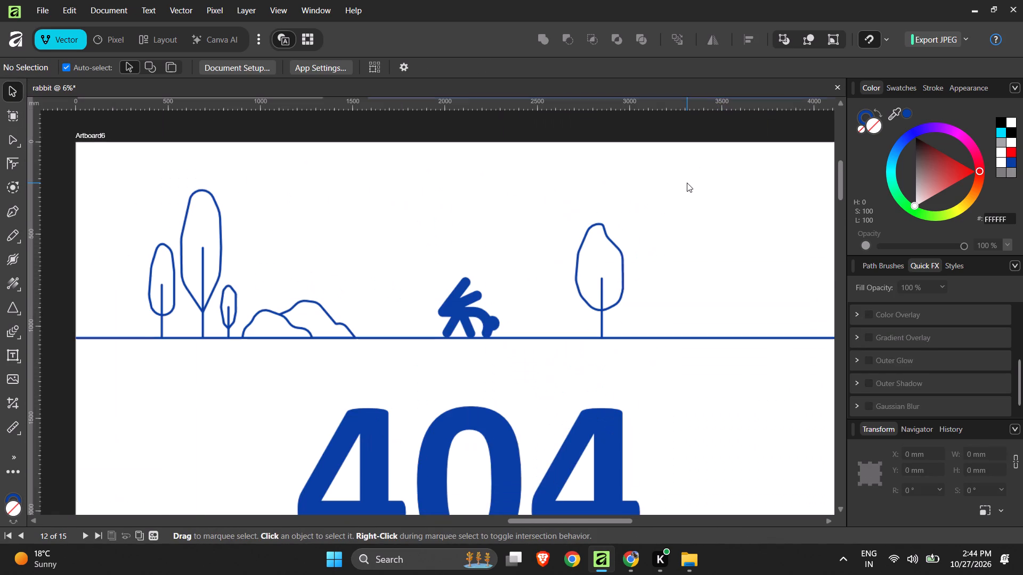
{"action": "scroll", "coordinate": [676, 189], "scroll_direction": "up", "scroll_amount": 1, "text": "ctrl"}
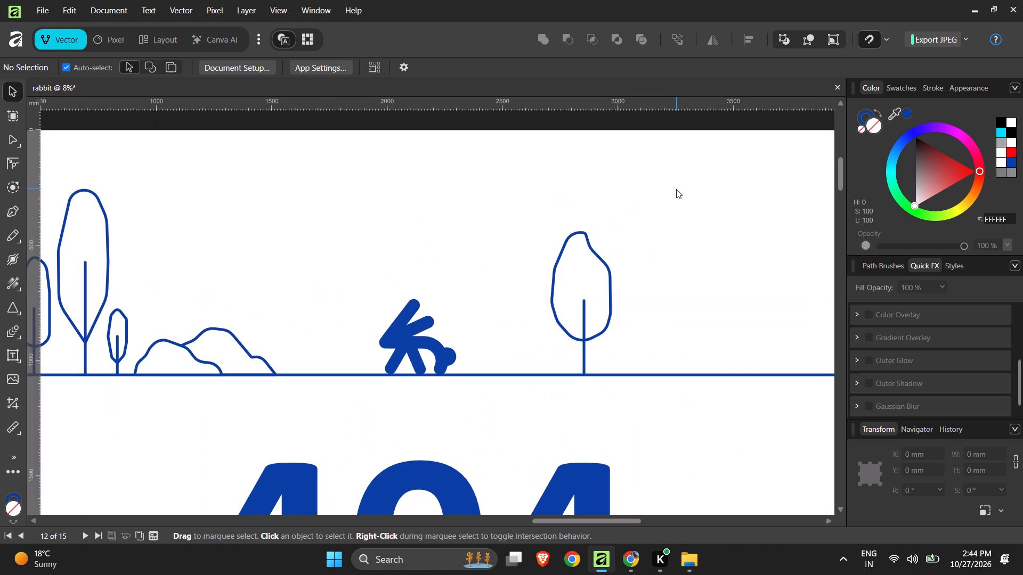
{"action": "scroll", "coordinate": [676, 190], "scroll_direction": "down", "scroll_amount": 1, "text": "ctrl"}
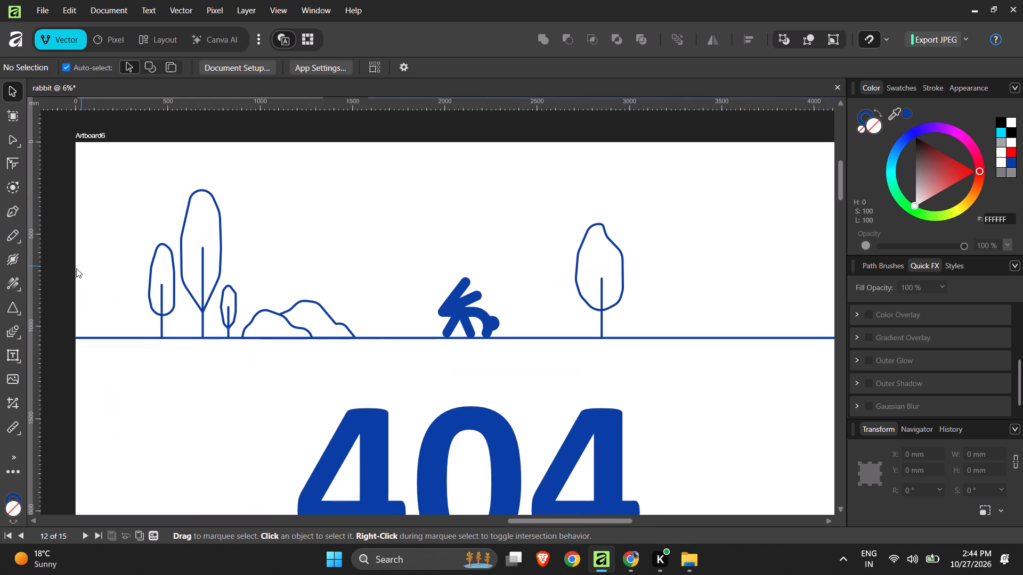
{"action": "left_click", "coordinate": [10, 209]}
{"action": "scroll", "coordinate": [59, 229], "scroll_direction": "down", "scroll_amount": 3, "text": "ctrl"}
{"action": "scroll", "coordinate": [386, 247], "scroll_direction": "up", "scroll_amount": 4, "text": "ctrl"}
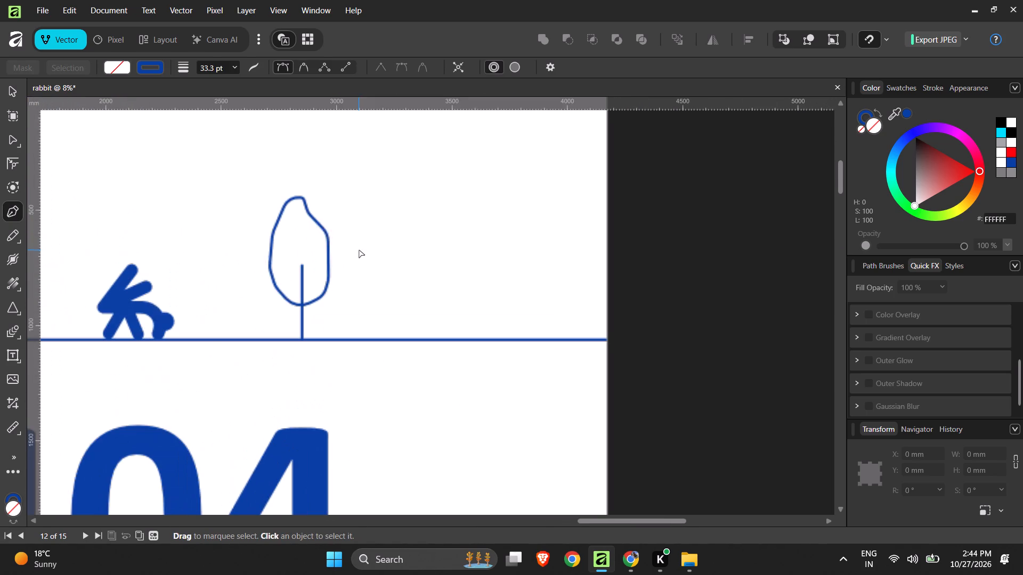
{"action": "left_click", "coordinate": [347, 337]}
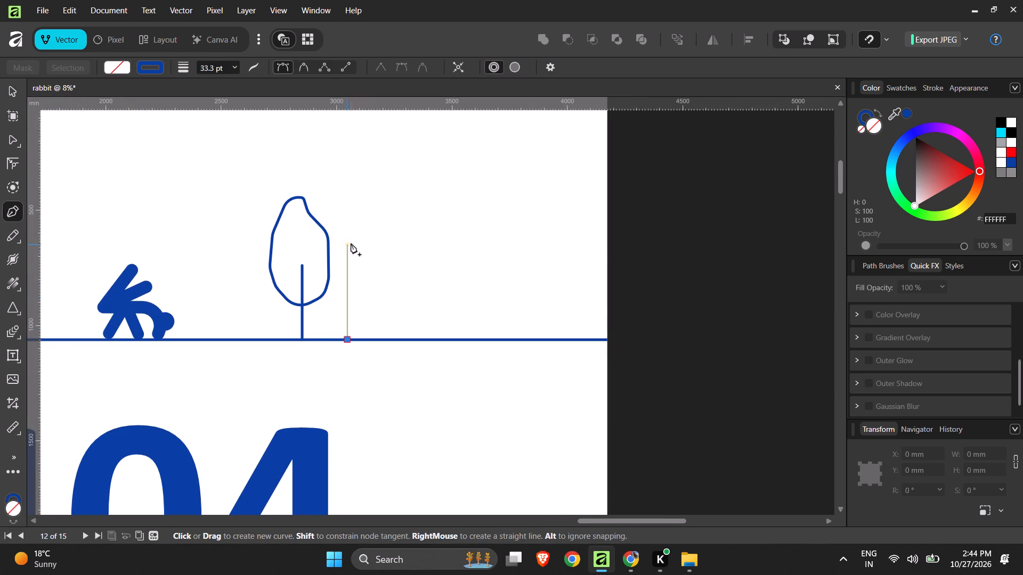
{"action": "left_click", "coordinate": [351, 217], "text": "shift"}
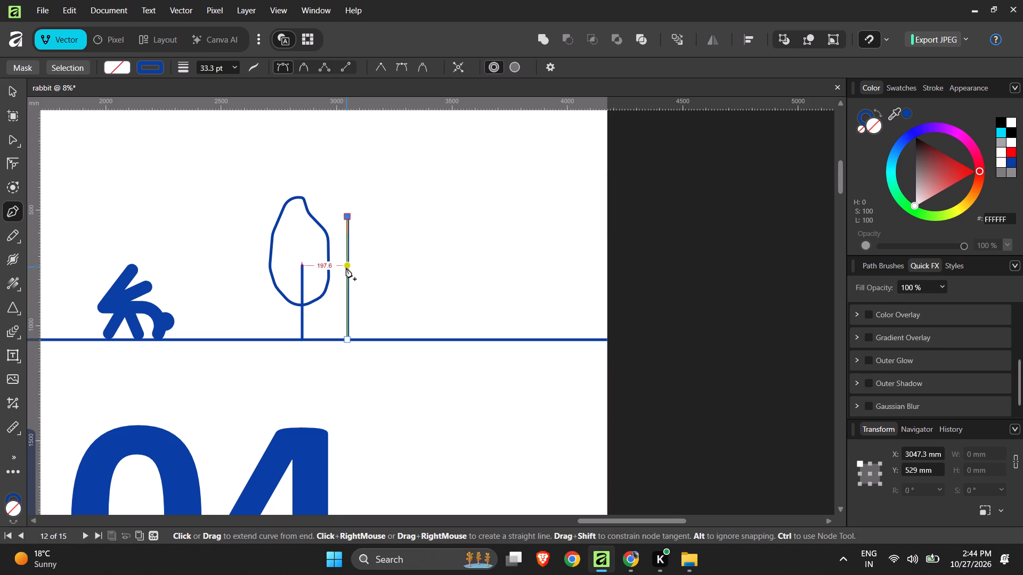
{"action": "left_click", "coordinate": [11, 92]}
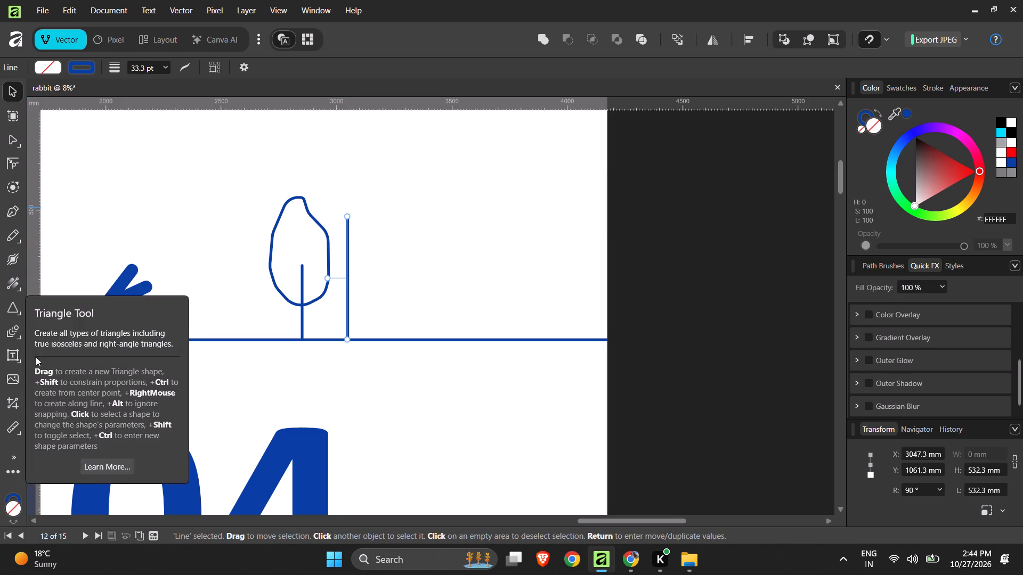
{"action": "left_click", "coordinate": [12, 216]}
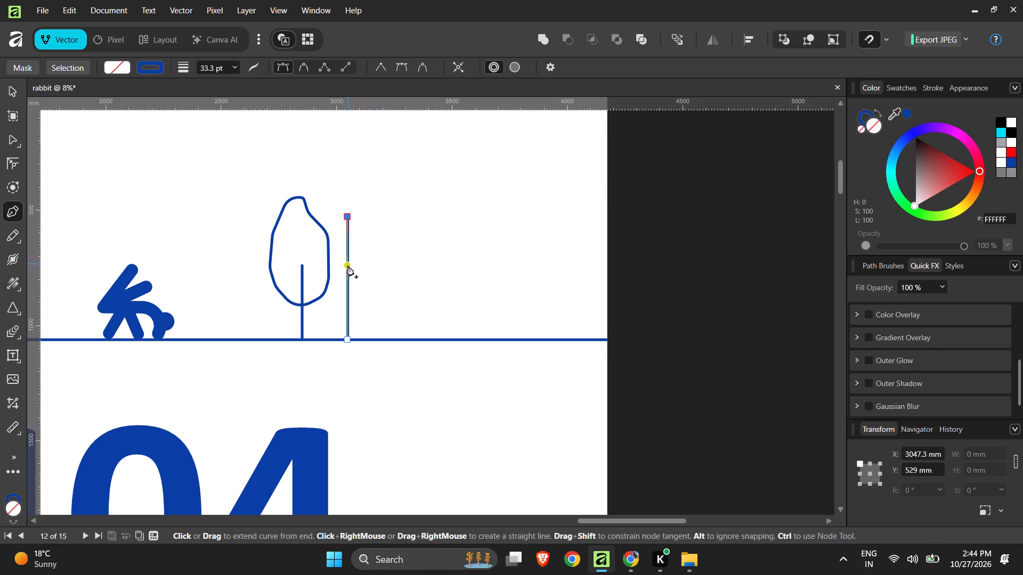
{"action": "left_click", "coordinate": [12, 88]}
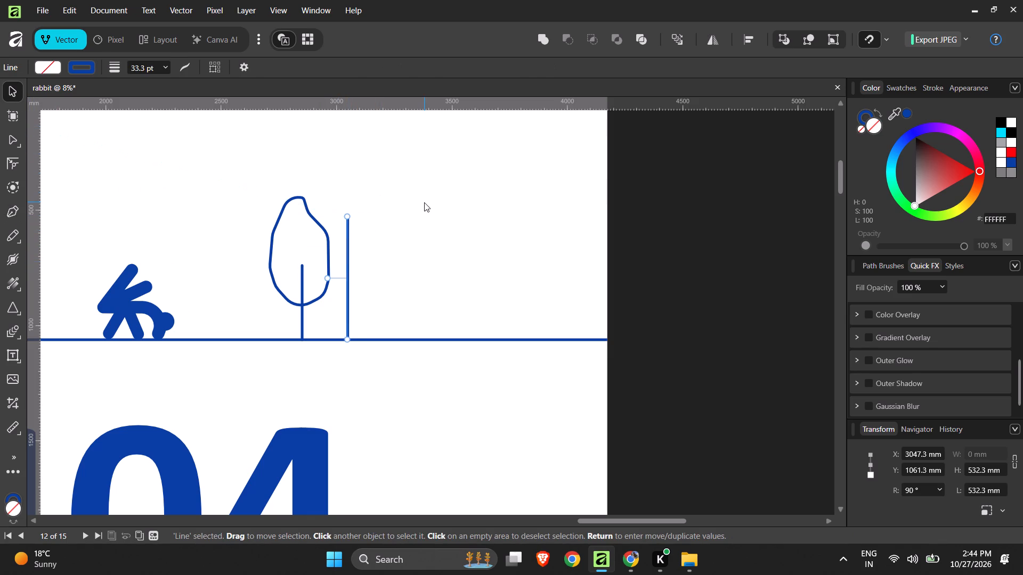
{"action": "left_click", "coordinate": [495, 187]}
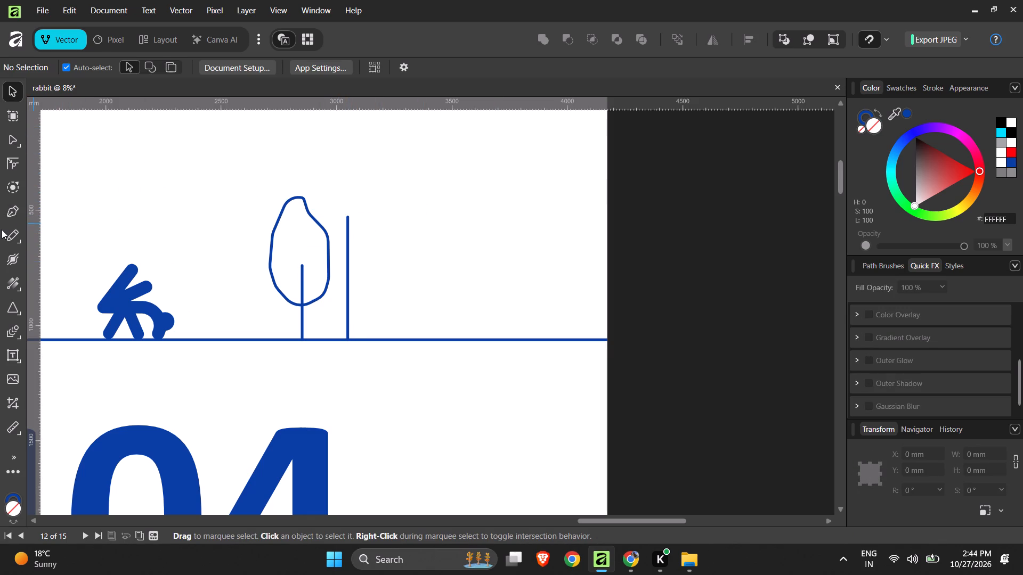
Start a crown outline on the second trunk with the Pen tool, running up its outer side to about X 3151 mm, Y 150 mm.
{"action": "left_click", "coordinate": [10, 215]}
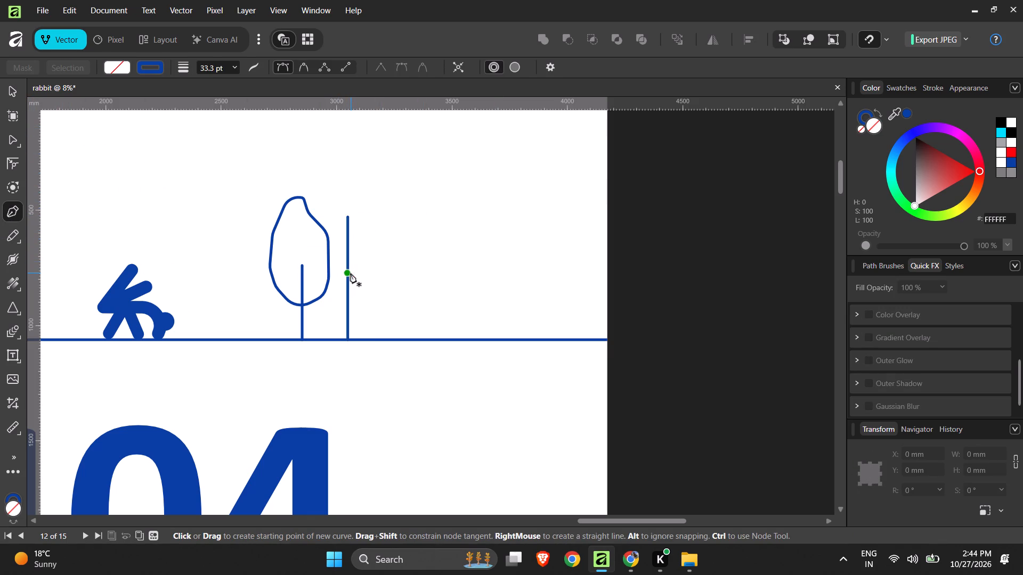
{"action": "left_click", "coordinate": [351, 273]}
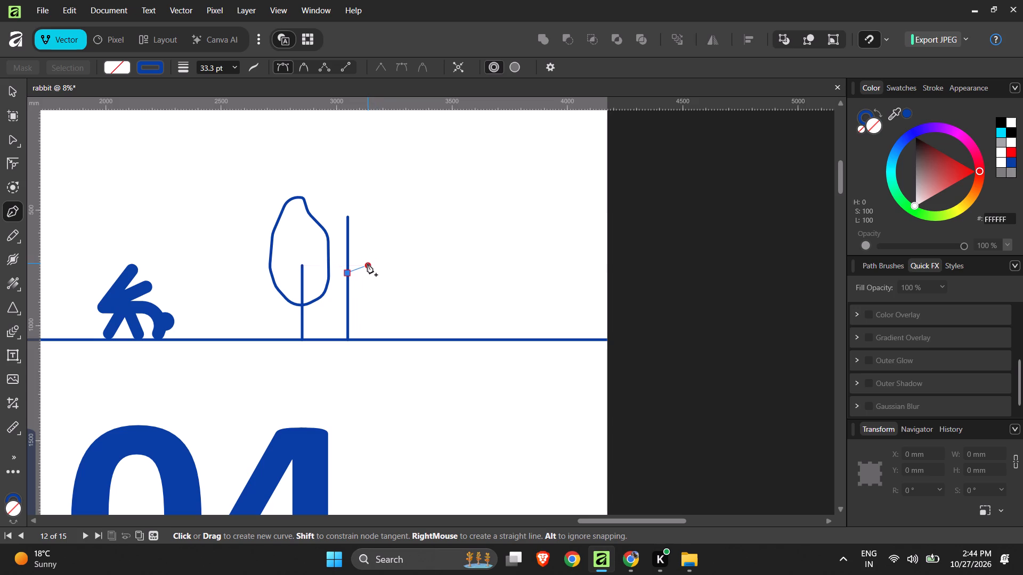
{"action": "left_click", "coordinate": [368, 263]}
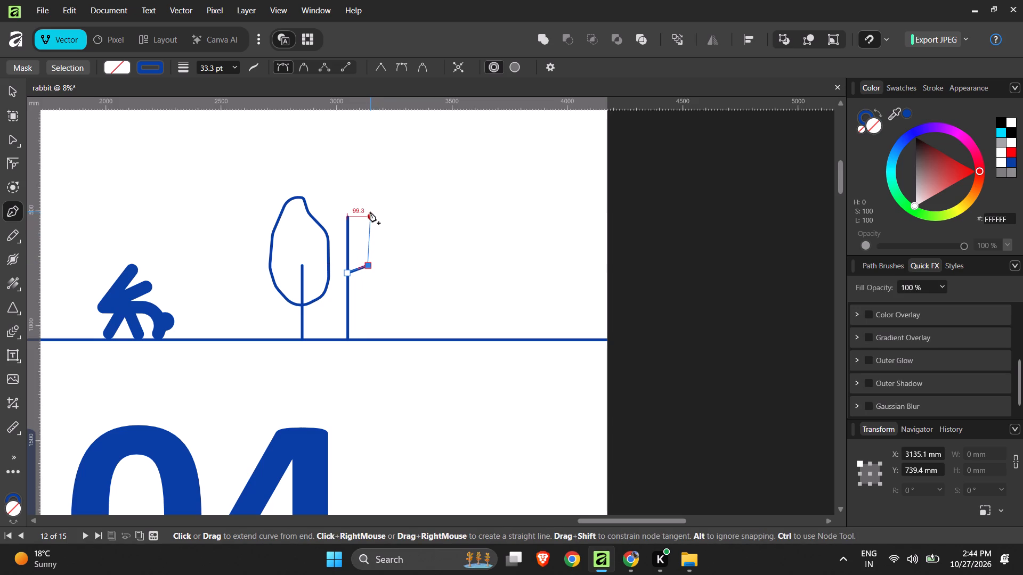
{"action": "left_click", "coordinate": [370, 211]}
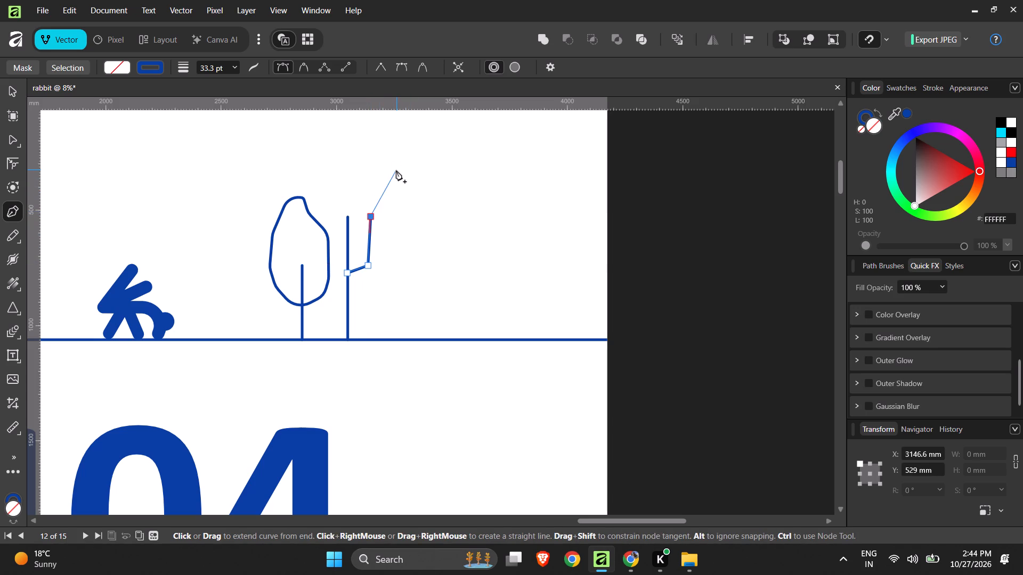
{"action": "left_click", "coordinate": [396, 170]}
{"action": "left_click", "coordinate": [371, 129]}
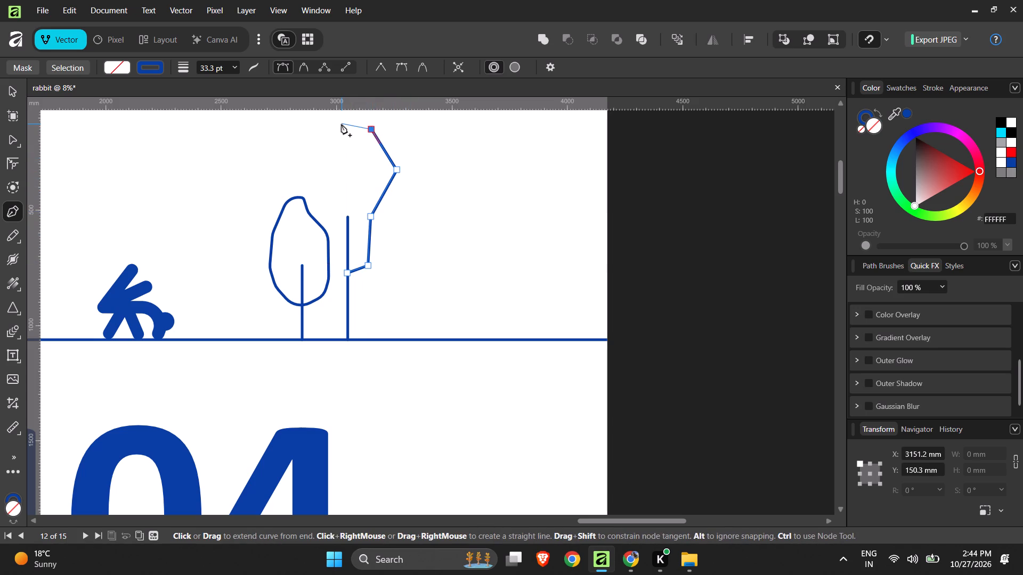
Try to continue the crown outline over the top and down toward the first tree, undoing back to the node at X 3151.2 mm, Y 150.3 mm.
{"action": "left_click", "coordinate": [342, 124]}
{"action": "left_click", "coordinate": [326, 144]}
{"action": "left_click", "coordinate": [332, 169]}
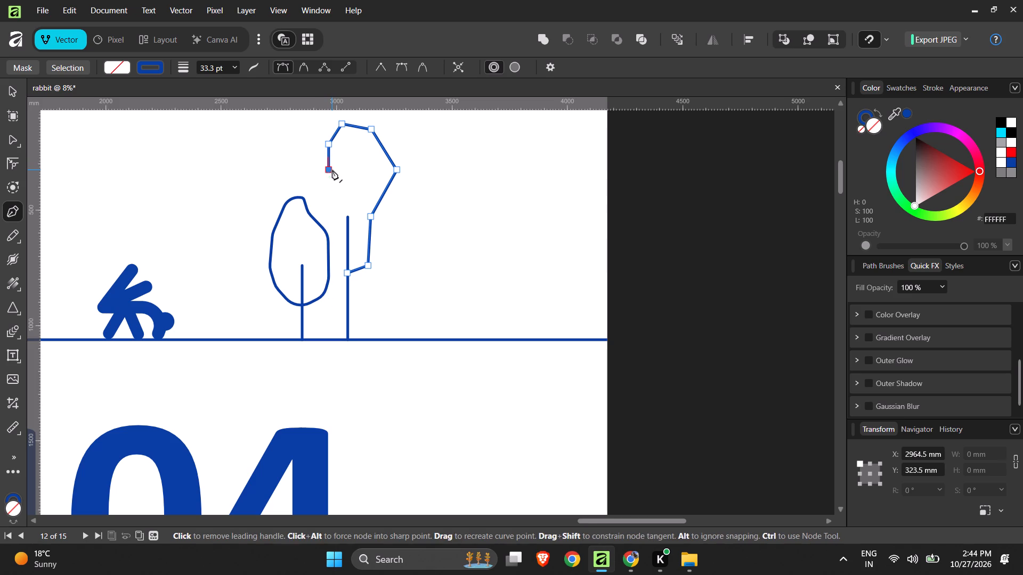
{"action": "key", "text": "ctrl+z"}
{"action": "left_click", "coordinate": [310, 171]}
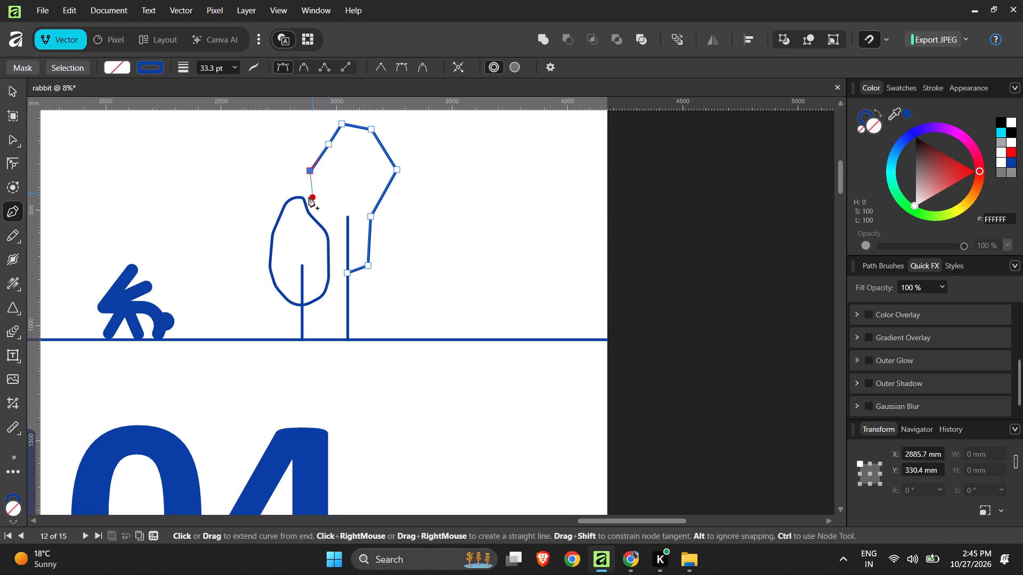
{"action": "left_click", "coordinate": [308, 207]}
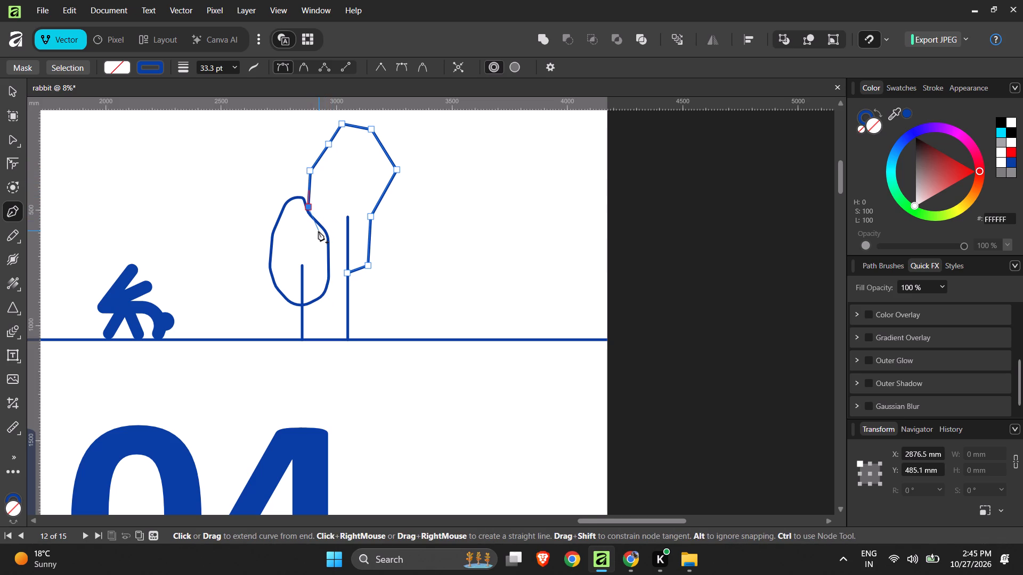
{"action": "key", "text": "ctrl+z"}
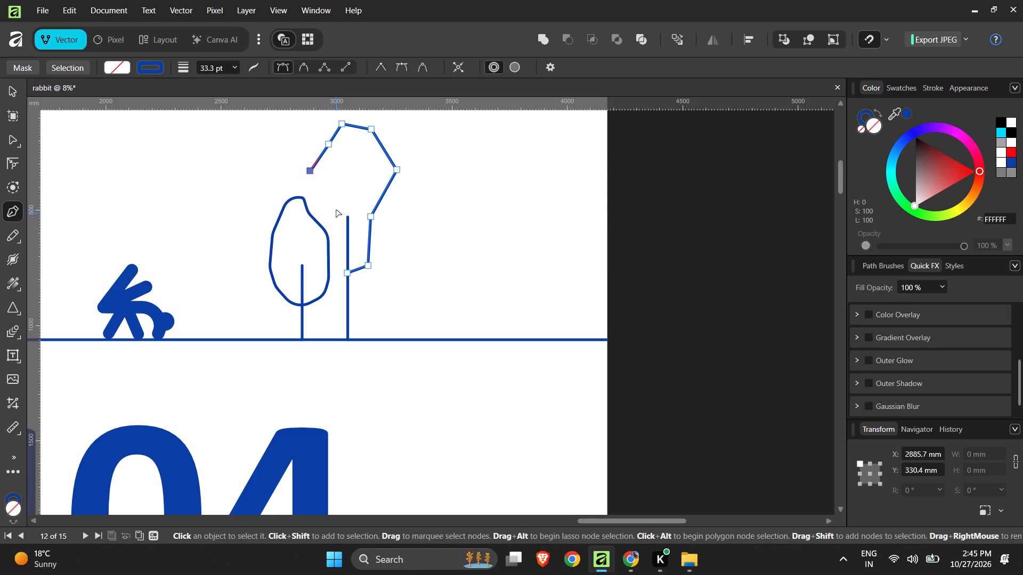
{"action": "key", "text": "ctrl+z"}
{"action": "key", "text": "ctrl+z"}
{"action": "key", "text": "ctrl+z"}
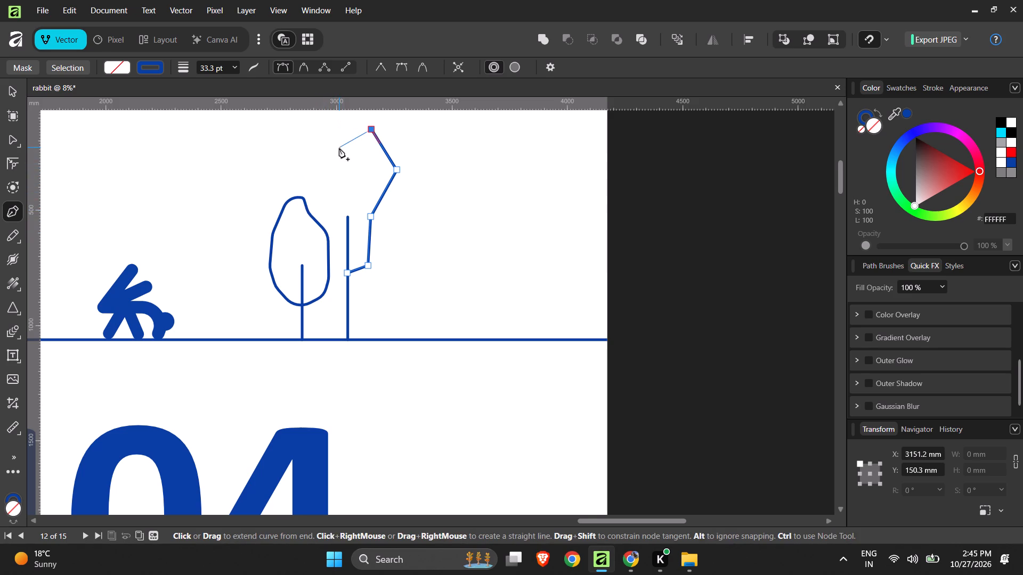
Continue the crown outline over the top and down its inner side, closing it at the trunk, about 345 by 661 mm overall.
{"action": "scroll", "coordinate": [380, 230], "scroll_direction": "down", "scroll_amount": 3, "text": "ctrl"}
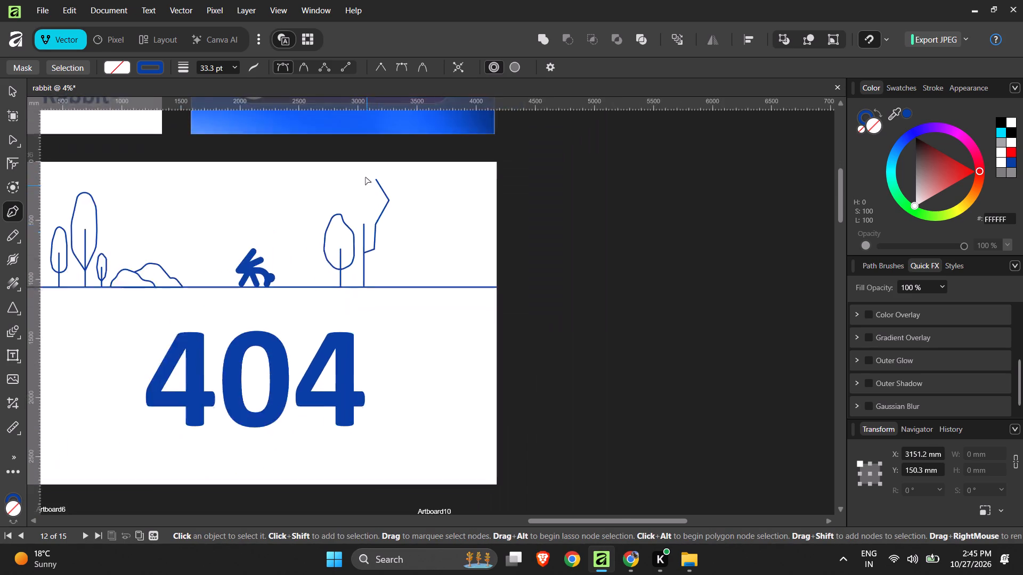
{"action": "scroll", "coordinate": [364, 176], "scroll_direction": "up", "scroll_amount": 3, "text": "ctrl"}
{"action": "left_click", "coordinate": [367, 172]}
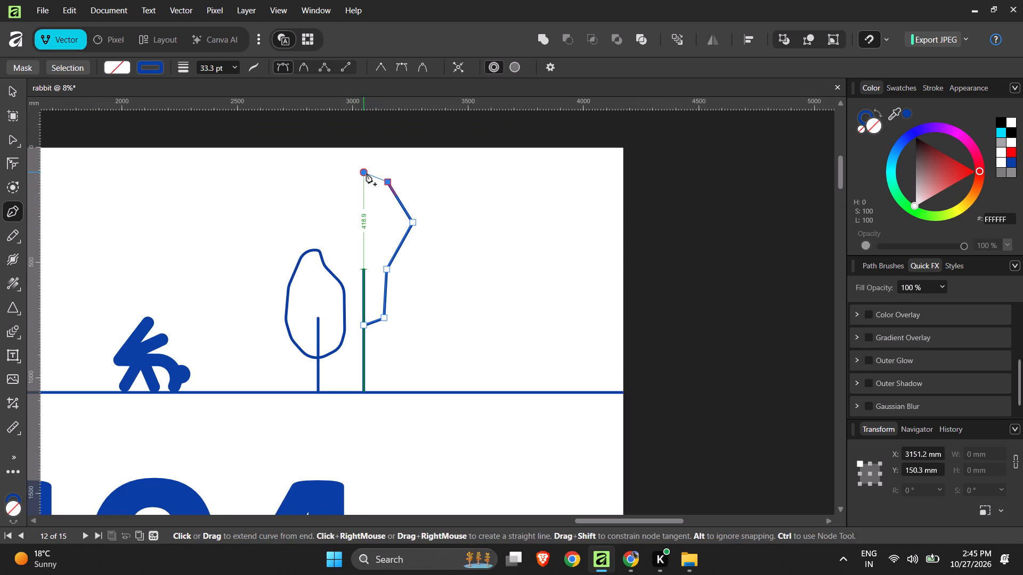
{"action": "left_click", "coordinate": [342, 188]}
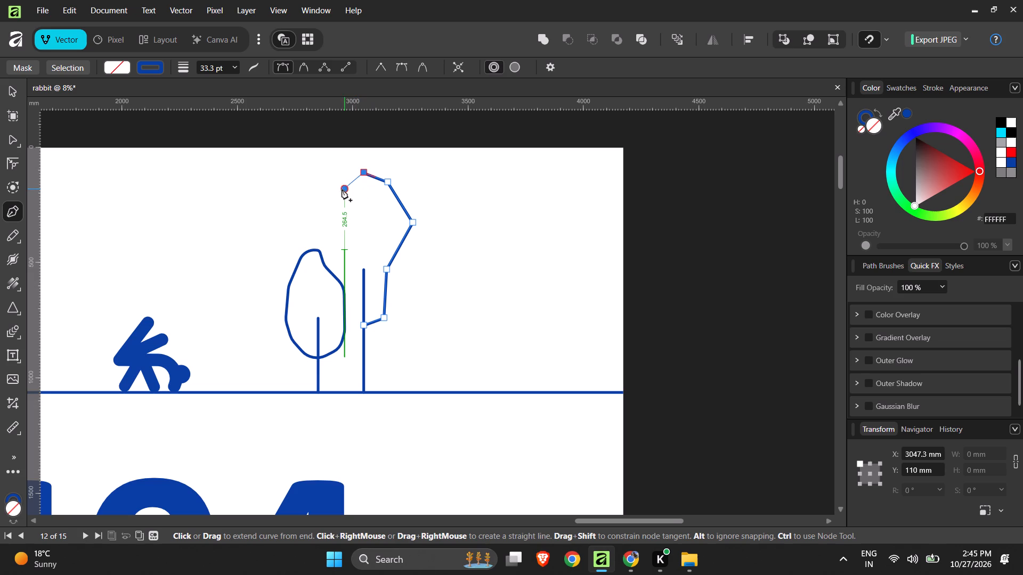
{"action": "left_click", "coordinate": [334, 219]}
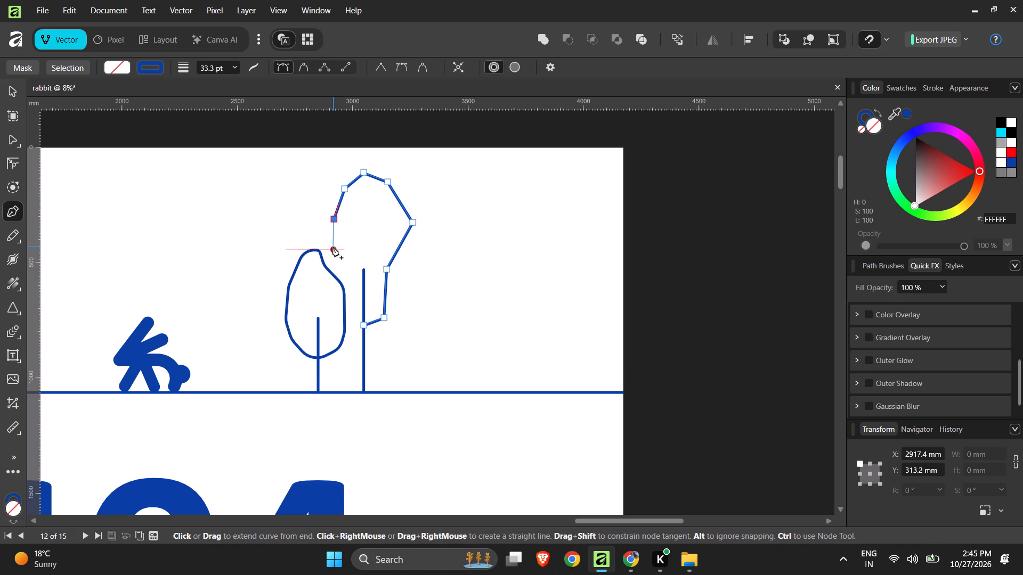
{"action": "left_click", "coordinate": [333, 246]}
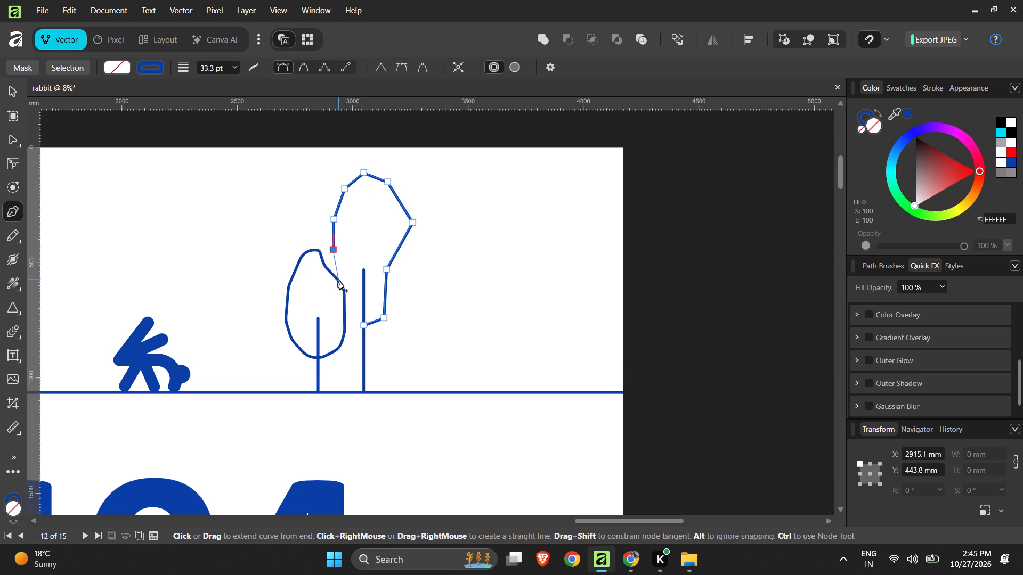
{"action": "left_click", "coordinate": [336, 278]}
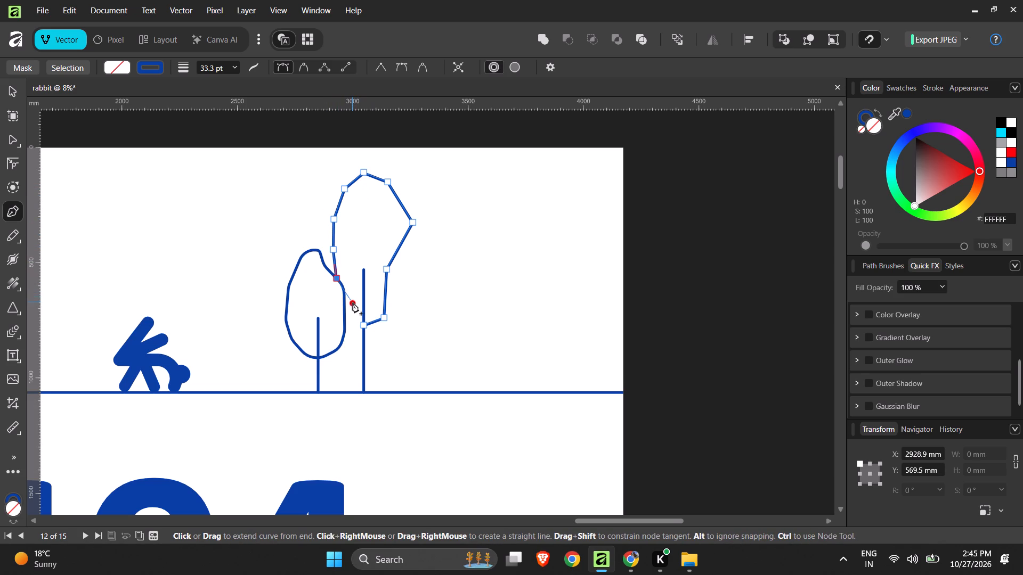
{"action": "left_click", "coordinate": [353, 304]}
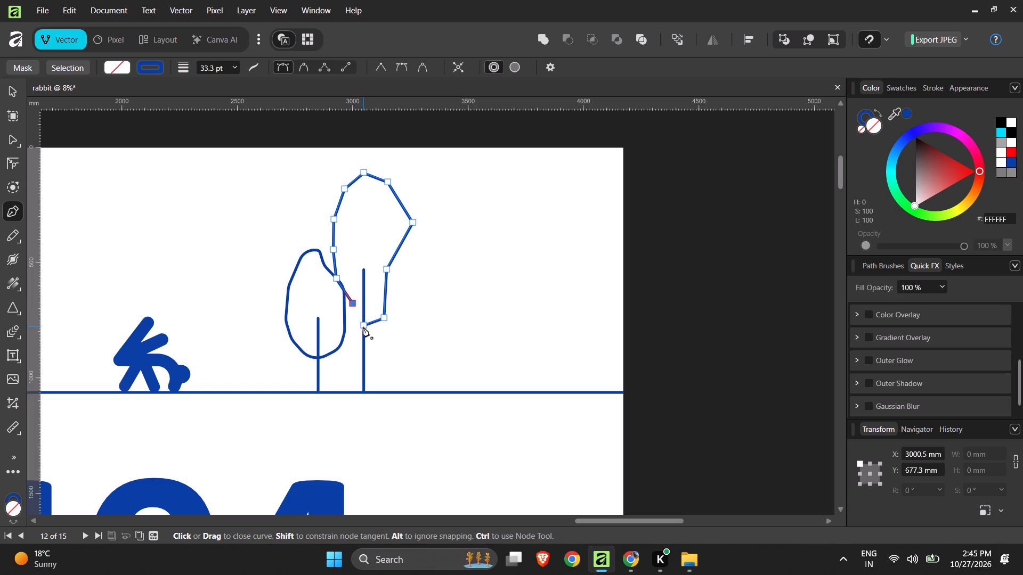
{"action": "left_click", "coordinate": [363, 325]}
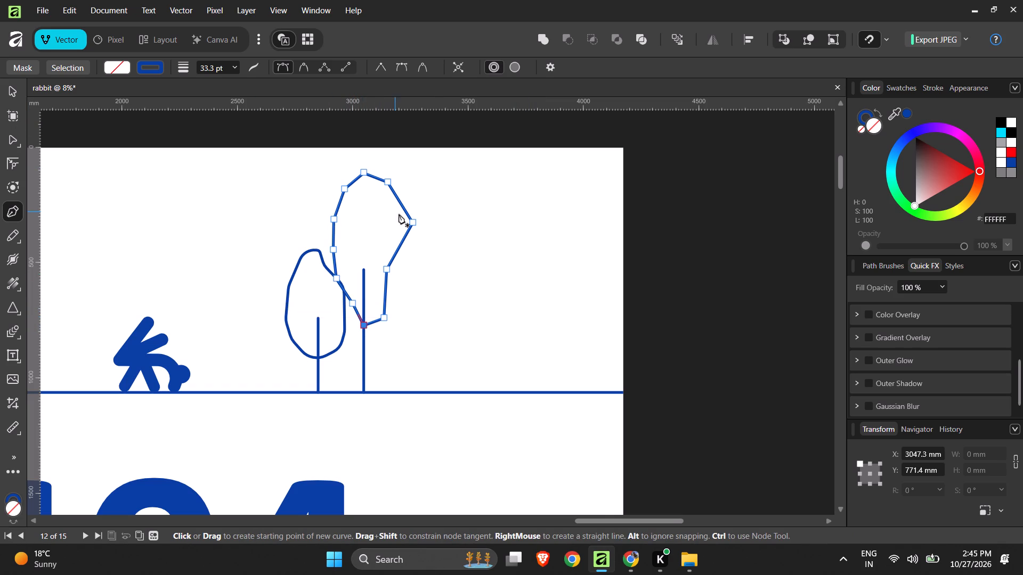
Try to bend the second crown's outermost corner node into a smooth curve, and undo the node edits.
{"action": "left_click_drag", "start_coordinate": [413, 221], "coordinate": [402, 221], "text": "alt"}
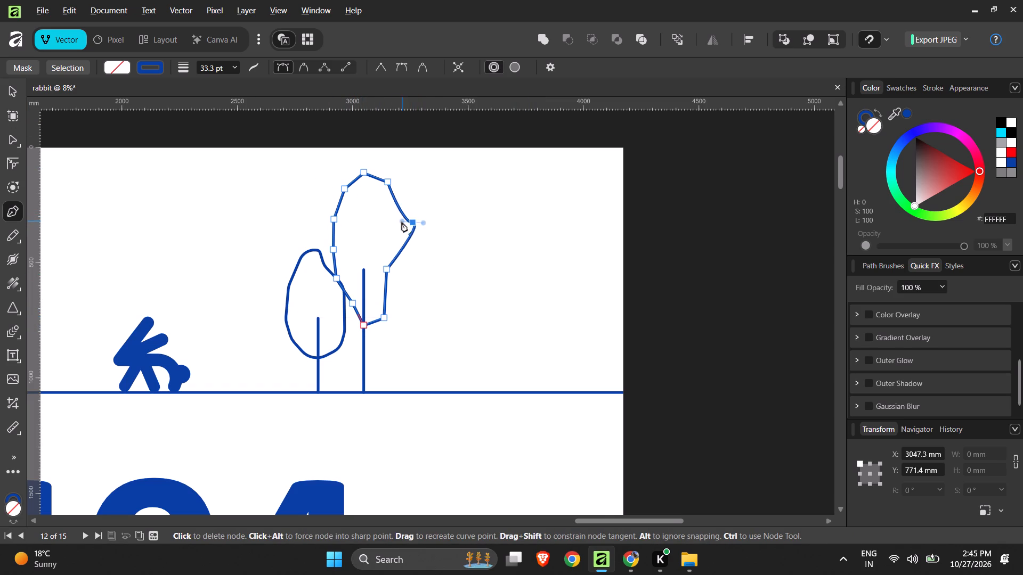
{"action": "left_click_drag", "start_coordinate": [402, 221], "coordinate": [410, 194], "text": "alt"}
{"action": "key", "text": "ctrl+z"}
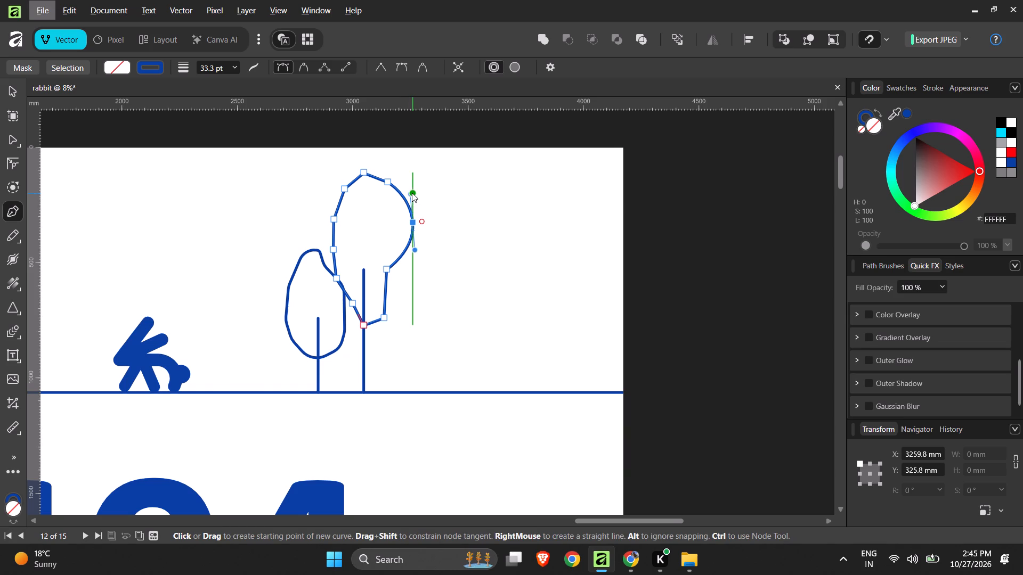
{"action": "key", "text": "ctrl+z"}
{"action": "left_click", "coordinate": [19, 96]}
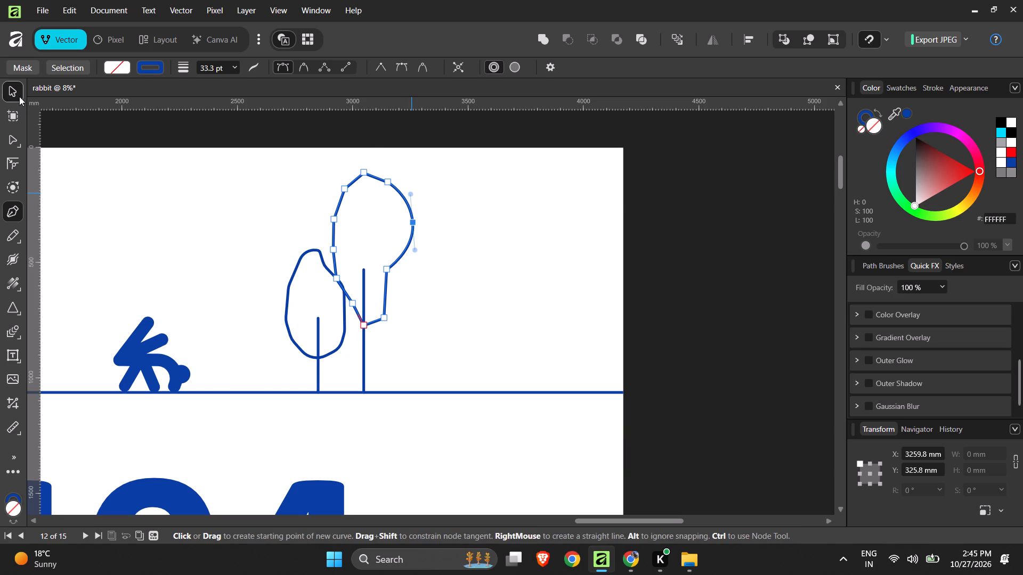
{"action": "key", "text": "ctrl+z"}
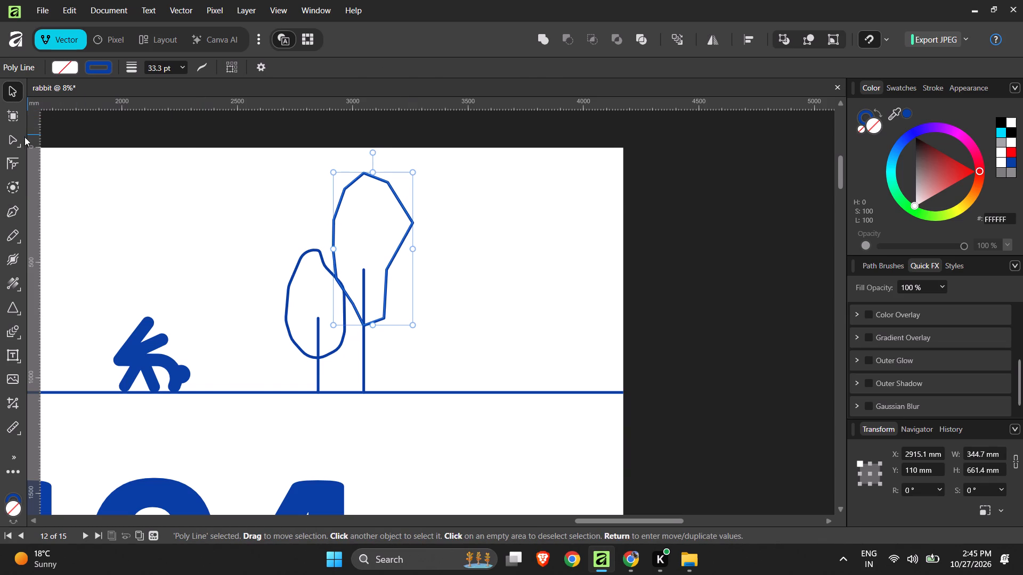
Select all nodes of the second tree's crown outline and round its corners together by increasing their corner radius.
{"action": "left_click", "coordinate": [19, 139]}
{"action": "left_click_drag", "start_coordinate": [475, 193], "coordinate": [398, 246]}
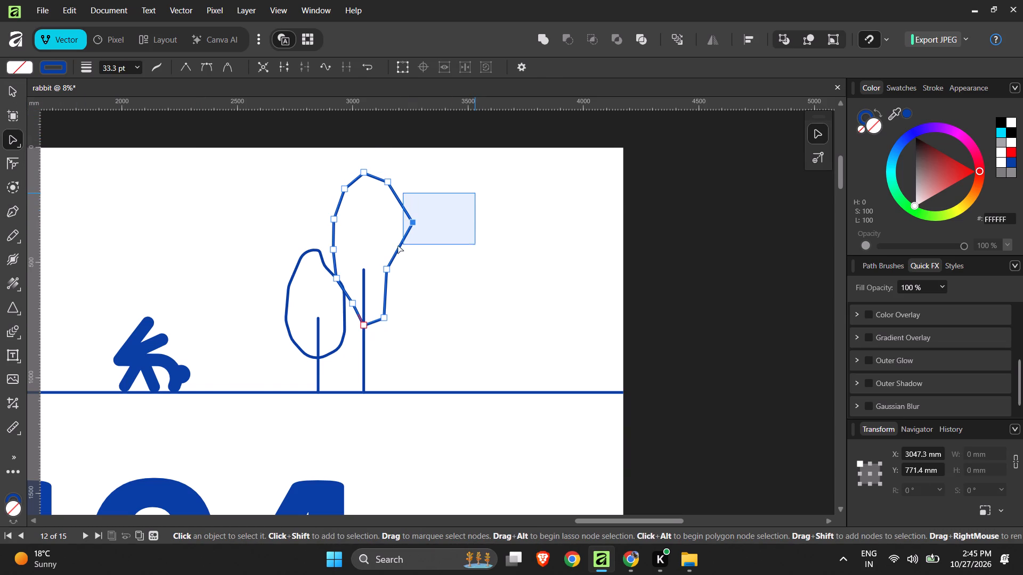
{"action": "left_click_drag", "start_coordinate": [398, 246], "coordinate": [477, 226]}
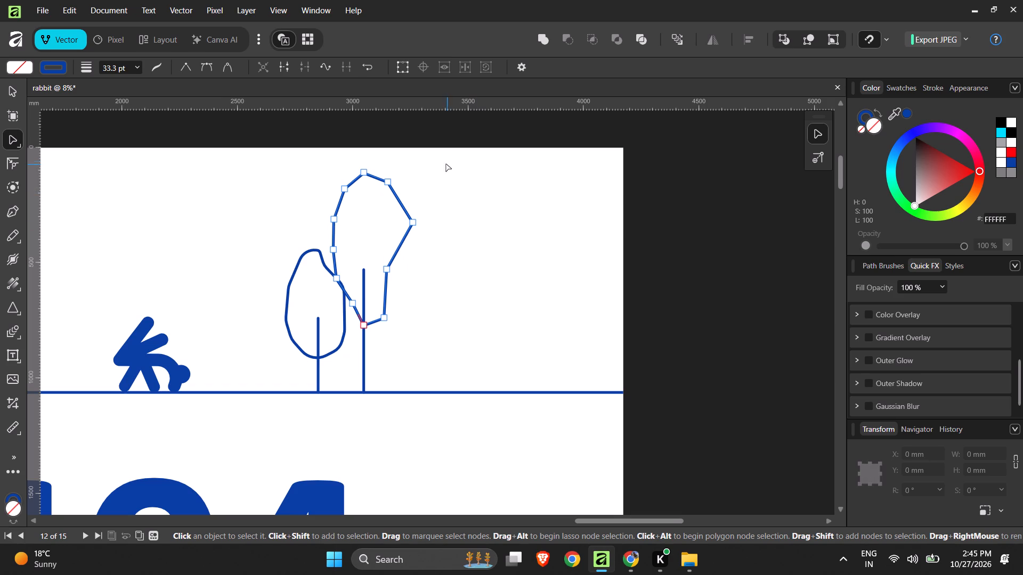
{"action": "left_click_drag", "start_coordinate": [441, 162], "coordinate": [322, 339]}
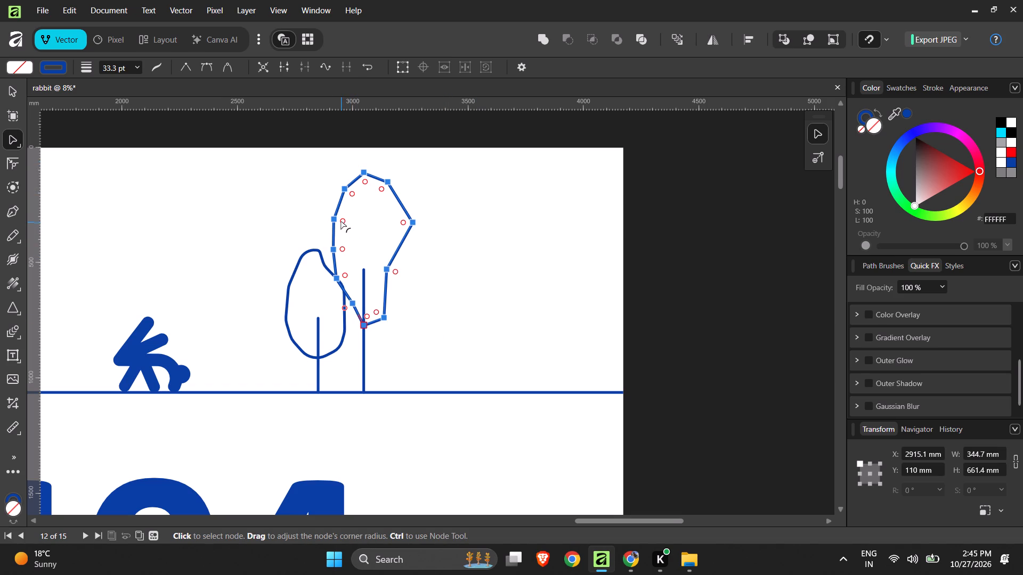
{"action": "left_click_drag", "start_coordinate": [341, 220], "coordinate": [388, 291]}
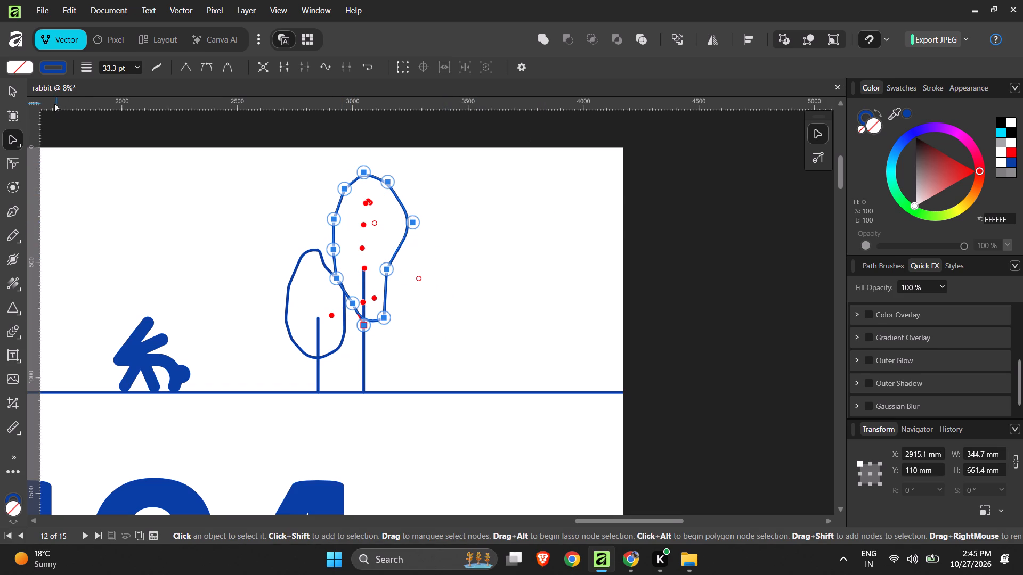
{"action": "left_click", "coordinate": [11, 89]}
{"action": "left_click", "coordinate": [431, 310]}
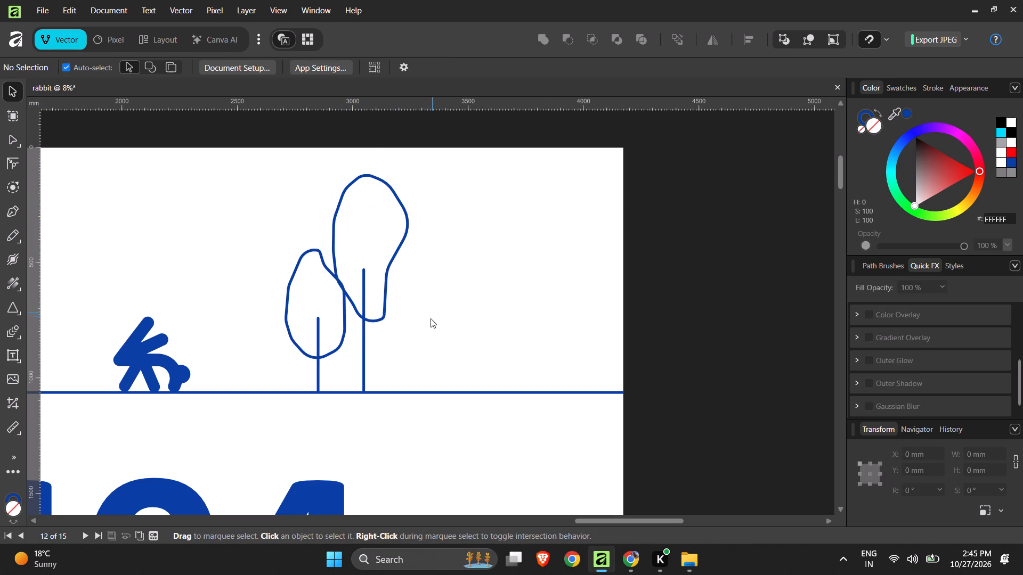
Move the second tree's crown outline to about X 2886 mm, Y 203.5 mm so its base is centred on the trunk.
{"action": "scroll", "coordinate": [423, 324], "scroll_direction": "down", "scroll_amount": 2, "text": "ctrl"}
{"action": "scroll", "coordinate": [388, 315], "scroll_direction": "up", "scroll_amount": 4, "text": "ctrl"}
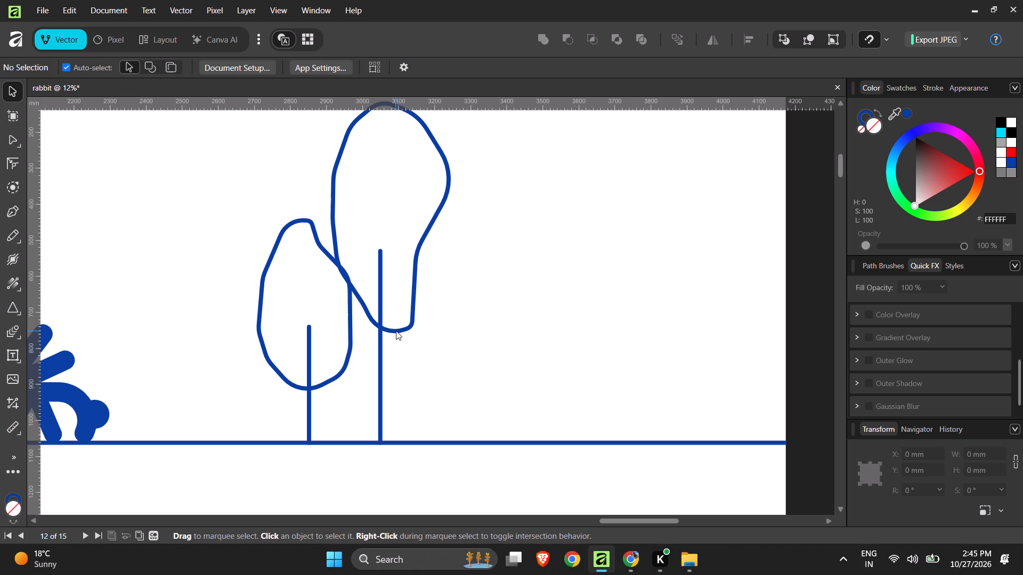
{"action": "left_click", "coordinate": [396, 331]}
{"action": "left_click_drag", "start_coordinate": [399, 331], "coordinate": [385, 335]}
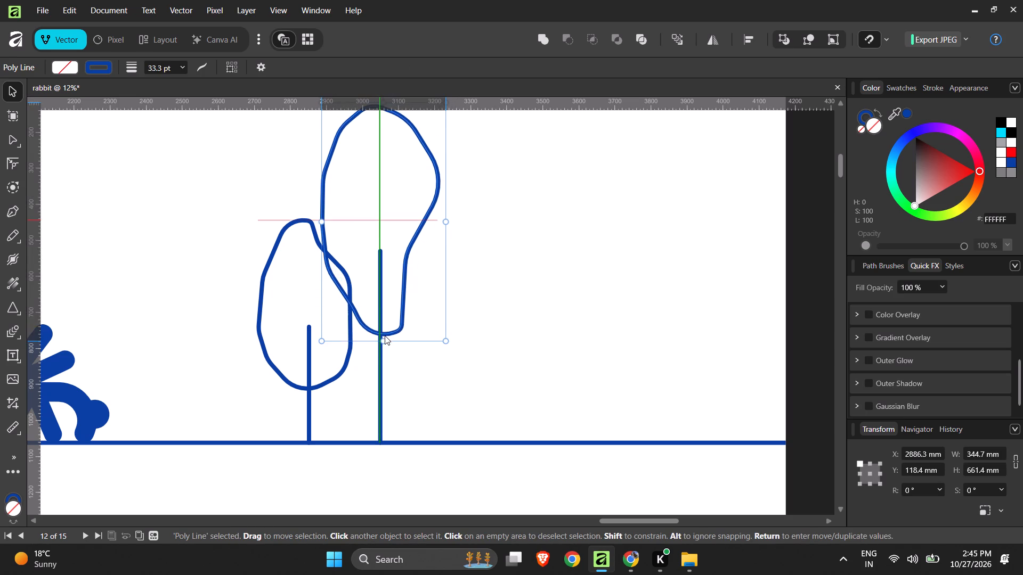
{"action": "left_click_drag", "start_coordinate": [385, 335], "coordinate": [385, 366]}
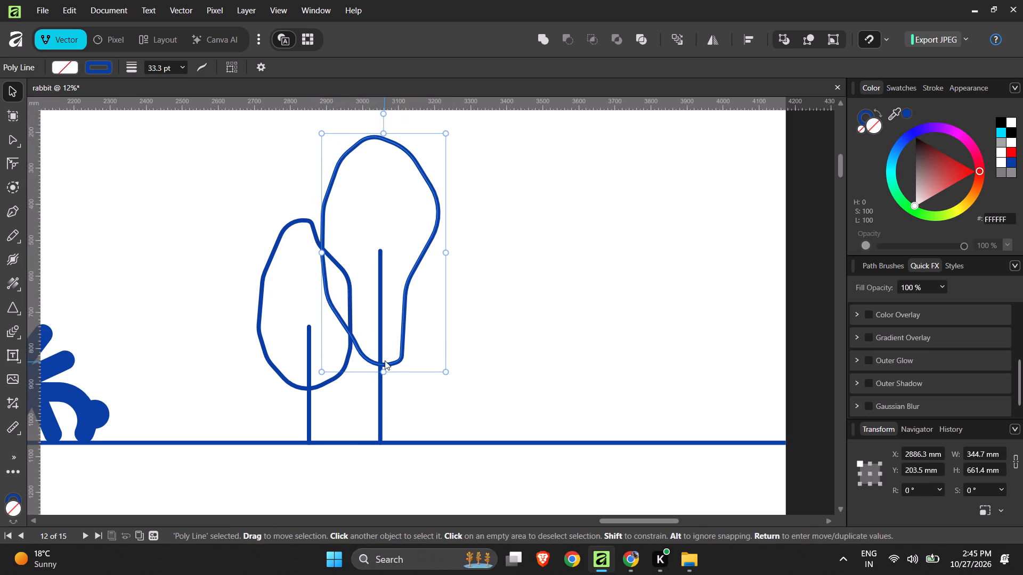
Send the shorter tree's crown outline to the back of the stacking order.
{"action": "left_click", "coordinate": [321, 385]}
{"action": "key", "text": "ctrl+shift+bracketleft"}
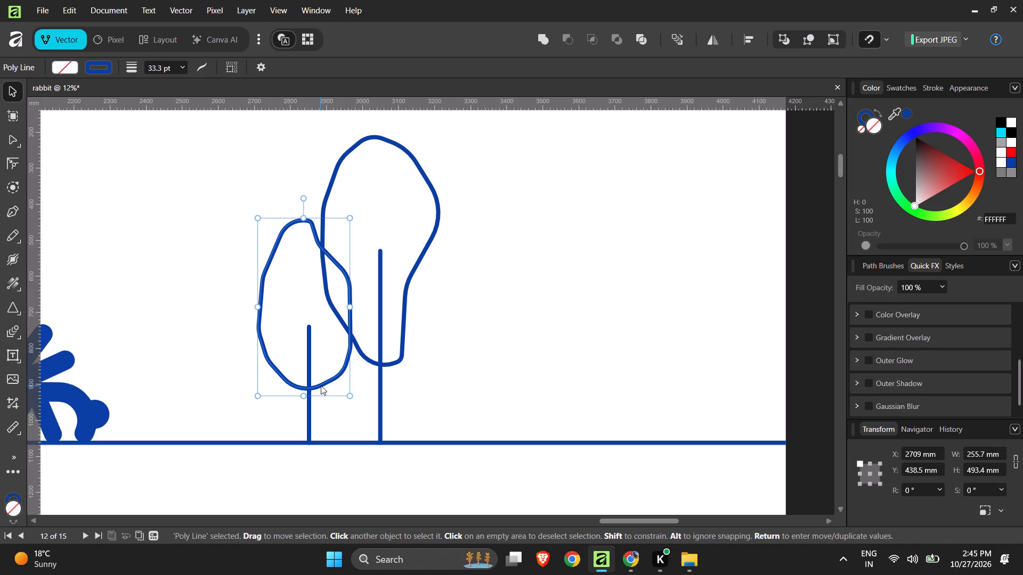
{"action": "left_click", "coordinate": [476, 250]}
Select both trees' crowns and trunks and merge the crowns' overlapping area into the shorter tree's crown with Shape Builder.
{"action": "left_click_drag", "start_coordinate": [500, 211], "coordinate": [234, 363]}
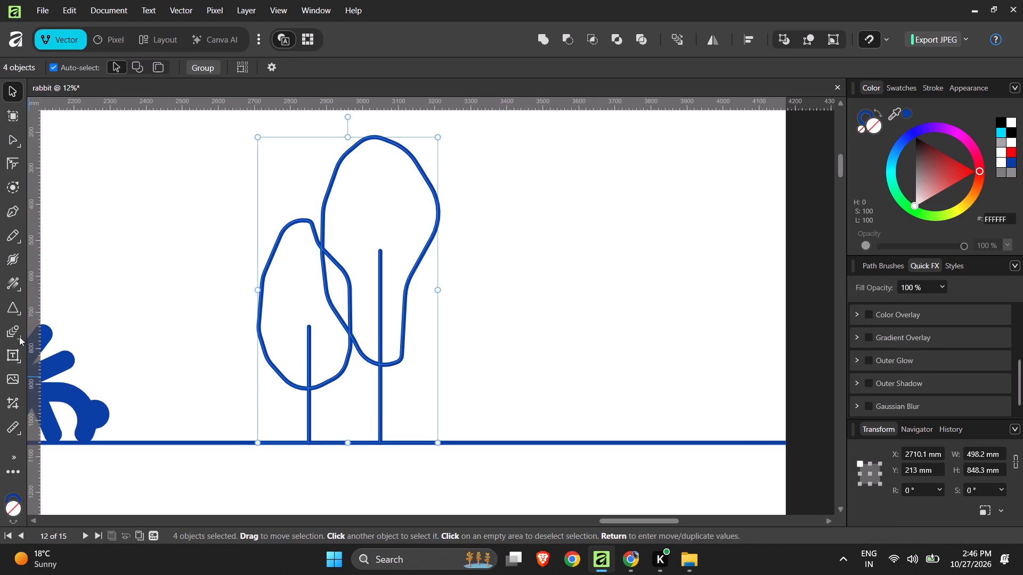
{"action": "left_click_drag", "start_coordinate": [19, 333], "coordinate": [43, 341]}
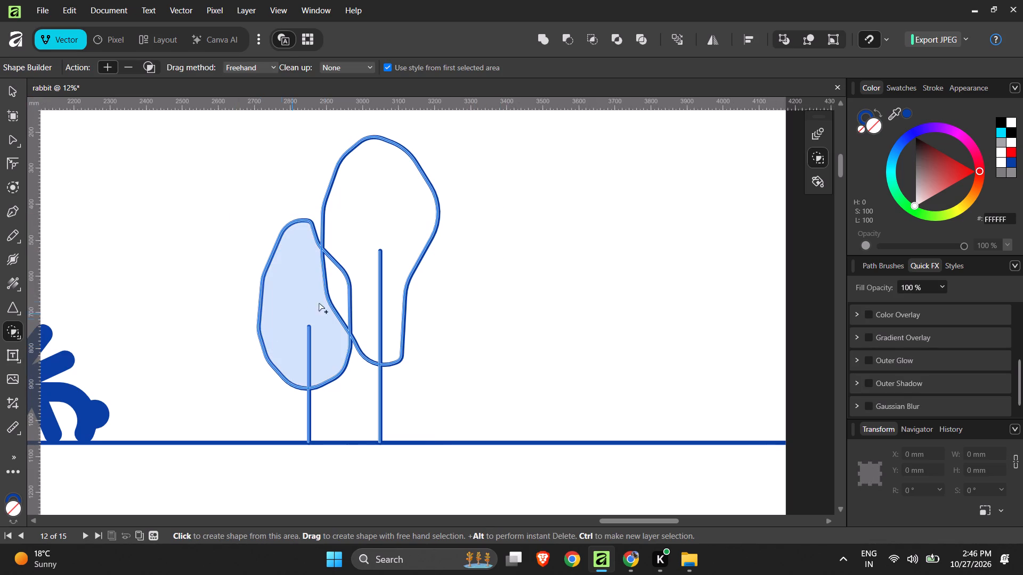
{"action": "left_click_drag", "start_coordinate": [340, 301], "coordinate": [332, 303]}
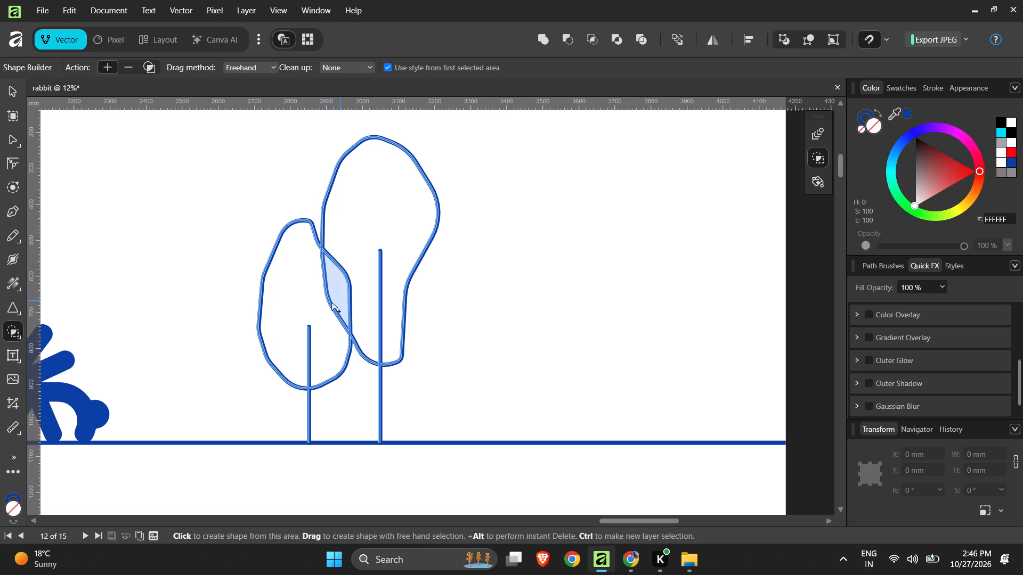
{"action": "left_click_drag", "start_coordinate": [332, 303], "coordinate": [325, 313]}
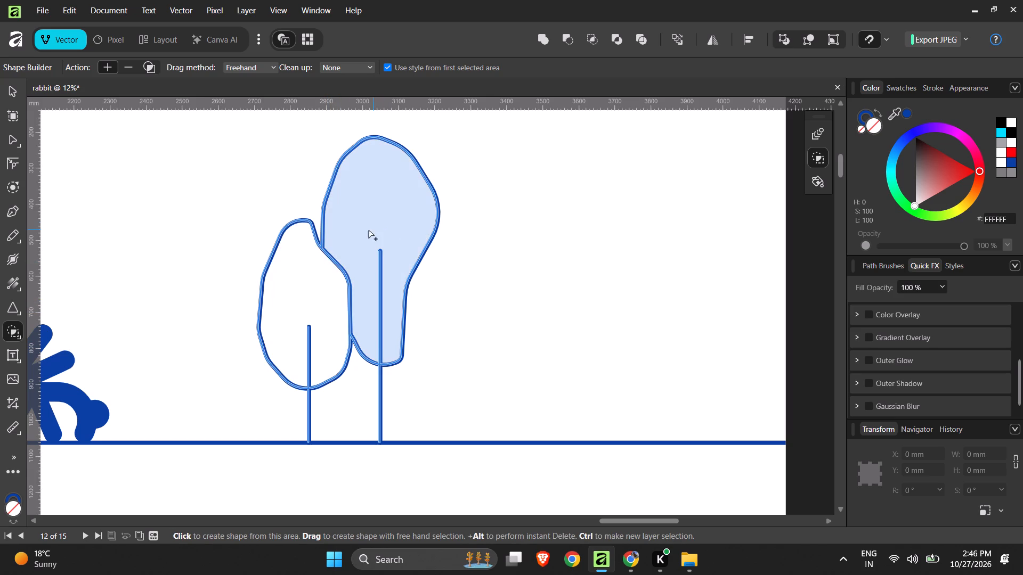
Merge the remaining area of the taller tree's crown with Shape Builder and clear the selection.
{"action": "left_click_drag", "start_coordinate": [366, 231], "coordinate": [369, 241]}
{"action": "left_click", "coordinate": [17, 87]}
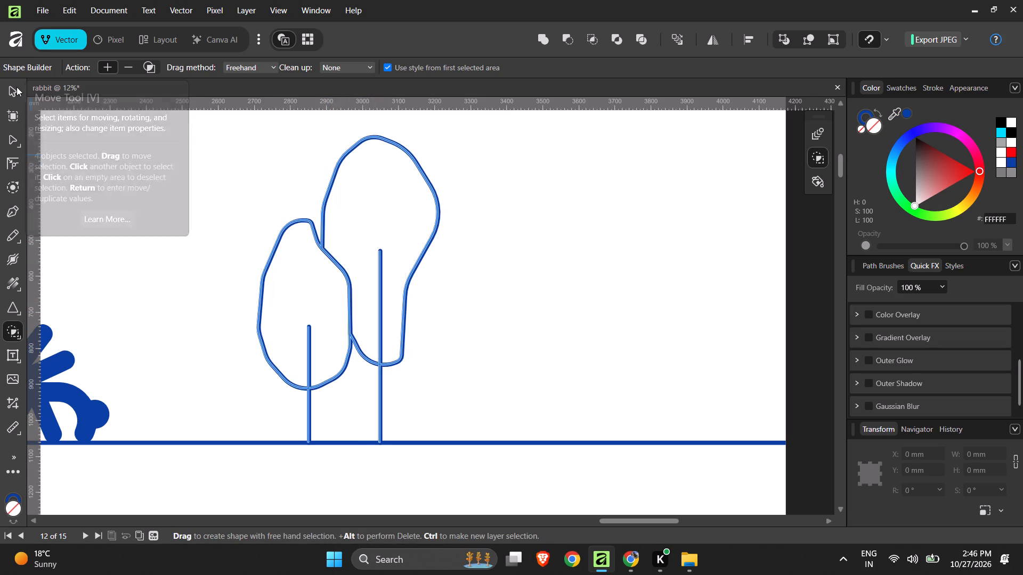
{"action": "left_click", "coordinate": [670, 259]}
Examine the two trees ahead of the rabbit, close up and against the whole 404 artboard.
{"action": "scroll", "coordinate": [594, 206], "scroll_direction": "down", "scroll_amount": 5, "text": "alt"}
{"action": "scroll", "coordinate": [550, 248], "scroll_direction": "down", "scroll_amount": 1, "text": "ctrl"}
{"action": "scroll", "coordinate": [550, 250], "scroll_direction": "up", "scroll_amount": 4, "text": "ctrl"}
{"action": "scroll", "coordinate": [550, 251], "scroll_direction": "down", "scroll_amount": 1, "text": "ctrl"}
{"action": "scroll", "coordinate": [550, 252], "scroll_direction": "up", "scroll_amount": 1, "text": "ctrl"}
{"action": "scroll", "coordinate": [554, 264], "scroll_direction": "down", "scroll_amount": 1, "text": "ctrl"}
{"action": "scroll", "coordinate": [554, 265], "scroll_direction": "up", "scroll_amount": 4, "text": "ctrl"}
{"action": "scroll", "coordinate": [554, 265], "scroll_direction": "down", "scroll_amount": 1, "text": "ctrl"}
{"action": "scroll", "coordinate": [554, 265], "scroll_direction": "up", "scroll_amount": 1, "text": "ctrl"}
{"action": "scroll", "coordinate": [554, 265], "scroll_direction": "down", "scroll_amount": 2, "text": "ctrl"}
{"action": "scroll", "coordinate": [554, 265], "scroll_direction": "up", "scroll_amount": 7, "text": "ctrl"}
{"action": "scroll", "coordinate": [554, 265], "scroll_direction": "down", "scroll_amount": 2, "text": "ctrl"}
{"action": "scroll", "coordinate": [556, 266], "scroll_direction": "up", "scroll_amount": 1, "text": "ctrl"}
{"action": "scroll", "coordinate": [556, 266], "scroll_direction": "down", "scroll_amount": 1, "text": "ctrl"}
{"action": "scroll", "coordinate": [556, 266], "scroll_direction": "up", "scroll_amount": 1, "text": "ctrl"}
{"action": "scroll", "coordinate": [556, 266], "scroll_direction": "down", "scroll_amount": 1, "text": "ctrl"}
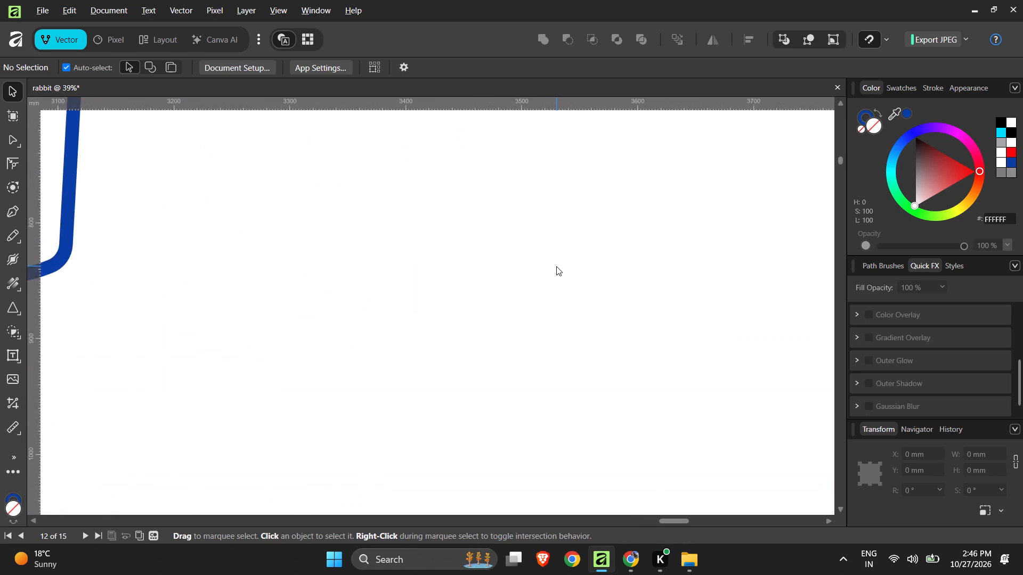
{"action": "scroll", "coordinate": [557, 267], "scroll_direction": "down", "scroll_amount": 1, "text": "ctrl"}
{"action": "scroll", "coordinate": [557, 267], "scroll_direction": "up", "scroll_amount": 1, "text": "ctrl"}
{"action": "scroll", "coordinate": [557, 267], "scroll_direction": "down", "scroll_amount": 7, "text": "ctrl"}
{"action": "scroll", "coordinate": [557, 267], "scroll_direction": "up", "scroll_amount": 1, "text": "ctrl"}
{"action": "scroll", "coordinate": [557, 267], "scroll_direction": "down", "scroll_amount": 2, "text": "ctrl"}
{"action": "scroll", "coordinate": [557, 267], "scroll_direction": "up", "scroll_amount": 1, "text": "ctrl"}
{"action": "scroll", "coordinate": [557, 267], "scroll_direction": "down", "scroll_amount": 5, "text": "ctrl"}
{"action": "scroll", "coordinate": [557, 267], "scroll_direction": "up", "scroll_amount": 1, "text": "ctrl"}
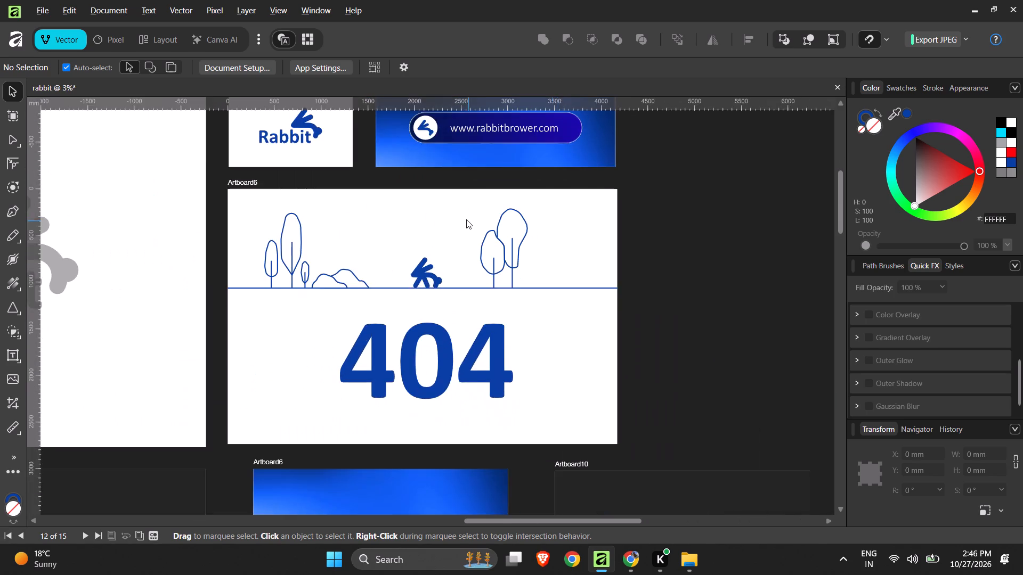
{"action": "scroll", "coordinate": [466, 219], "scroll_direction": "up", "scroll_amount": 4, "text": "ctrl"}
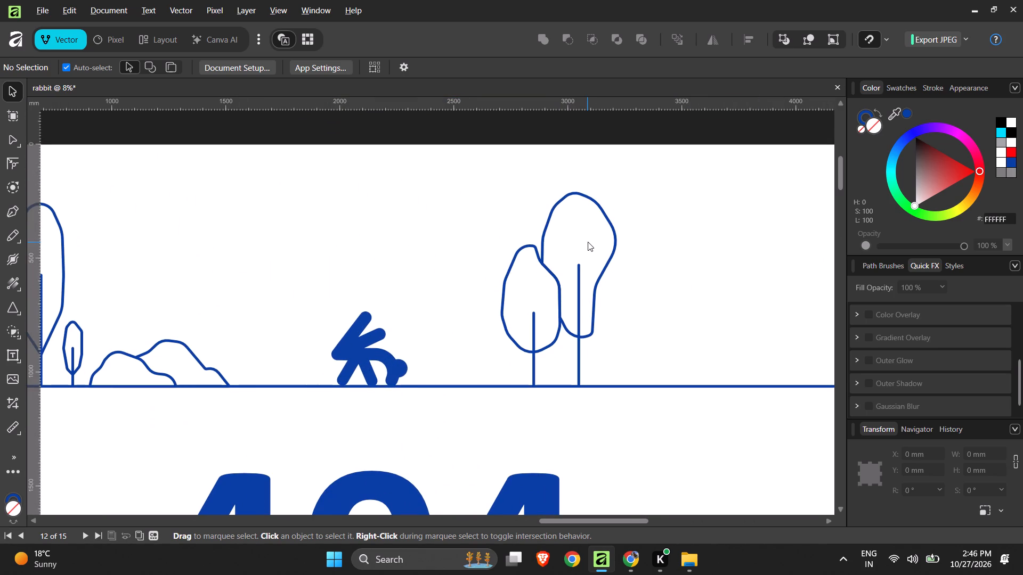
{"action": "scroll", "coordinate": [498, 250], "scroll_direction": "down", "scroll_amount": 2, "text": "ctrl"}
{"action": "scroll", "coordinate": [498, 250], "scroll_direction": "up", "scroll_amount": 1, "text": "ctrl"}
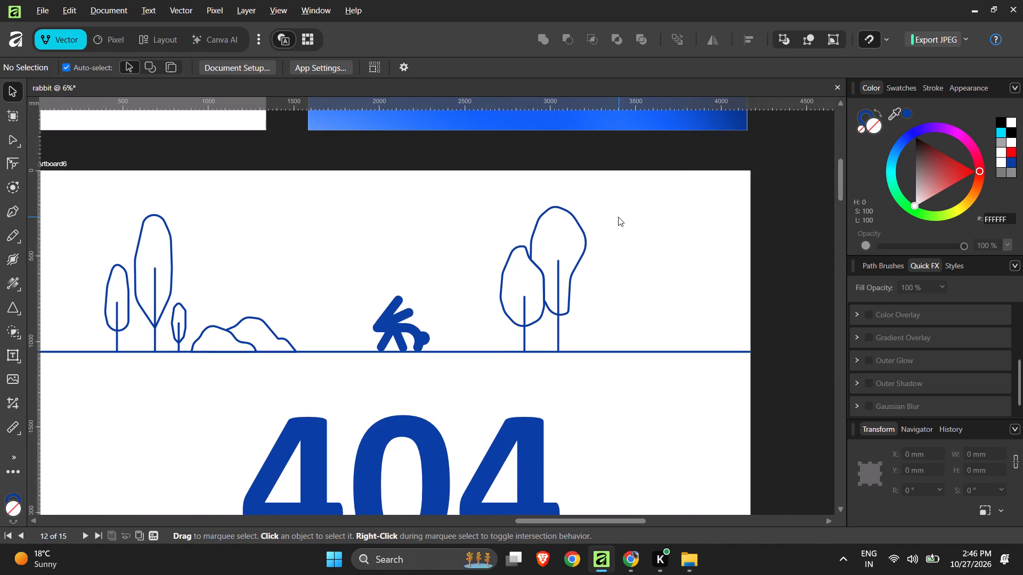
{"action": "scroll", "coordinate": [618, 217], "scroll_direction": "up", "scroll_amount": 1, "text": "ctrl"}
{"action": "scroll", "coordinate": [577, 225], "scroll_direction": "down", "scroll_amount": 2, "text": "ctrl"}
{"action": "scroll", "coordinate": [602, 217], "scroll_direction": "up", "scroll_amount": 1, "text": "ctrl"}
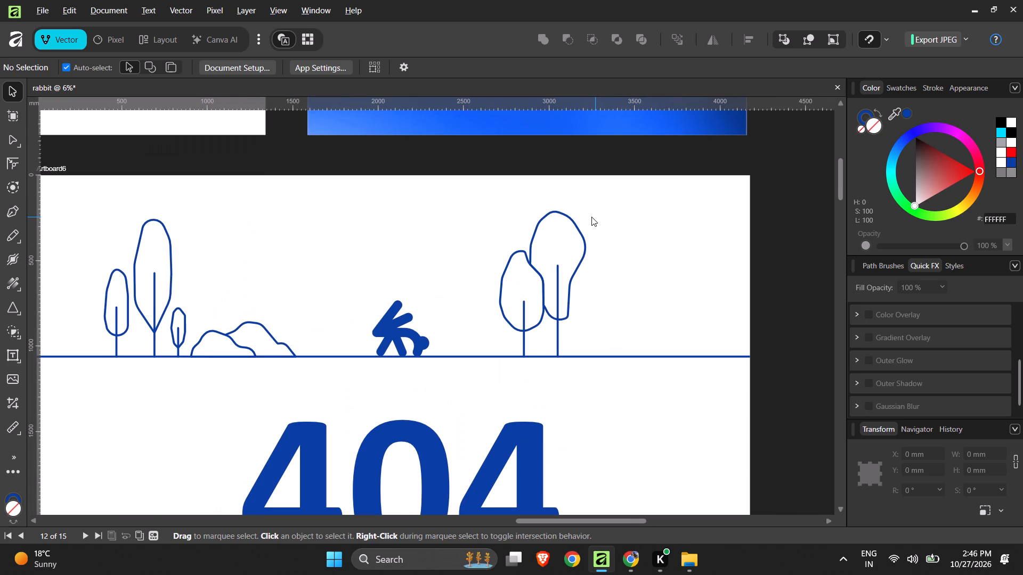
Undo the Shape Builder merges on the two trees' crowns.
{"action": "key", "text": "ctrl+z"}
{"action": "key", "text": "ctrl+z"}
{"action": "key", "text": "ctrl+z"}
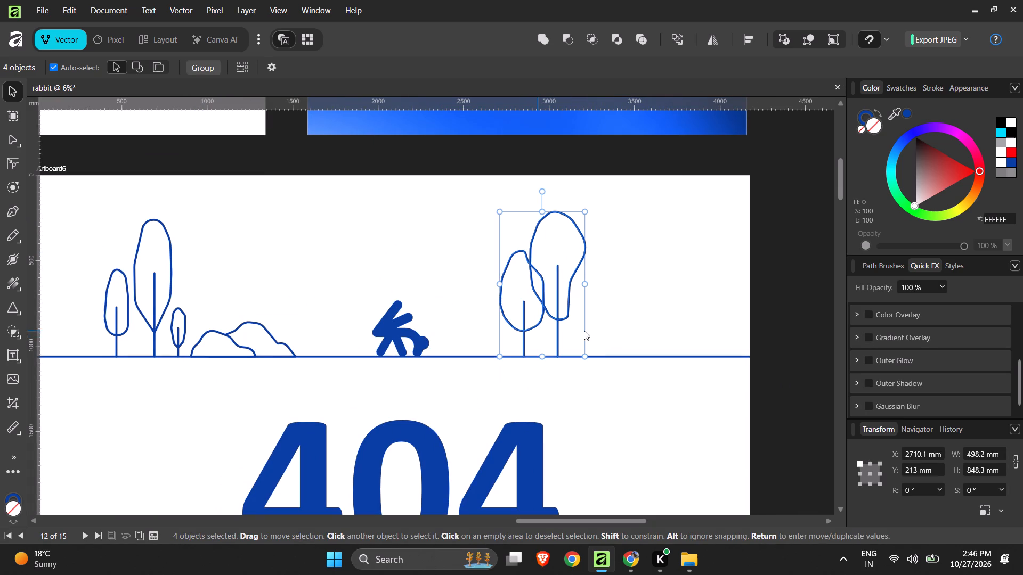
Scale the shorter tree's crown and trunk down together to a little over half size, keeping the trunk's base on the ground line.
{"action": "left_click", "coordinate": [610, 320]}
{"action": "left_click_drag", "start_coordinate": [539, 338], "coordinate": [506, 322]}
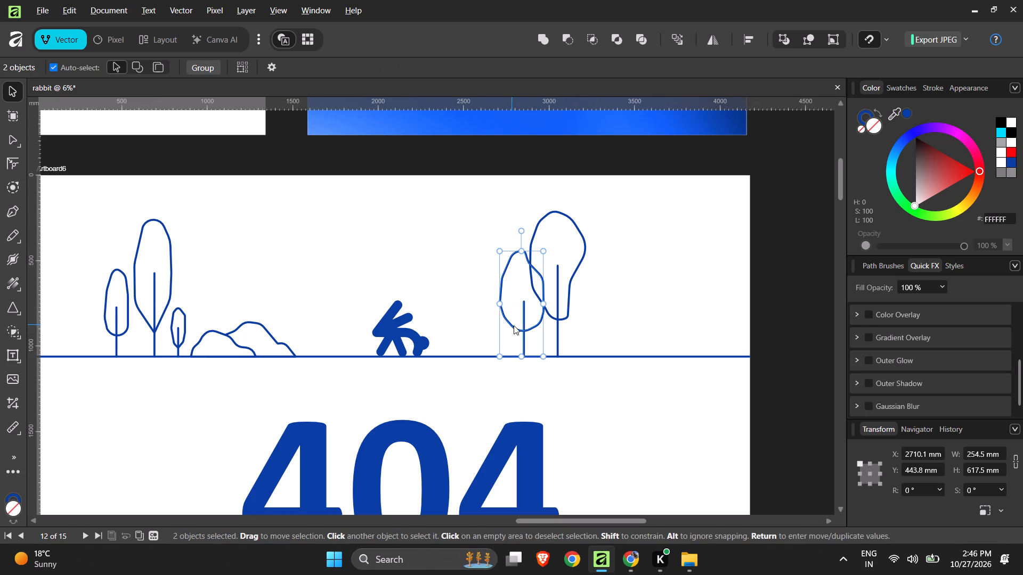
{"action": "left_click_drag", "start_coordinate": [500, 250], "coordinate": [508, 282], "text": "shift"}
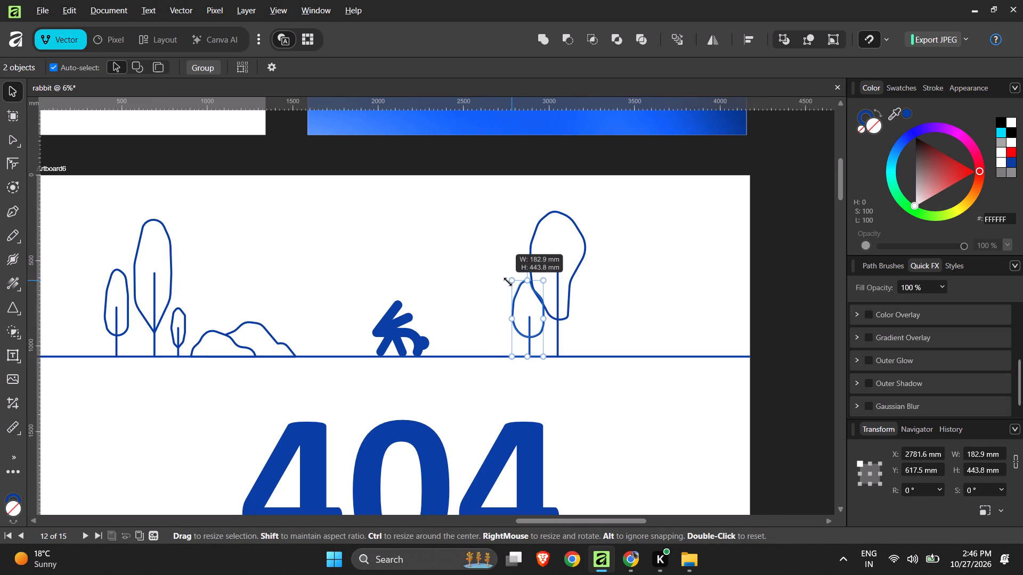
{"action": "left_click_drag", "start_coordinate": [508, 282], "coordinate": [509, 301], "text": "shift"}
{"action": "left_click", "coordinate": [642, 299]}
Reshape the taller tree's crown by pulling its outermost right node inward and the node below it to about X 3166 mm, Y 767 mm.
{"action": "left_click_drag", "start_coordinate": [629, 219], "coordinate": [583, 251]}
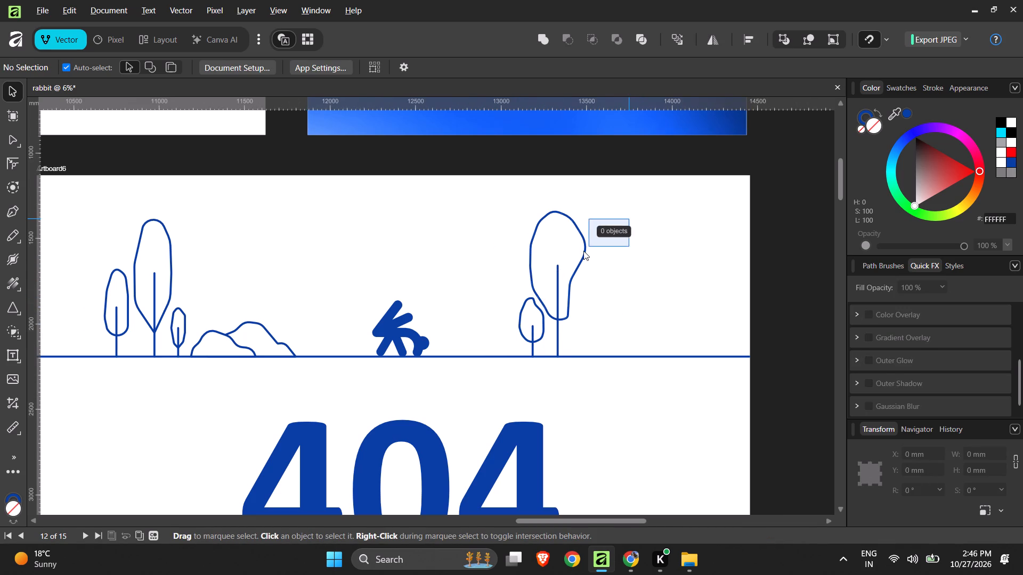
{"action": "left_click_drag", "start_coordinate": [583, 251], "coordinate": [575, 264]}
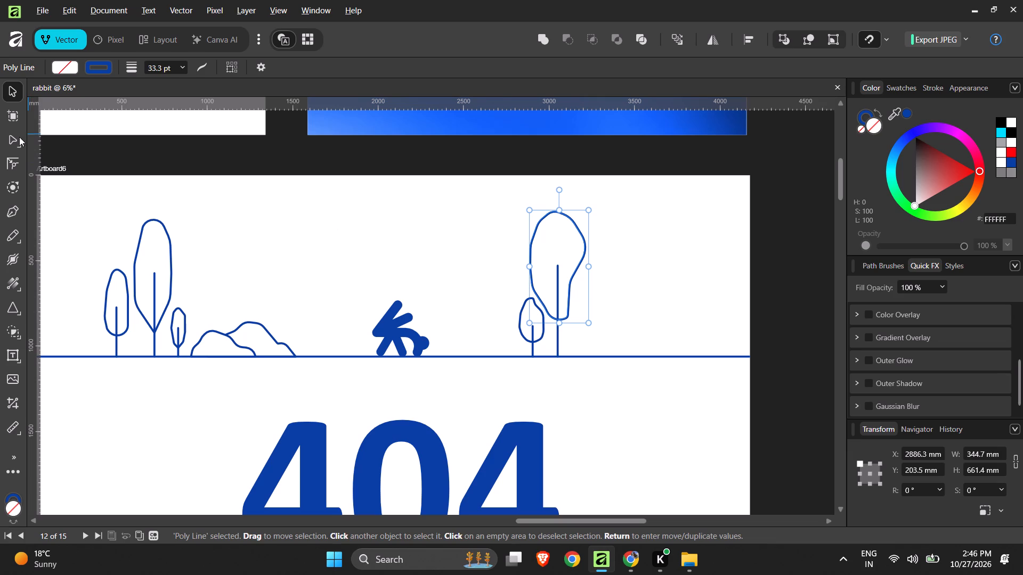
{"action": "left_click", "coordinate": [17, 138]}
{"action": "scroll", "coordinate": [569, 242], "scroll_direction": "up", "scroll_amount": 4, "text": "ctrl"}
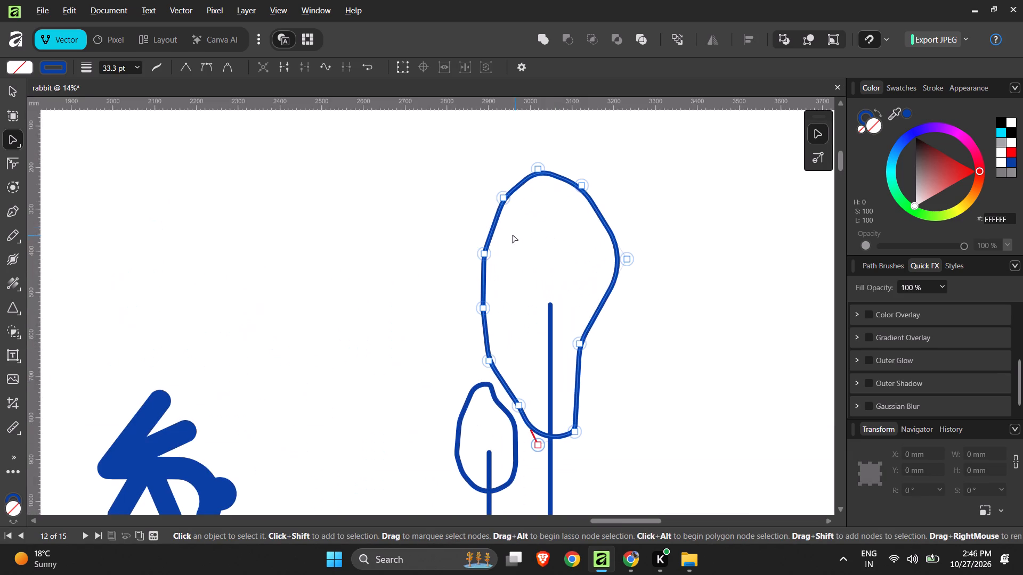
{"action": "left_click_drag", "start_coordinate": [654, 227], "coordinate": [603, 276]}
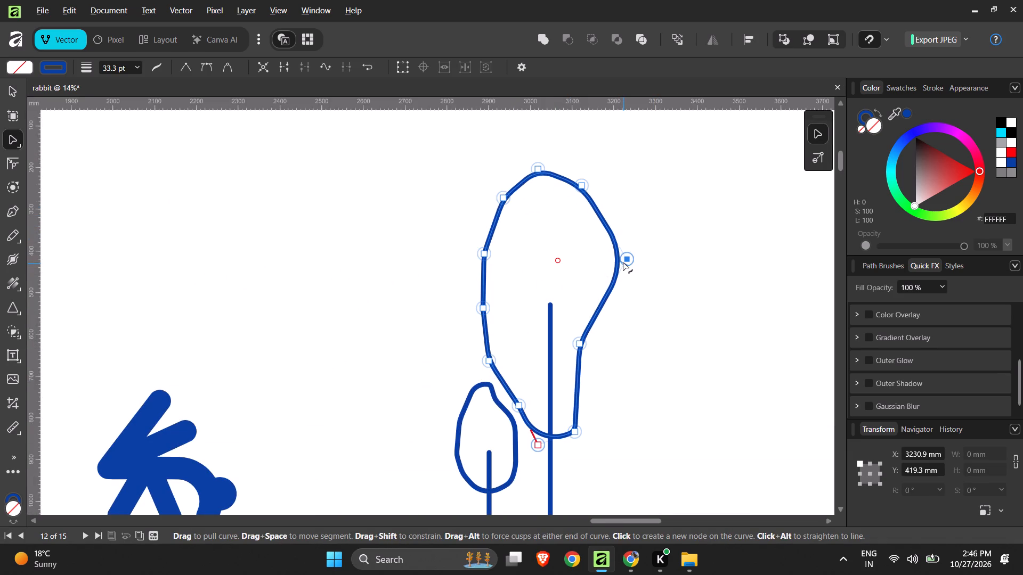
{"action": "left_click_drag", "start_coordinate": [625, 260], "coordinate": [596, 292]}
{"action": "left_click_drag", "start_coordinate": [580, 343], "coordinate": [602, 374]}
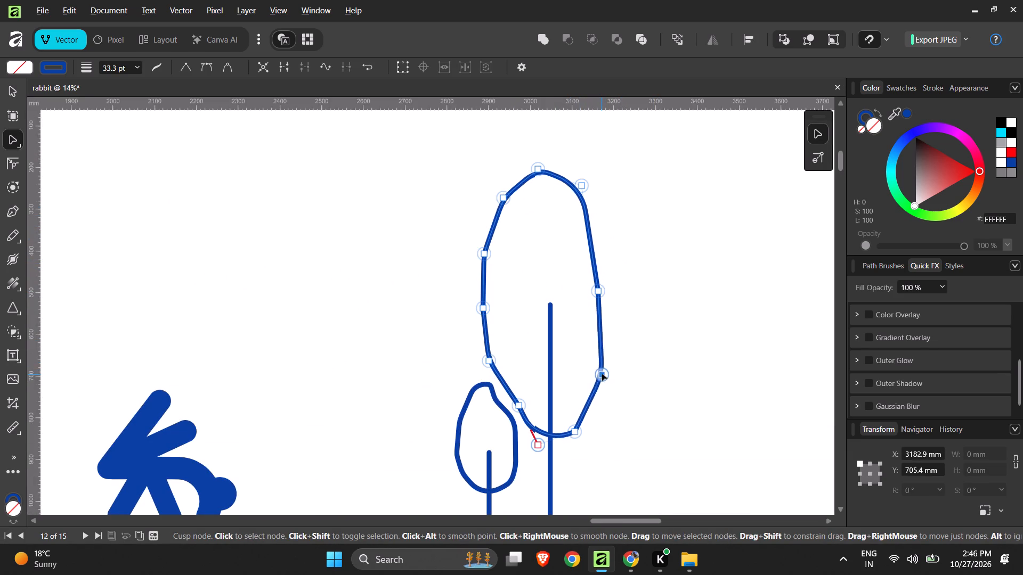
{"action": "left_click_drag", "start_coordinate": [602, 374], "coordinate": [600, 403]}
Round the taller crown's lower-right and bottom nodes by increasing their corner radius.
{"action": "left_click_drag", "start_coordinate": [627, 426], "coordinate": [566, 392]}
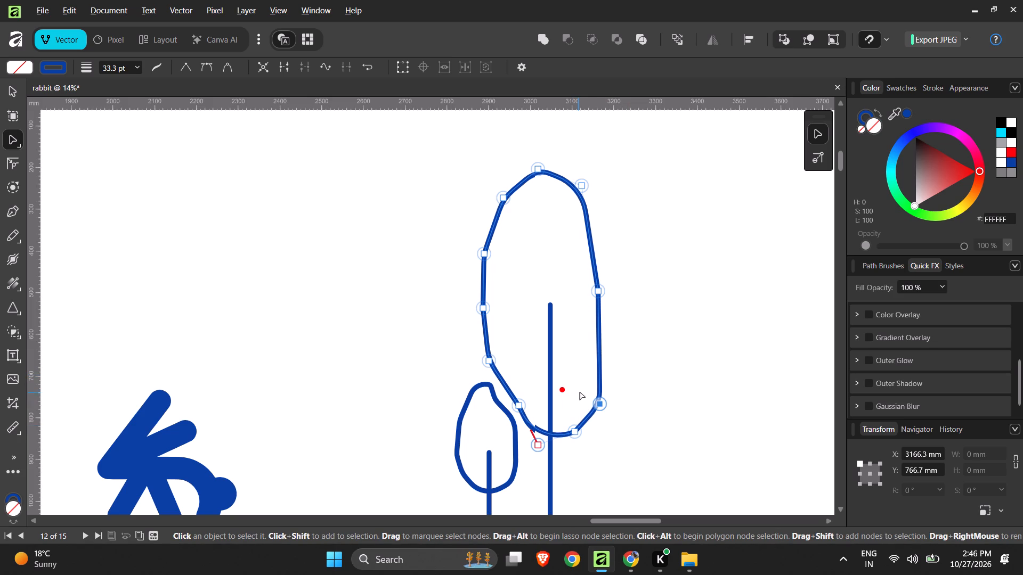
{"action": "left_click_drag", "start_coordinate": [563, 388], "coordinate": [474, 341]}
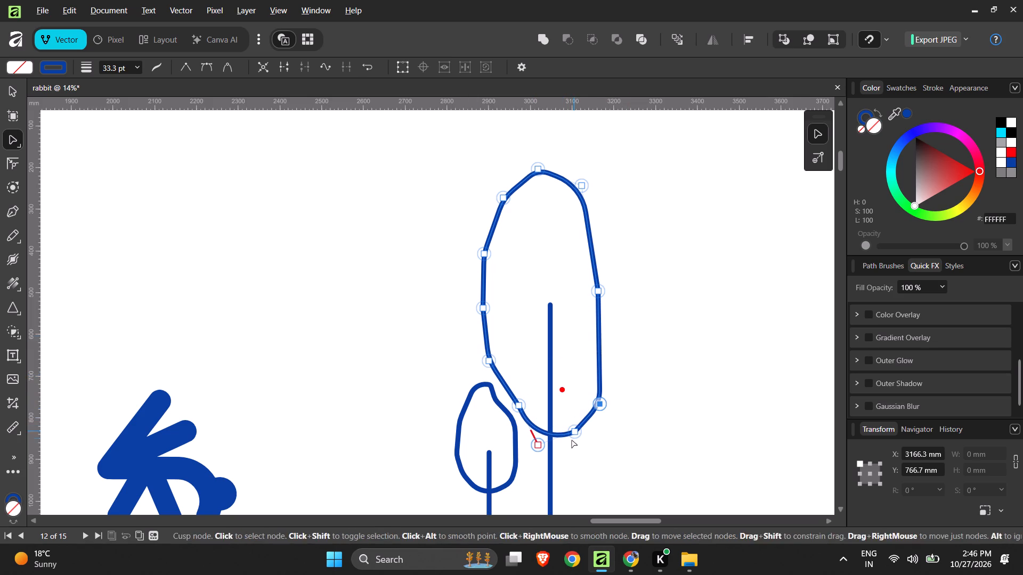
{"action": "left_click_drag", "start_coordinate": [582, 455], "coordinate": [555, 417]}
{"action": "left_click_drag", "start_coordinate": [550, 401], "coordinate": [550, 400]}
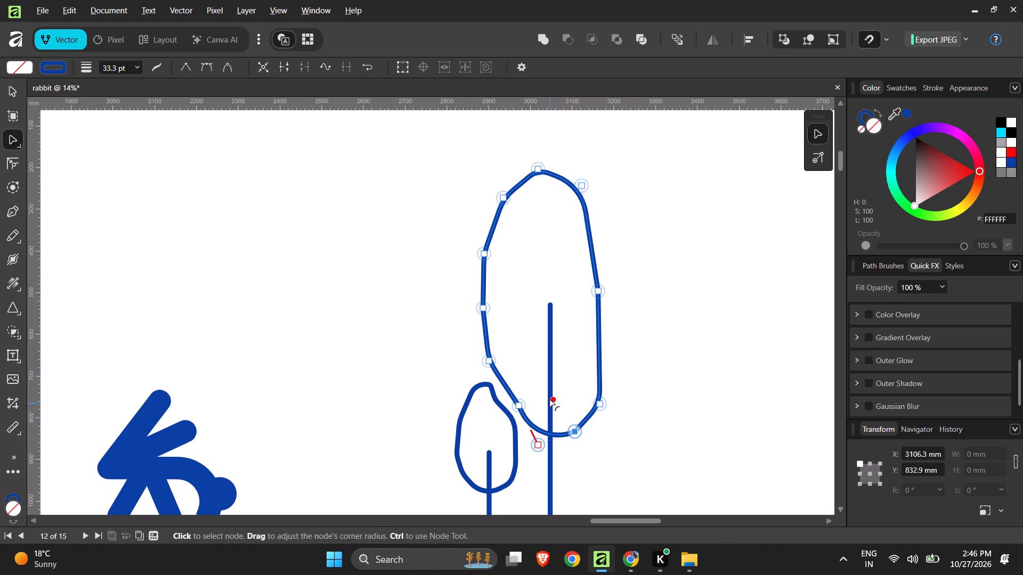
{"action": "left_click_drag", "start_coordinate": [550, 400], "coordinate": [543, 345]}
Adjust the taller crown's left side, nudging its lower node up and moving the one above it to about X 2901 mm, Y 498 mm.
{"action": "left_click_drag", "start_coordinate": [475, 349], "coordinate": [503, 372]}
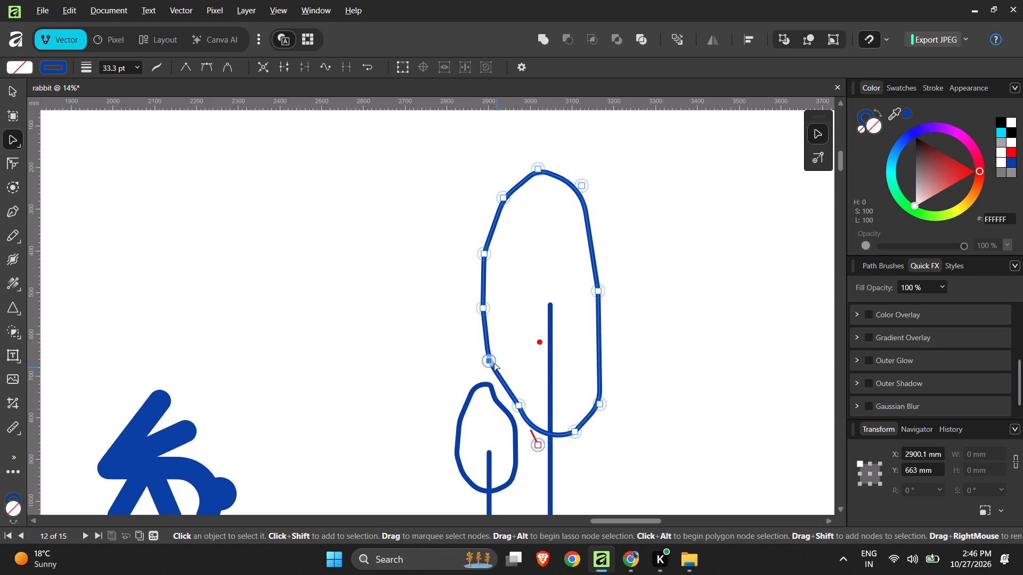
{"action": "left_click_drag", "start_coordinate": [491, 359], "coordinate": [494, 350]}
{"action": "left_click_drag", "start_coordinate": [467, 300], "coordinate": [506, 319]}
{"action": "left_click_drag", "start_coordinate": [481, 308], "coordinate": [484, 306]}
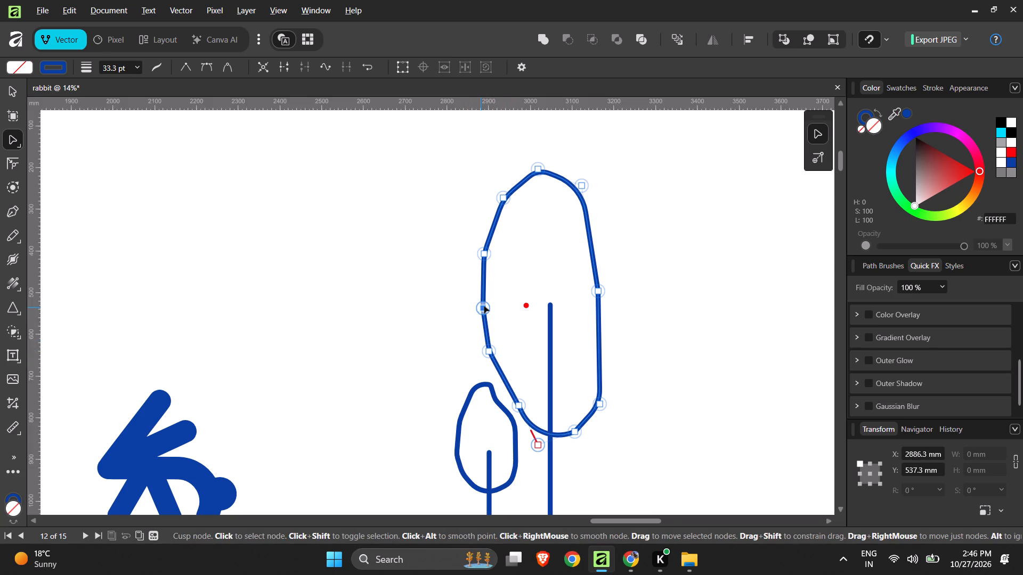
{"action": "left_click_drag", "start_coordinate": [484, 306], "coordinate": [487, 293]}
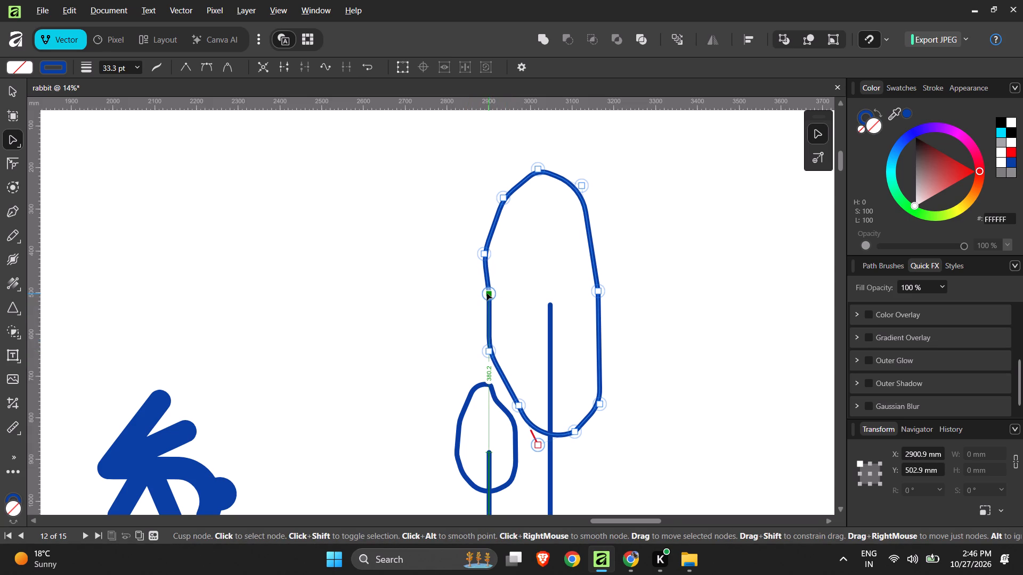
{"action": "left_click_drag", "start_coordinate": [487, 293], "coordinate": [487, 291]}
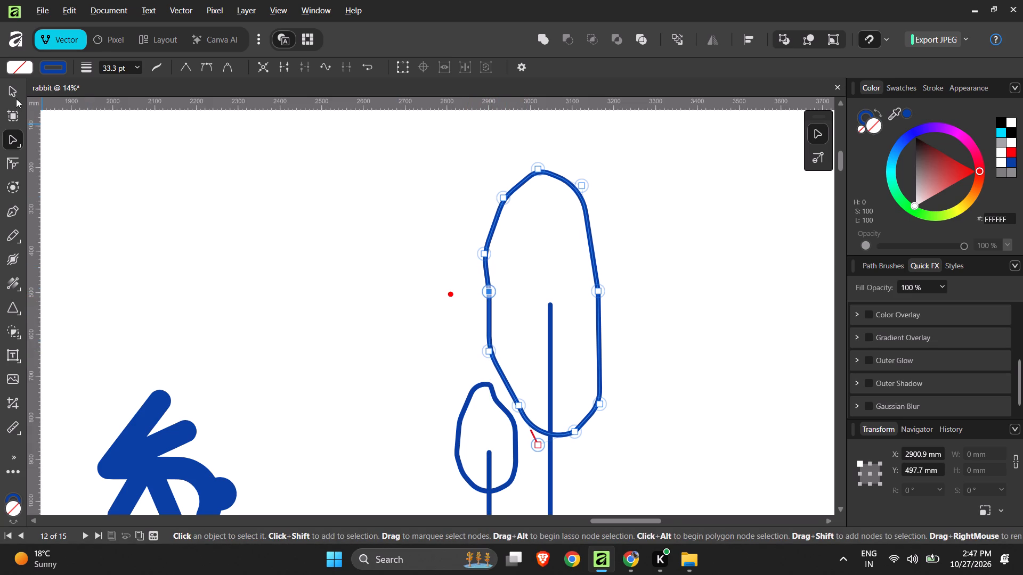
Select the taller tree's crown outline and rotate it to about -5.5° so its base sits centred on the trunk.
{"action": "left_click", "coordinate": [10, 89]}
{"action": "left_click", "coordinate": [232, 174]}
{"action": "left_click", "coordinate": [749, 309]}
{"action": "left_click_drag", "start_coordinate": [663, 270], "coordinate": [584, 315]}
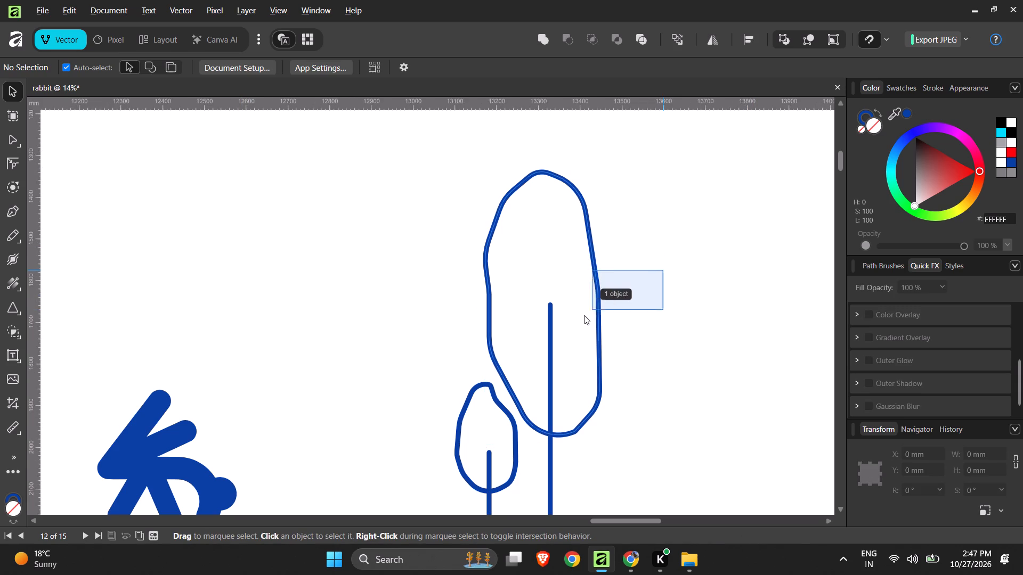
{"action": "left_click_drag", "start_coordinate": [584, 315], "coordinate": [574, 322]}
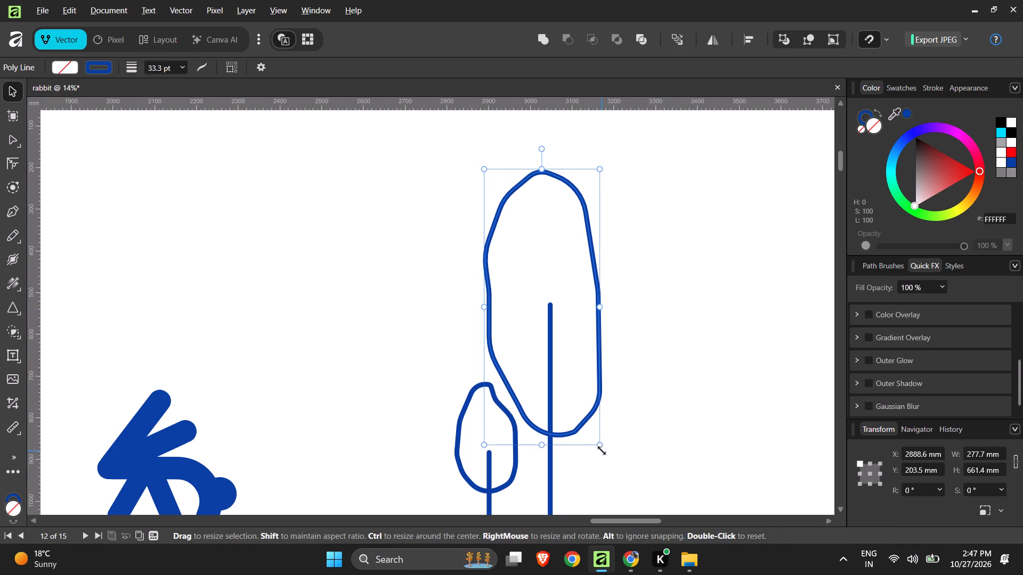
{"action": "left_click_drag", "start_coordinate": [603, 453], "coordinate": [593, 462]}
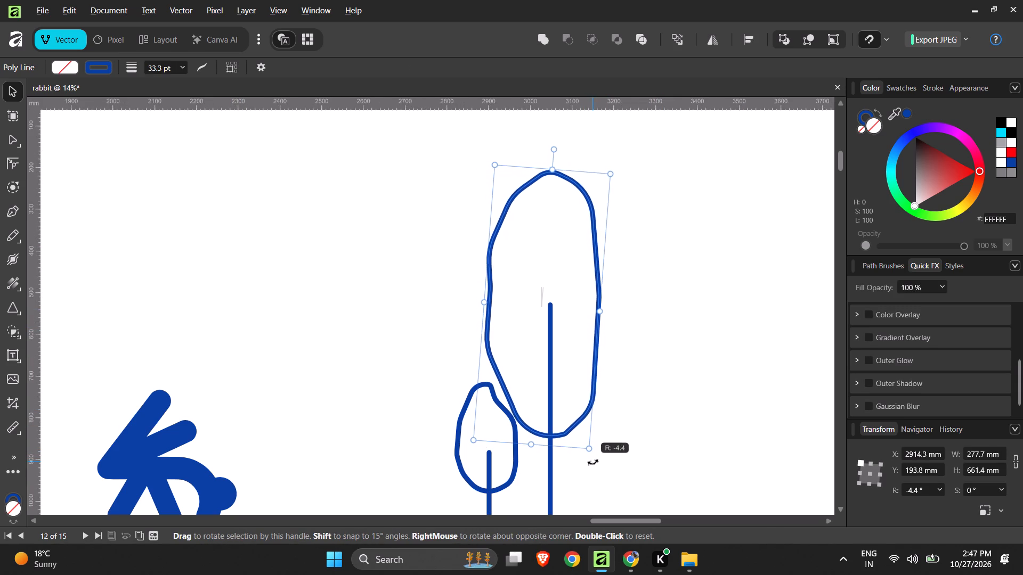
{"action": "left_click_drag", "start_coordinate": [593, 462], "coordinate": [591, 467]}
Move the taller tree's crown and trunk together away from the shorter tree, to about X 2932.5 mm.
{"action": "left_click", "coordinate": [550, 464], "text": "shift"}
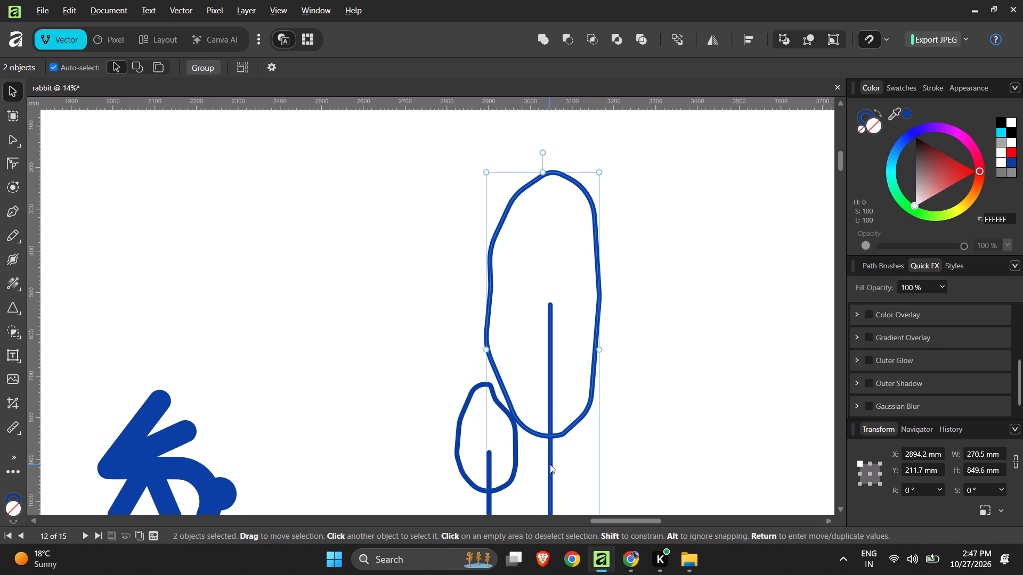
{"action": "left_click_drag", "start_coordinate": [550, 464], "coordinate": [566, 465]}
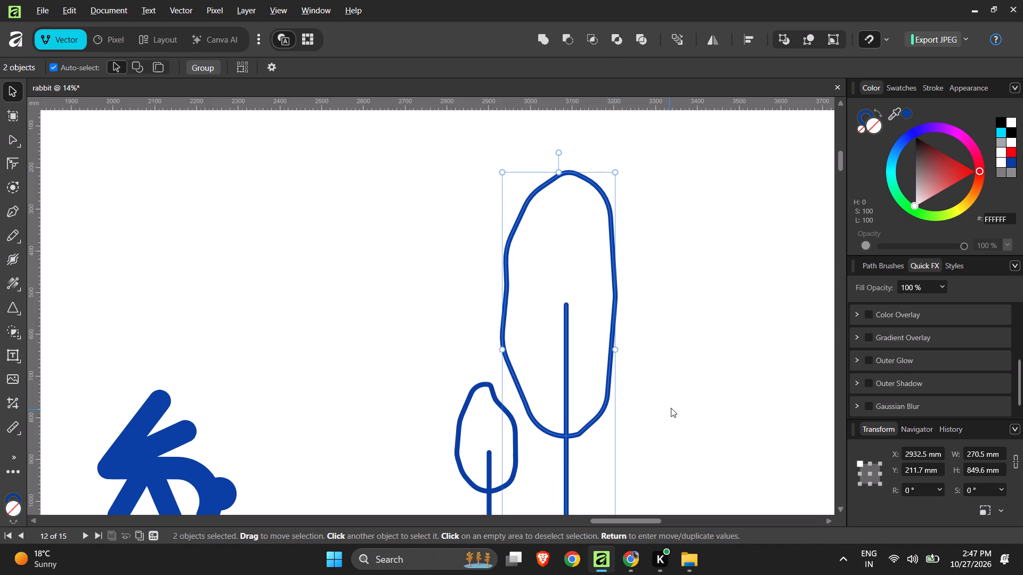
{"action": "left_click", "coordinate": [671, 408]}
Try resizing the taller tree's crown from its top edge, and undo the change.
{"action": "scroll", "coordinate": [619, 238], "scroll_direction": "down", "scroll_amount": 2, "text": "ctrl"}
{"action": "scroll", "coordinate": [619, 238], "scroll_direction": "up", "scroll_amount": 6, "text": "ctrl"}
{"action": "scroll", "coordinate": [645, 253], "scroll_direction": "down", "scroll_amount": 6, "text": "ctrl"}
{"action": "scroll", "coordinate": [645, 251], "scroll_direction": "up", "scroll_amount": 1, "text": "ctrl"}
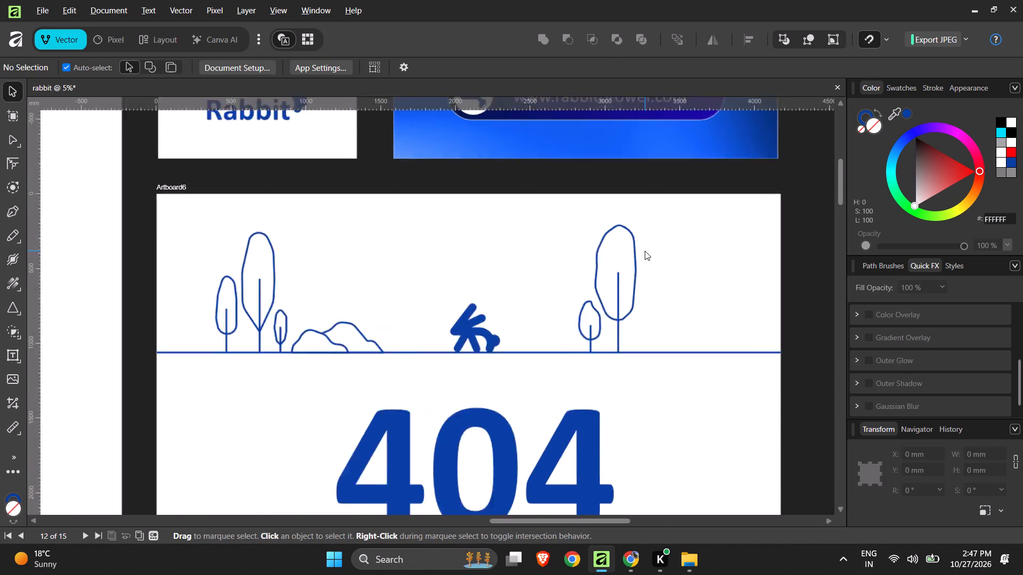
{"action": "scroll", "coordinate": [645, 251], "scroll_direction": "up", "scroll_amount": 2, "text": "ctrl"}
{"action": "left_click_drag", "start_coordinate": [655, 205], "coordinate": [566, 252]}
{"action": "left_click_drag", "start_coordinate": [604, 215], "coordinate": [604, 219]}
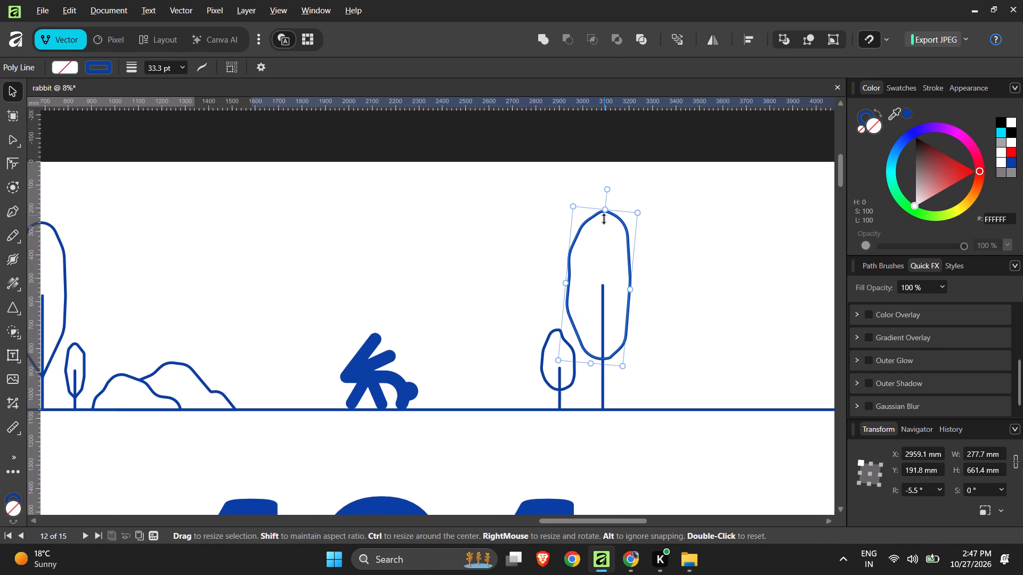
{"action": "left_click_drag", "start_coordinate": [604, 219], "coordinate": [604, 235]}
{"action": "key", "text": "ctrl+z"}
Scale the taller tree's crown to about 246 × 586 mm and move it to about X 2988 mm, Y 305.5 mm over its trunk.
{"action": "left_click_drag", "start_coordinate": [631, 292], "coordinate": [623, 292], "text": "shift"}
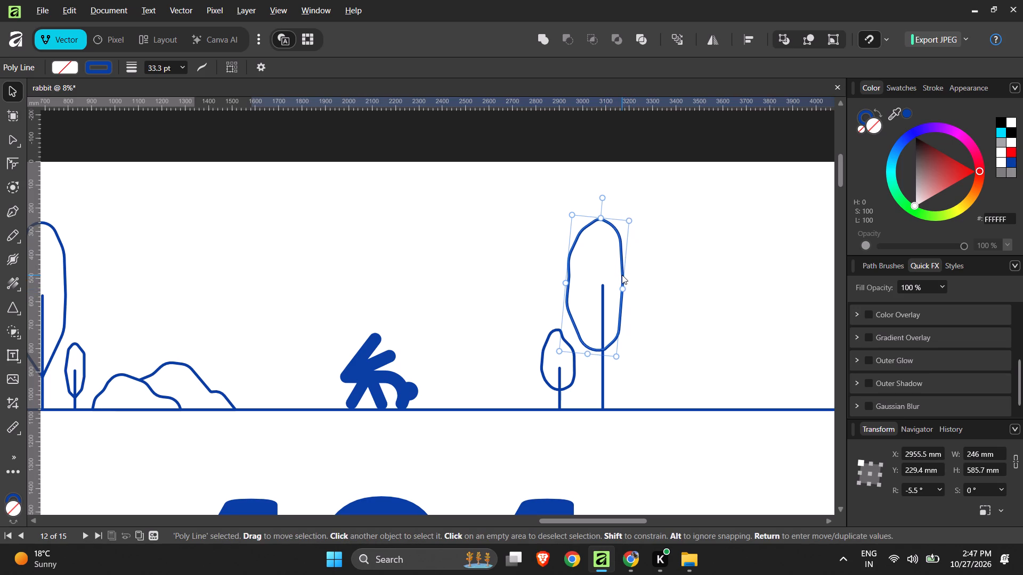
{"action": "left_click_drag", "start_coordinate": [622, 274], "coordinate": [627, 292]}
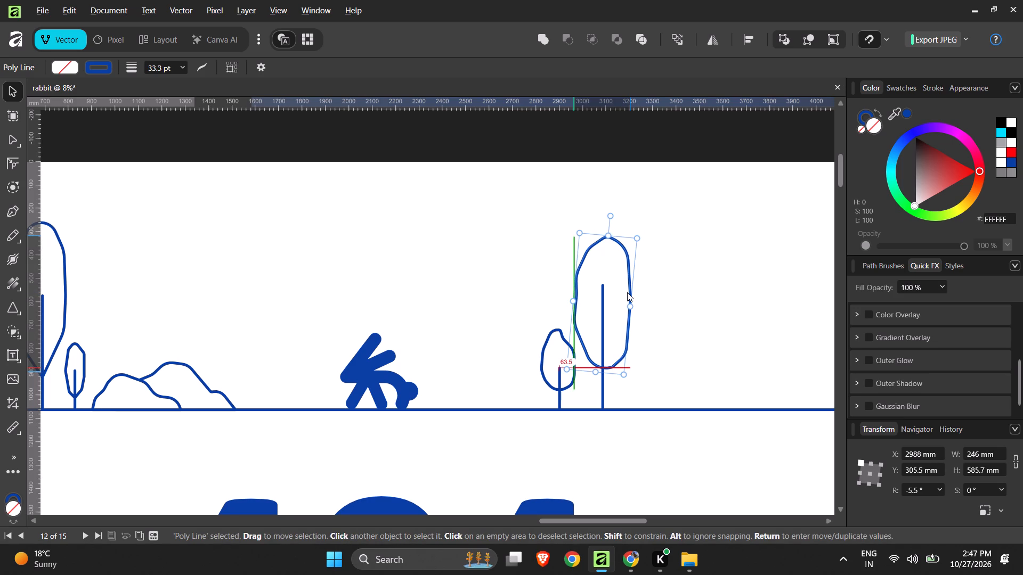
{"action": "left_click_drag", "start_coordinate": [627, 292], "coordinate": [627, 293]}
{"action": "left_click", "coordinate": [781, 275]}
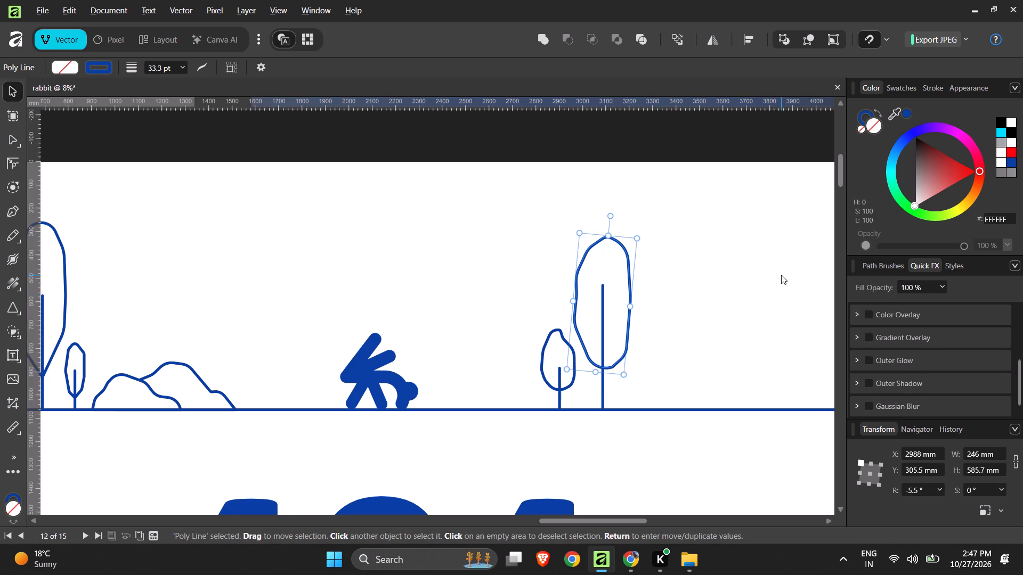
Shorten the taller tree's trunk beside the small tree from its top end, so it stops in the lower part of the crown.
{"action": "scroll", "coordinate": [638, 256], "scroll_direction": "down", "scroll_amount": 5, "text": "ctrl"}
{"action": "scroll", "coordinate": [614, 261], "scroll_direction": "up", "scroll_amount": 4, "text": "ctrl"}
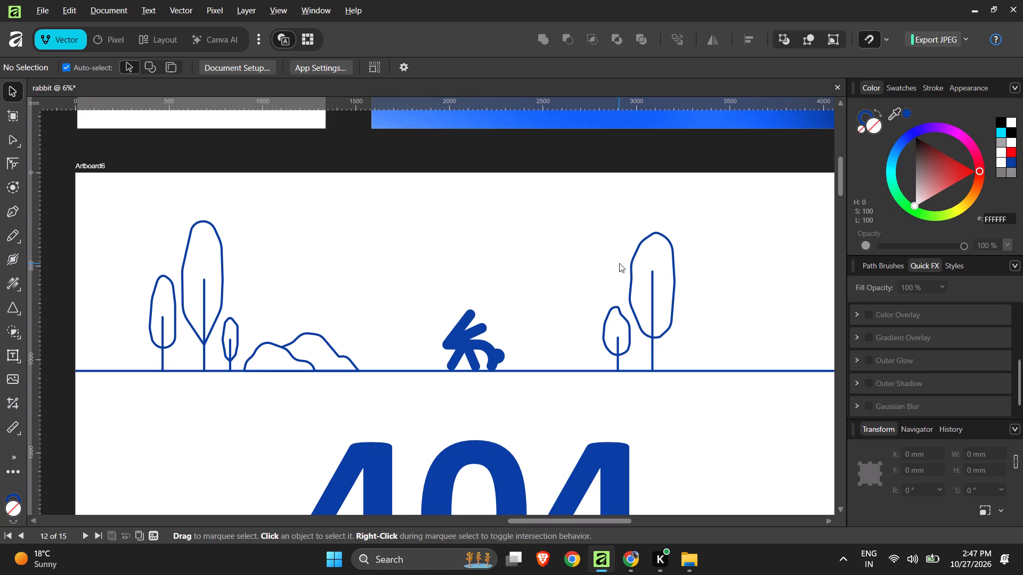
{"action": "left_click", "coordinate": [653, 273]}
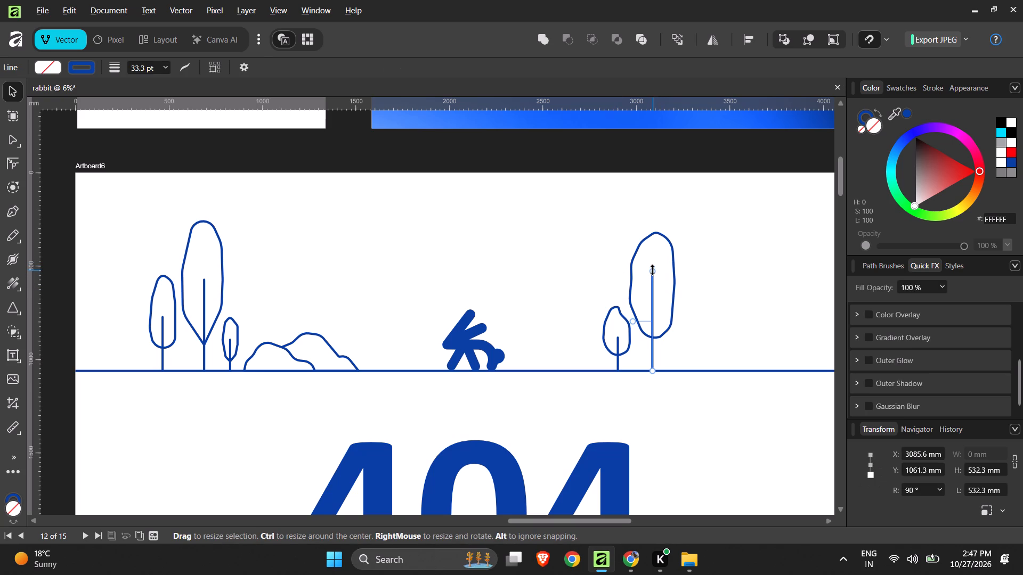
{"action": "left_click_drag", "start_coordinate": [653, 270], "coordinate": [653, 298]}
{"action": "left_click", "coordinate": [725, 301]}
Examine the balance of the trees, hills and rabbit across the whole 404 page artboard.
{"action": "scroll", "coordinate": [482, 274], "scroll_direction": "down", "scroll_amount": 4, "text": "ctrl"}
{"action": "scroll", "coordinate": [593, 271], "scroll_direction": "up", "scroll_amount": 3, "text": "ctrl"}
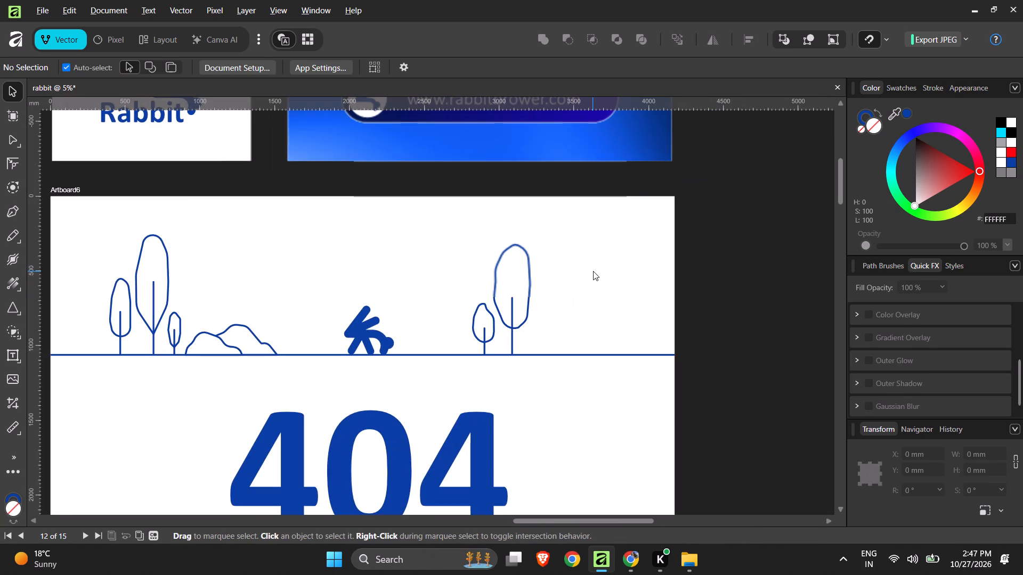
{"action": "scroll", "coordinate": [416, 265], "scroll_direction": "down", "scroll_amount": 2, "text": "ctrl"}
{"action": "scroll", "coordinate": [482, 256], "scroll_direction": "up", "scroll_amount": 1, "text": "ctrl"}
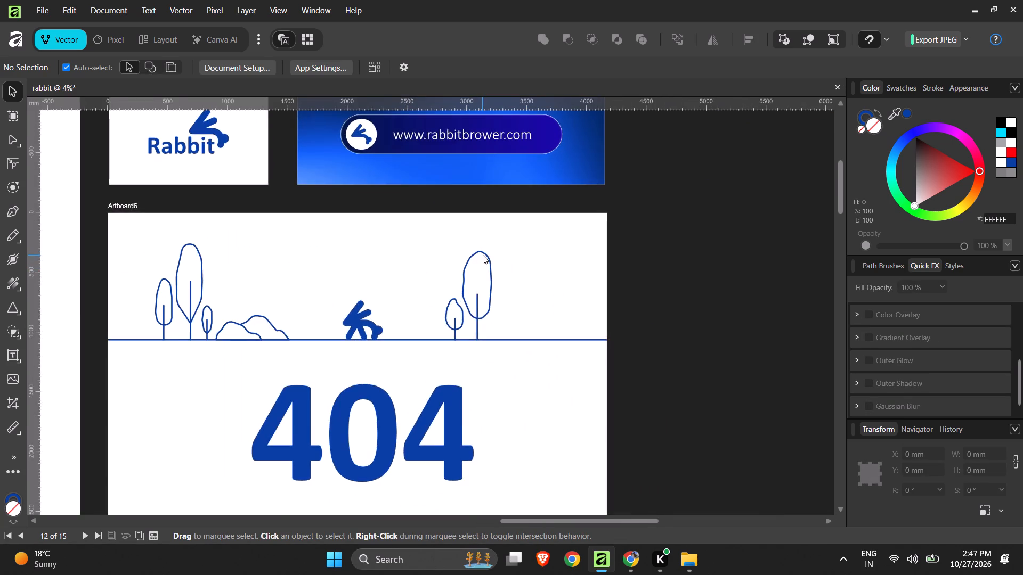
{"action": "scroll", "coordinate": [483, 255], "scroll_direction": "up", "scroll_amount": 2, "text": "ctrl"}
{"action": "scroll", "coordinate": [483, 255], "scroll_direction": "down", "scroll_amount": 3, "text": "ctrl"}
{"action": "scroll", "coordinate": [342, 223], "scroll_direction": "up", "scroll_amount": 1, "text": "ctrl"}
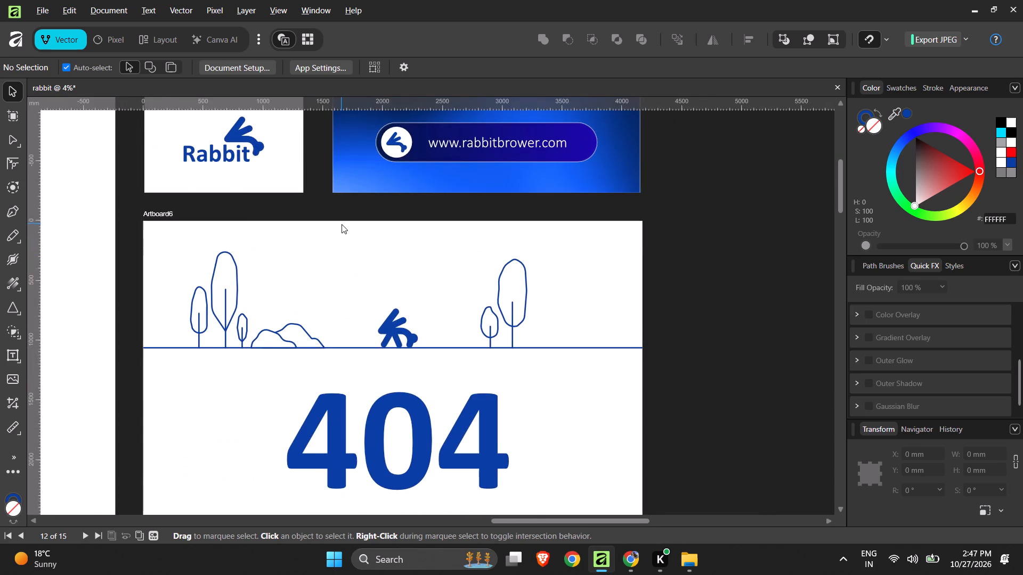
Draw a closed nine-point bush outline with the Pen tool on the ground line beyond the taller tree, about 601 × 342 mm.
{"action": "scroll", "coordinate": [342, 225], "scroll_direction": "up", "scroll_amount": 2, "text": "ctrl"}
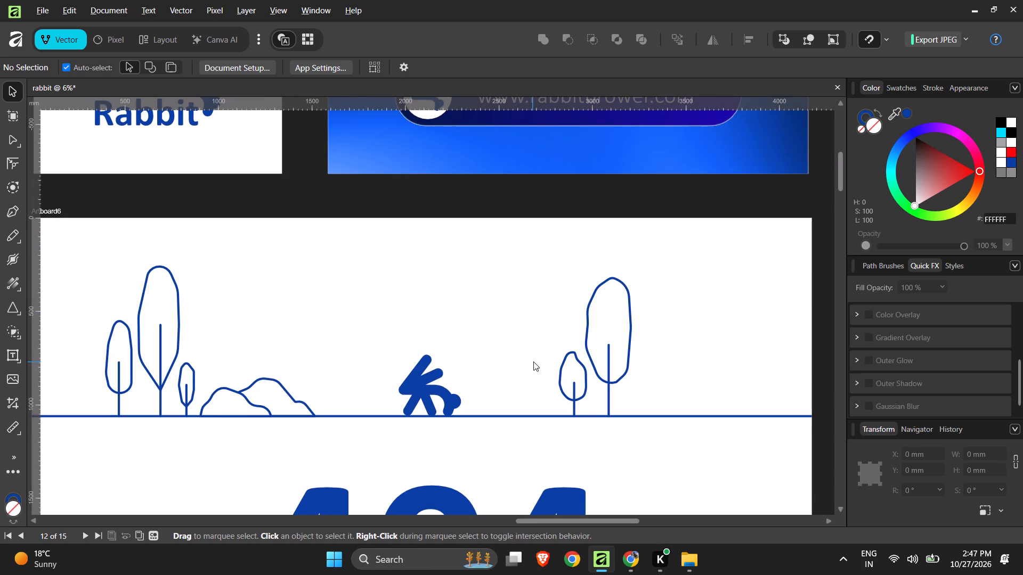
{"action": "left_click", "coordinate": [16, 213]}
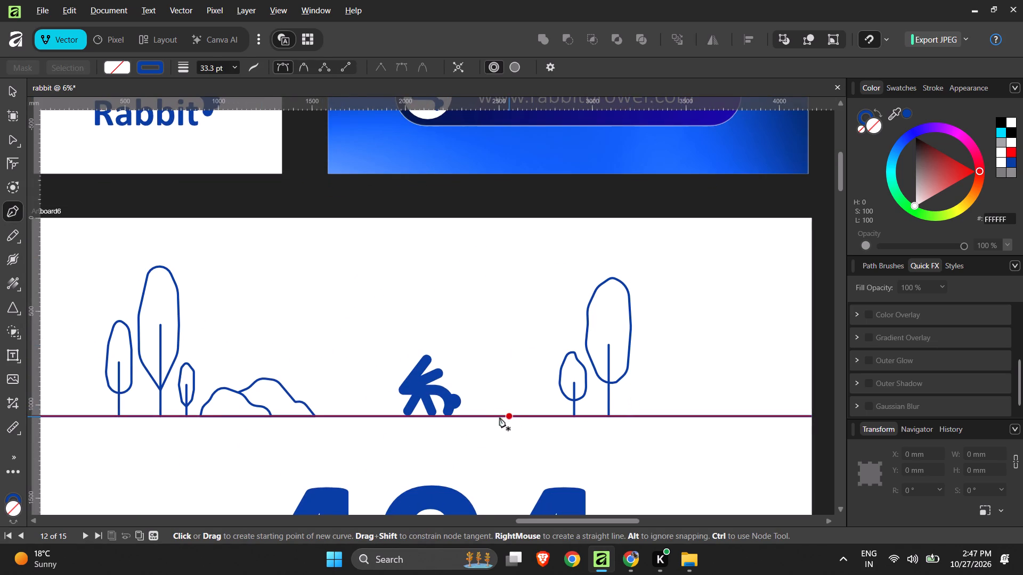
{"action": "left_click", "coordinate": [646, 414]}
{"action": "left_click", "coordinate": [655, 399]}
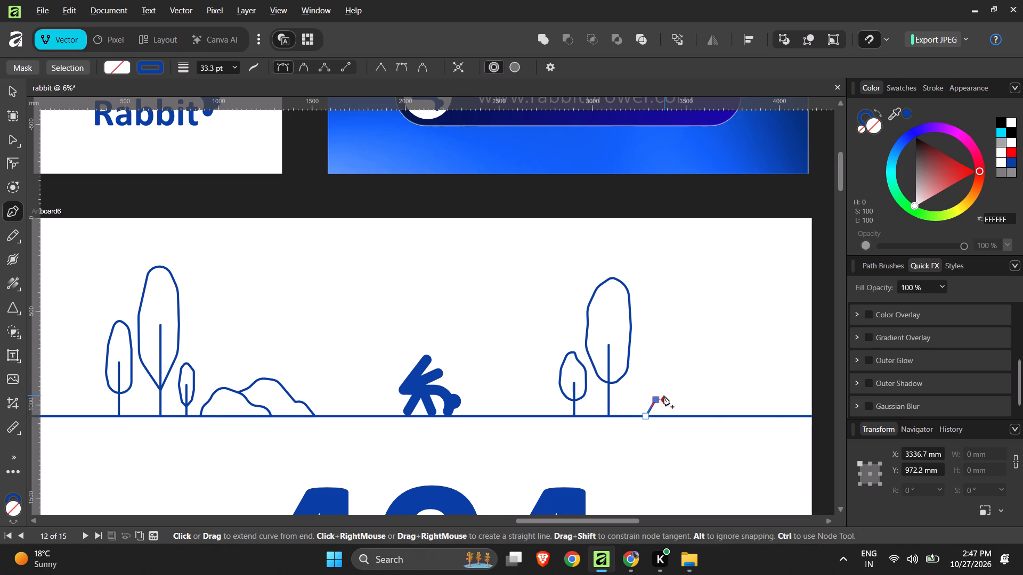
{"action": "left_click", "coordinate": [679, 388]}
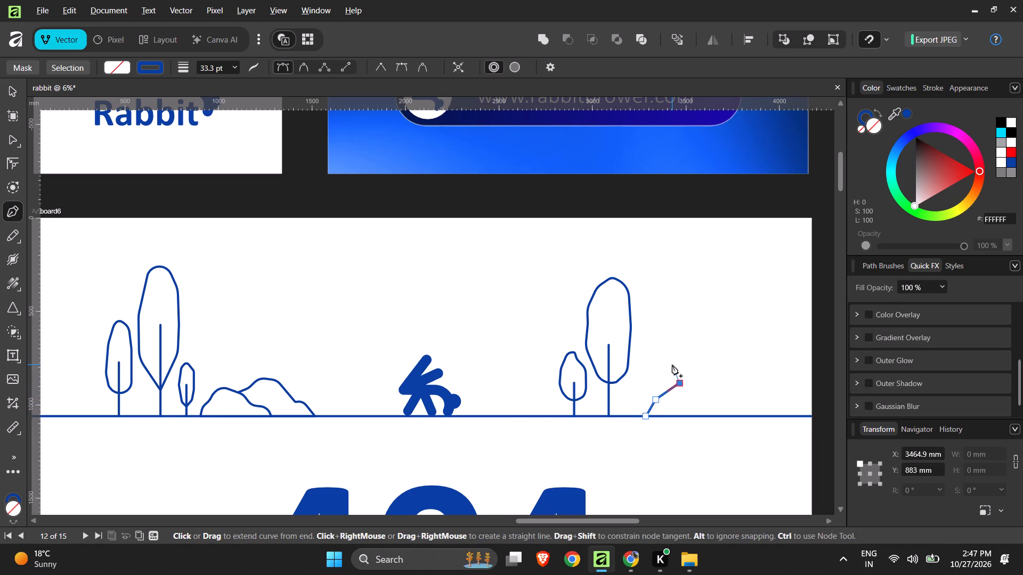
{"action": "left_click", "coordinate": [679, 362]}
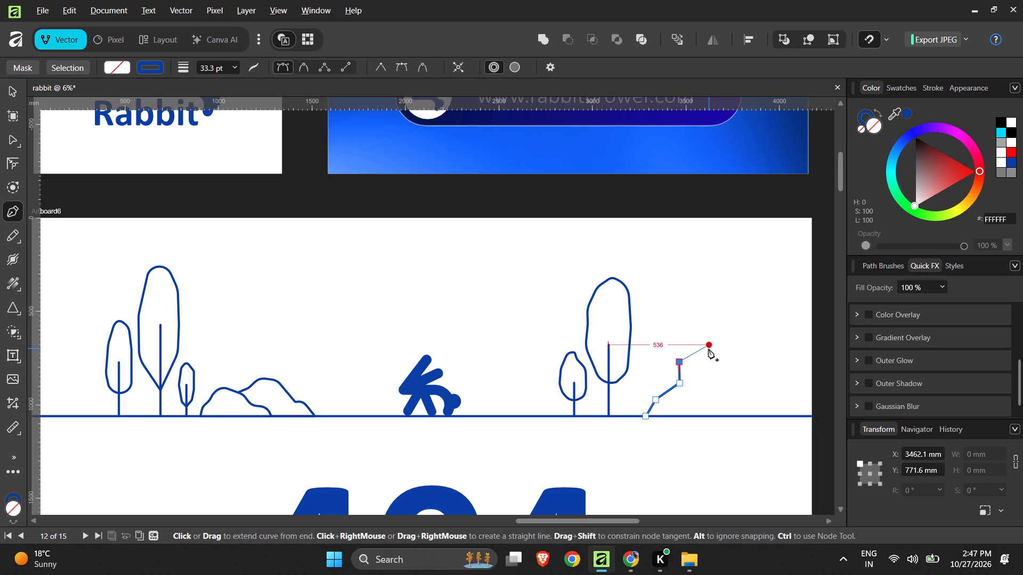
{"action": "left_click", "coordinate": [704, 356]}
{"action": "left_click", "coordinate": [734, 368]}
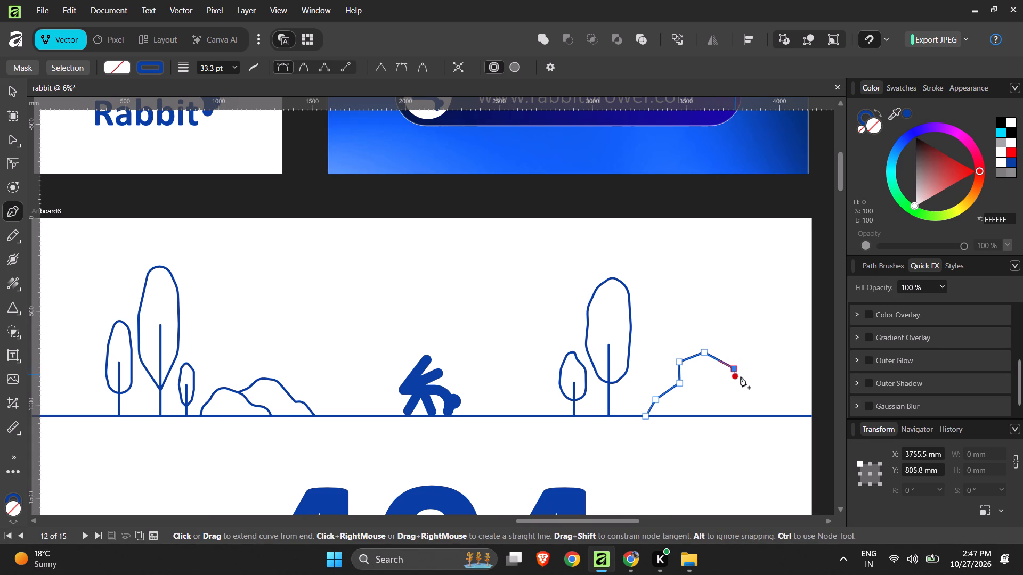
{"action": "left_click", "coordinate": [740, 385]}
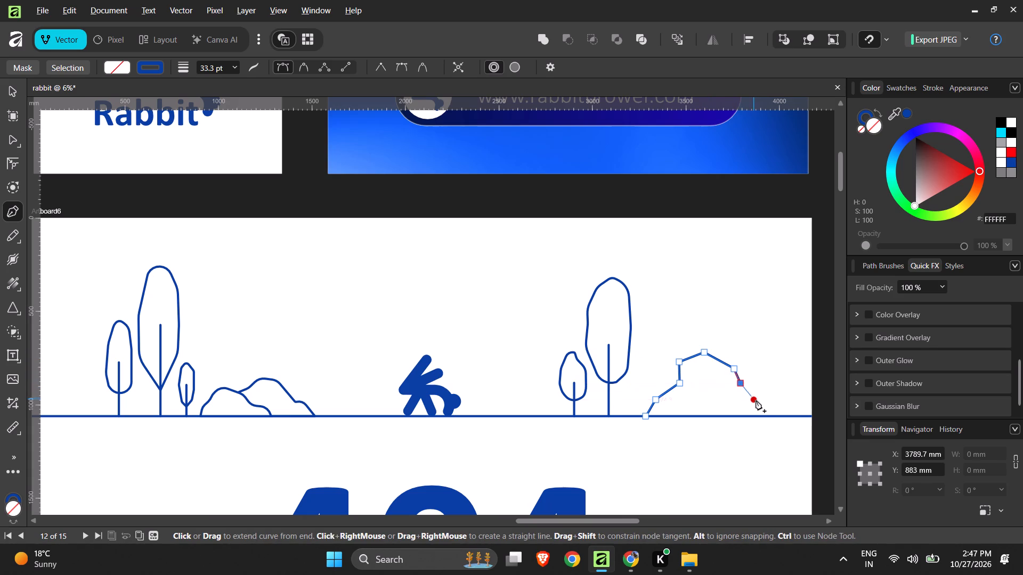
{"action": "left_click", "coordinate": [756, 399]}
{"action": "left_click", "coordinate": [758, 415]}
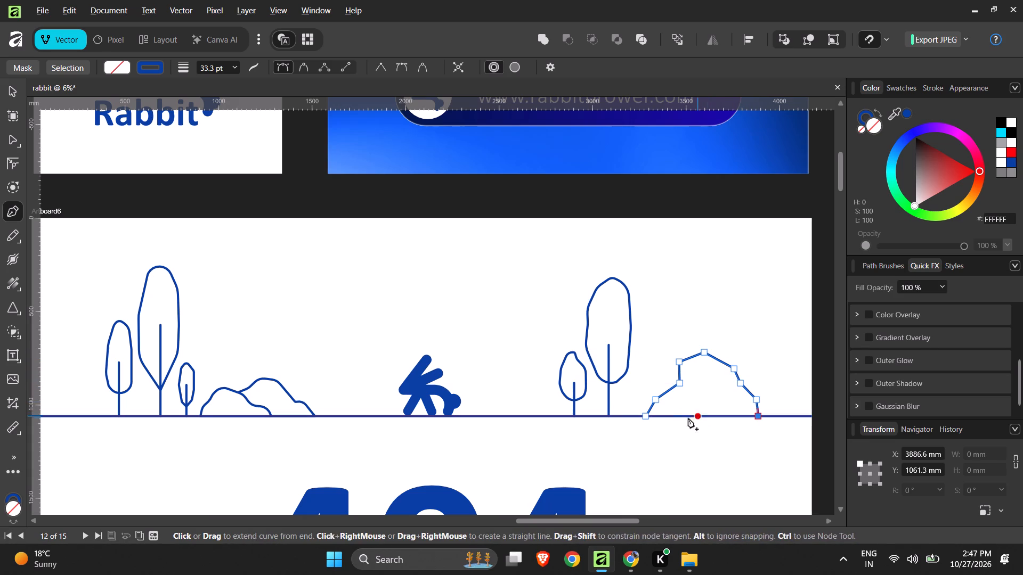
{"action": "left_click", "coordinate": [645, 417]}
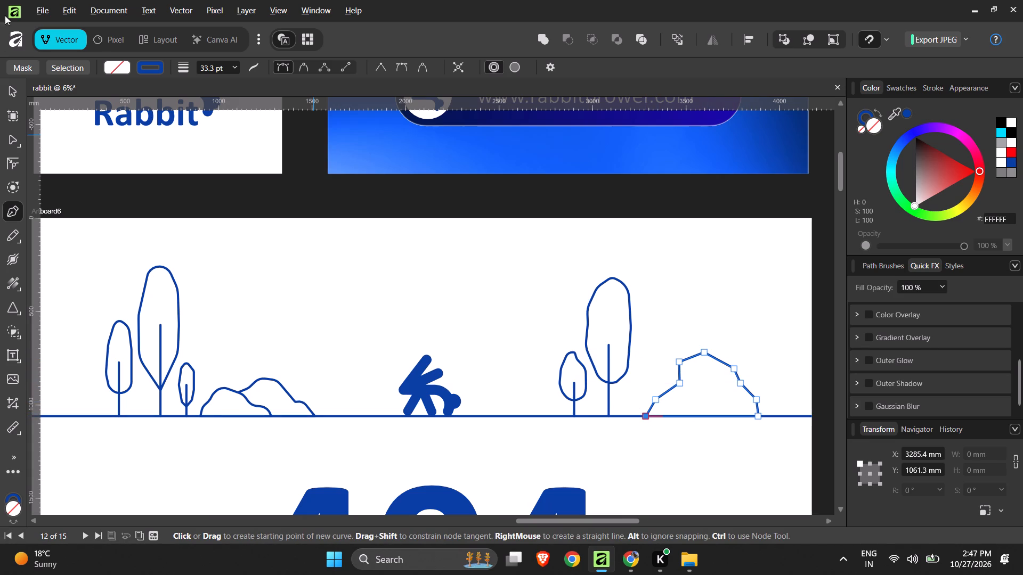
Select all nodes of the new bush outline and round its corners together into a smooth shape.
{"action": "left_click", "coordinate": [10, 137]}
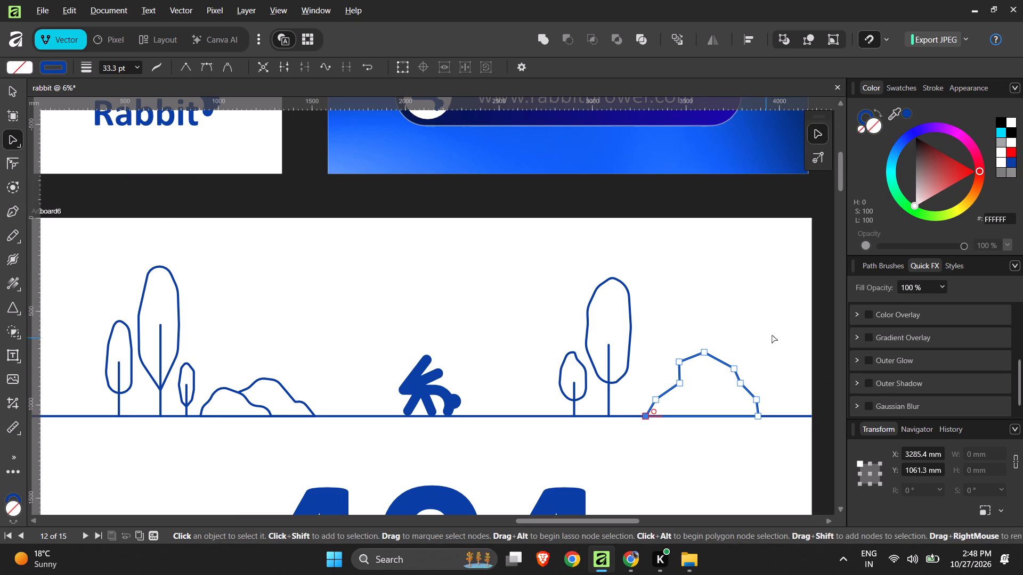
{"action": "left_click_drag", "start_coordinate": [775, 334], "coordinate": [639, 440]}
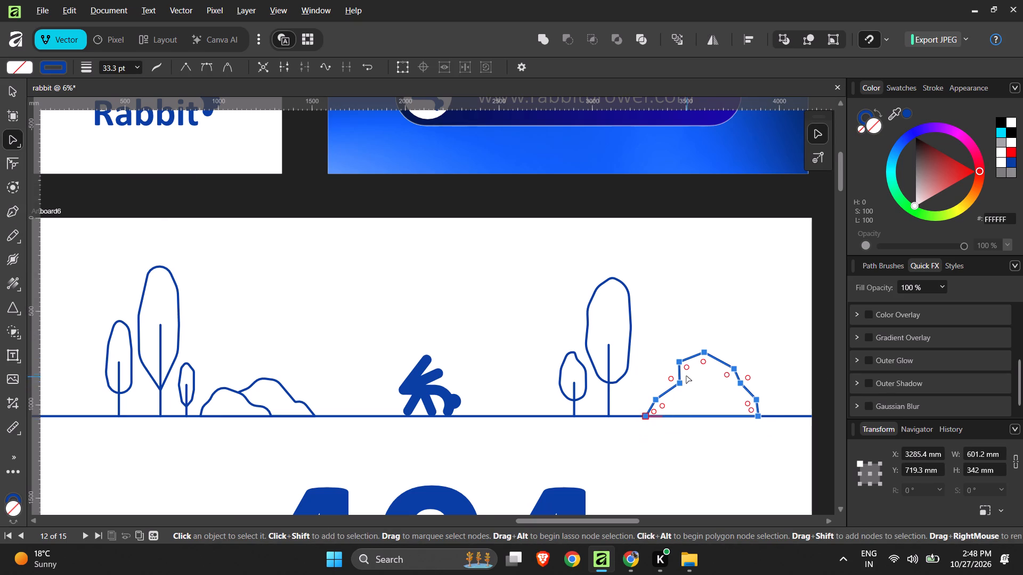
{"action": "left_click_drag", "start_coordinate": [686, 367], "coordinate": [724, 396]}
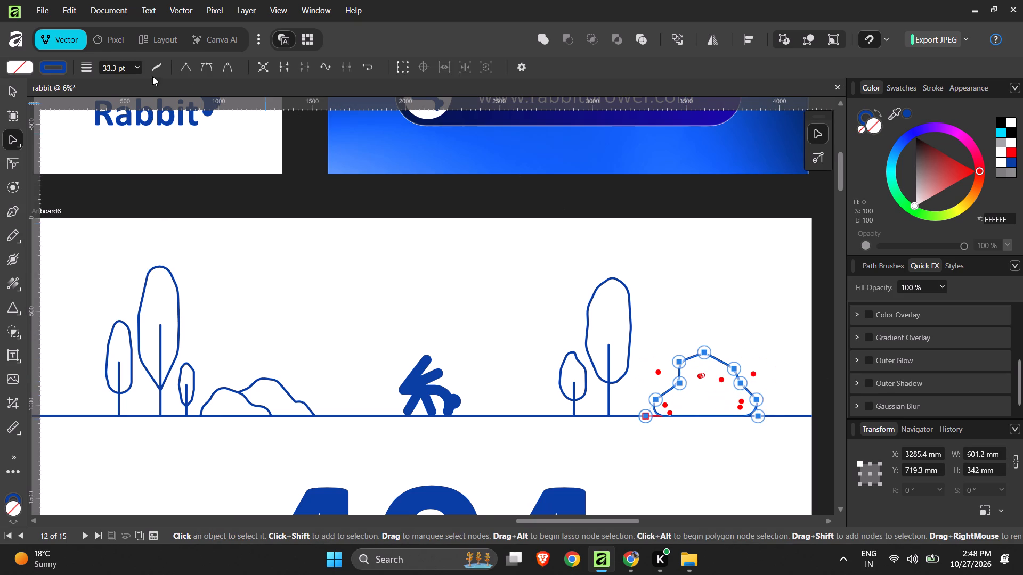
{"action": "left_click", "coordinate": [12, 89]}
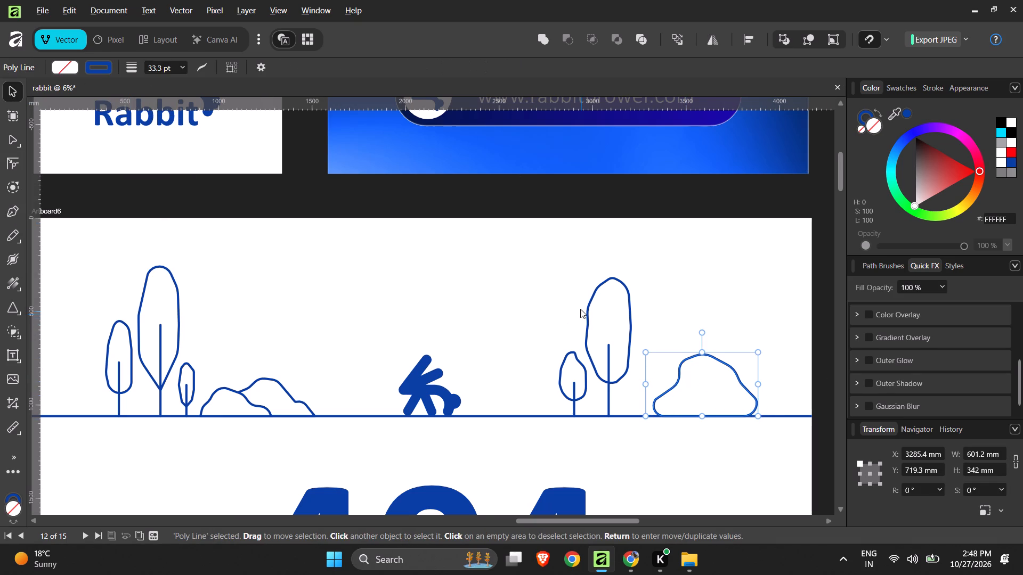
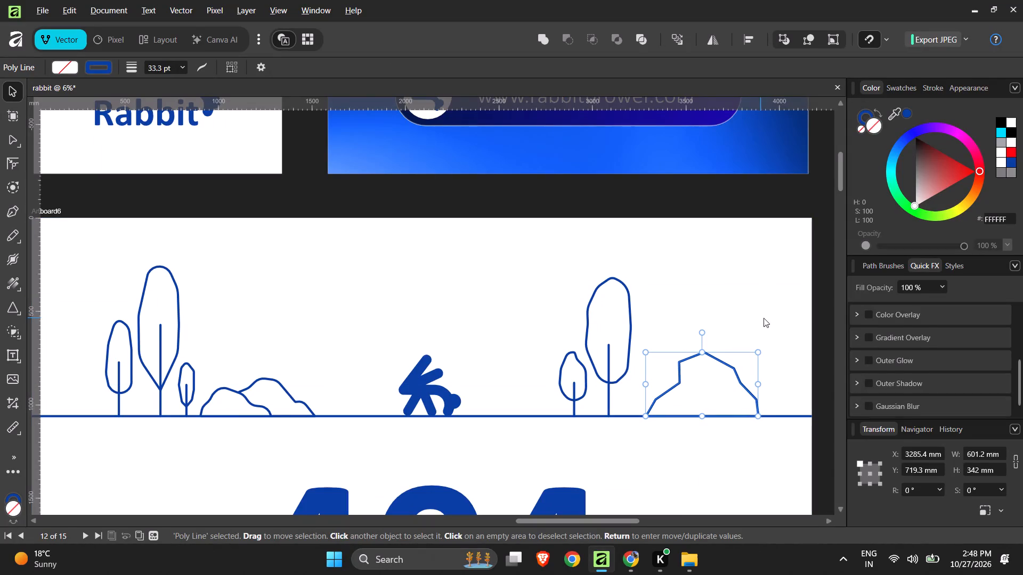
Round the seven upper nodes of the bush outline beyond the taller tree together, leaving its two ground-line nodes sharp.
{"action": "left_click", "coordinate": [785, 316]}
{"action": "left_click", "coordinate": [708, 357]}
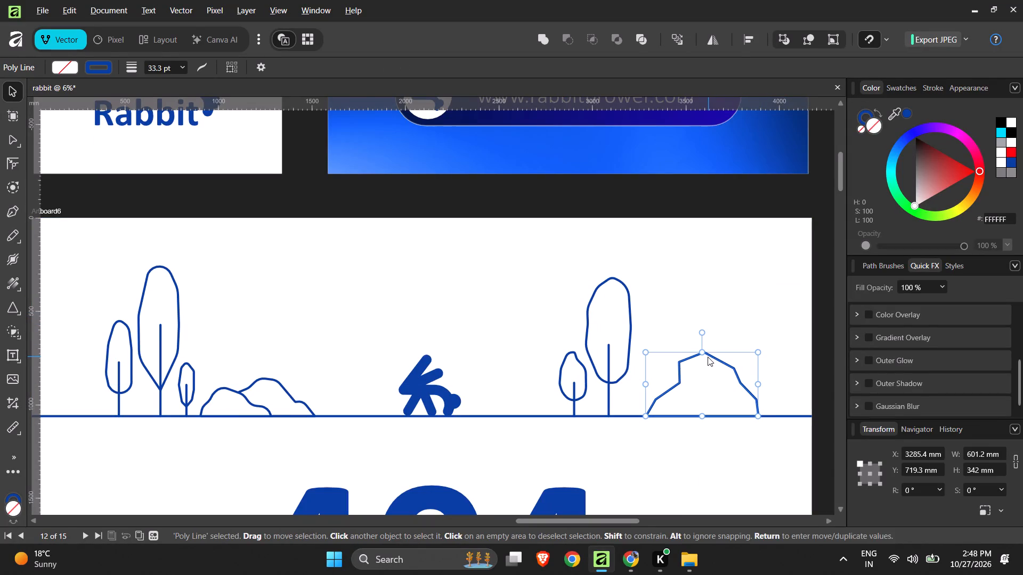
{"action": "left_click", "coordinate": [11, 143]}
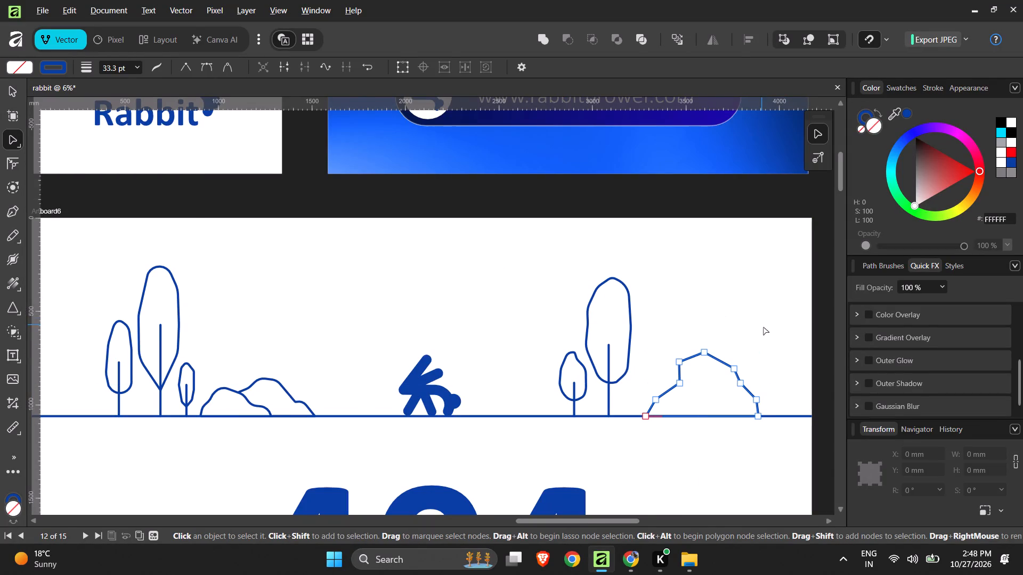
{"action": "left_click_drag", "start_coordinate": [772, 328], "coordinate": [637, 404]}
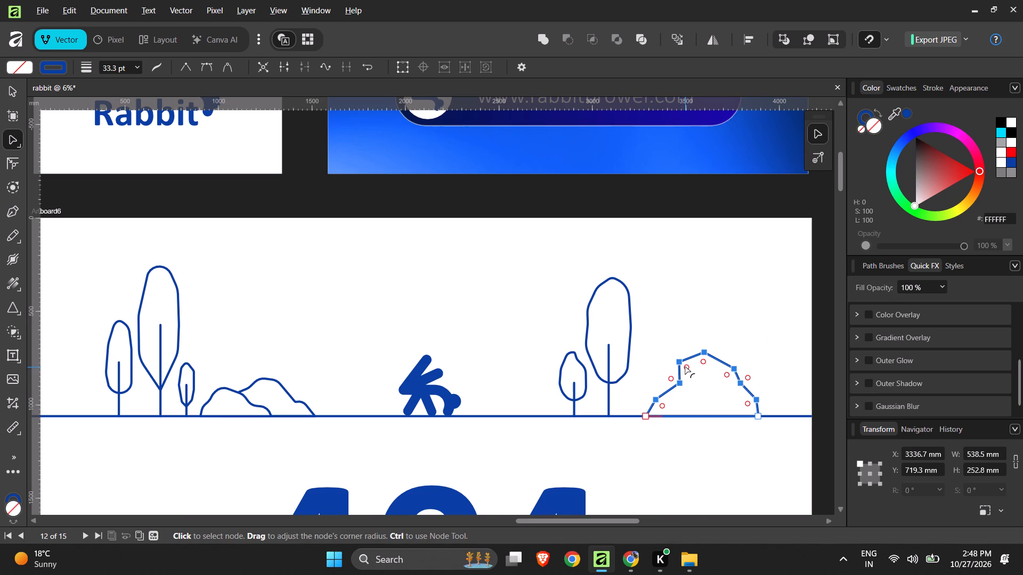
{"action": "left_click_drag", "start_coordinate": [685, 367], "coordinate": [721, 399]}
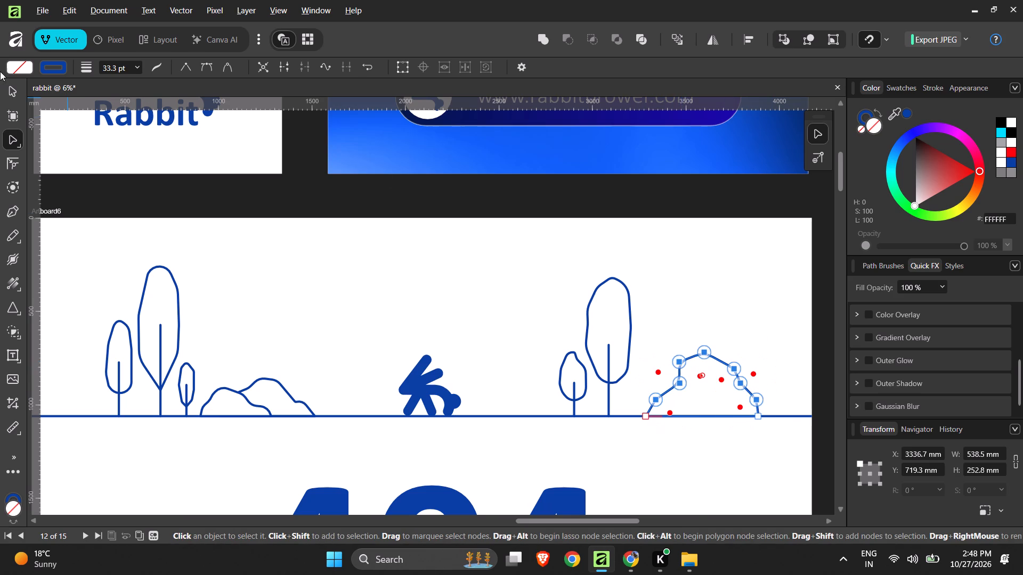
{"action": "left_click", "coordinate": [14, 95]}
{"action": "left_click", "coordinate": [548, 334]}
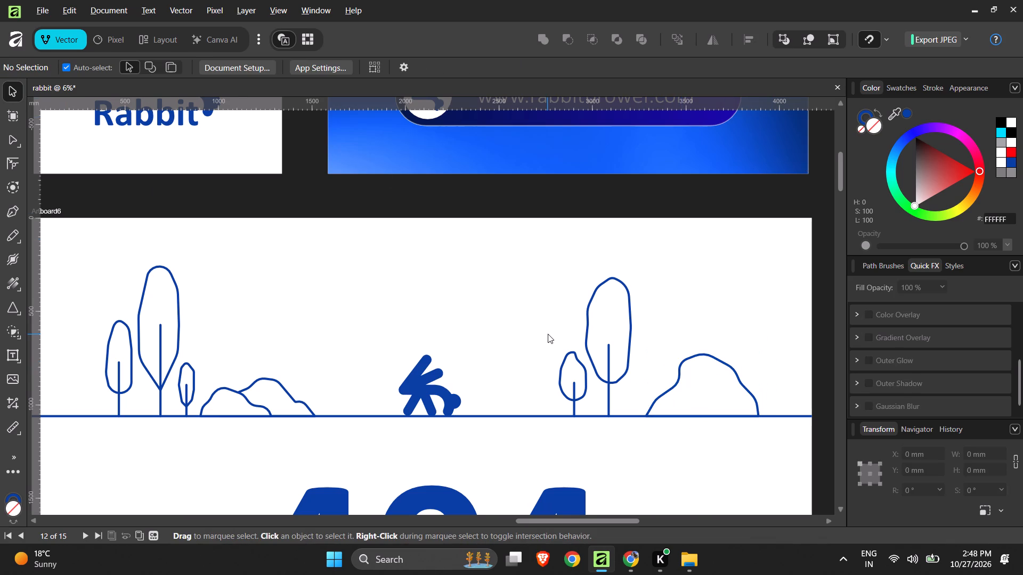
Draw a closed eight-point second bush with the Pen tool, overlapping the first bush and ending at the artboard's edge, about 365 × 331 mm.
{"action": "scroll", "coordinate": [476, 317], "scroll_direction": "down", "scroll_amount": 3, "text": "ctrl"}
{"action": "scroll", "coordinate": [651, 364], "scroll_direction": "up", "scroll_amount": 4, "text": "ctrl"}
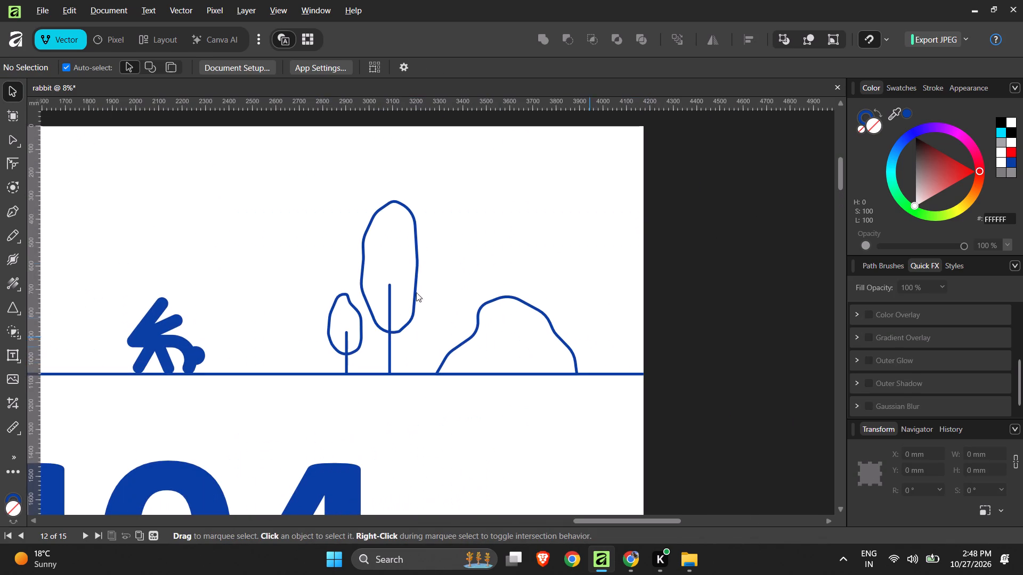
{"action": "left_click", "coordinate": [14, 213]}
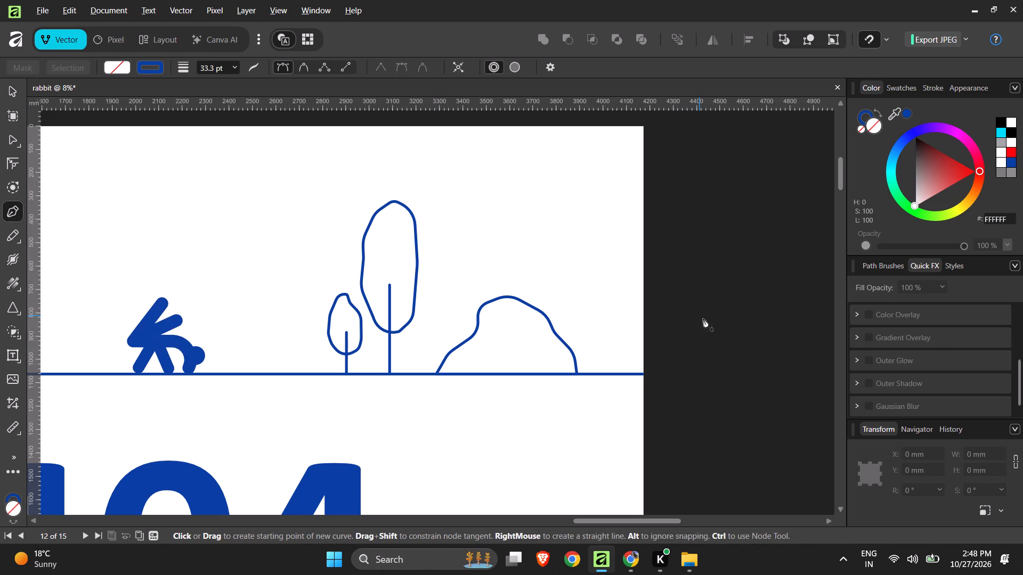
{"action": "left_click", "coordinate": [566, 343]}
{"action": "left_click", "coordinate": [577, 327]}
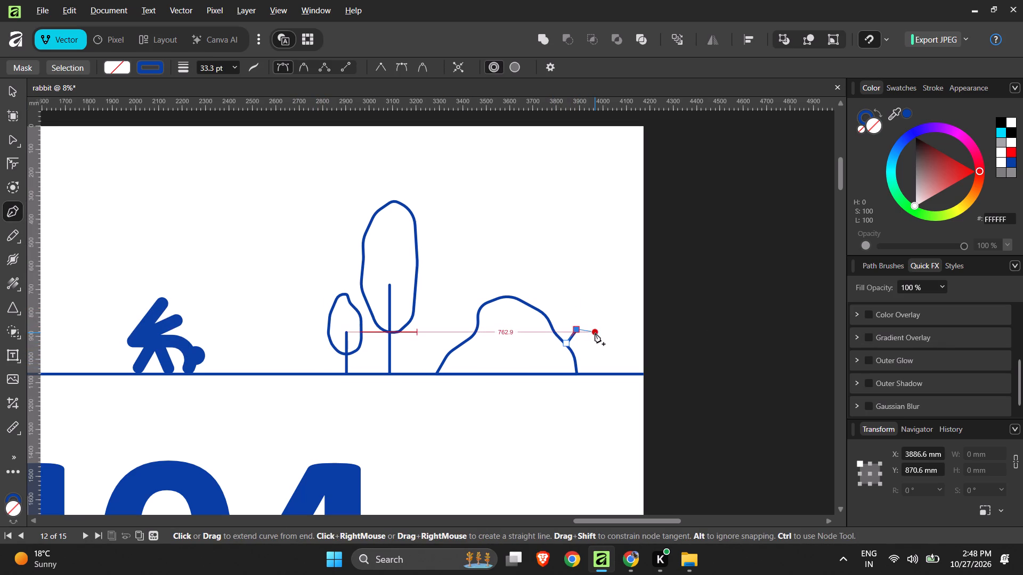
{"action": "left_click", "coordinate": [595, 332]}
{"action": "left_click", "coordinate": [600, 305]}
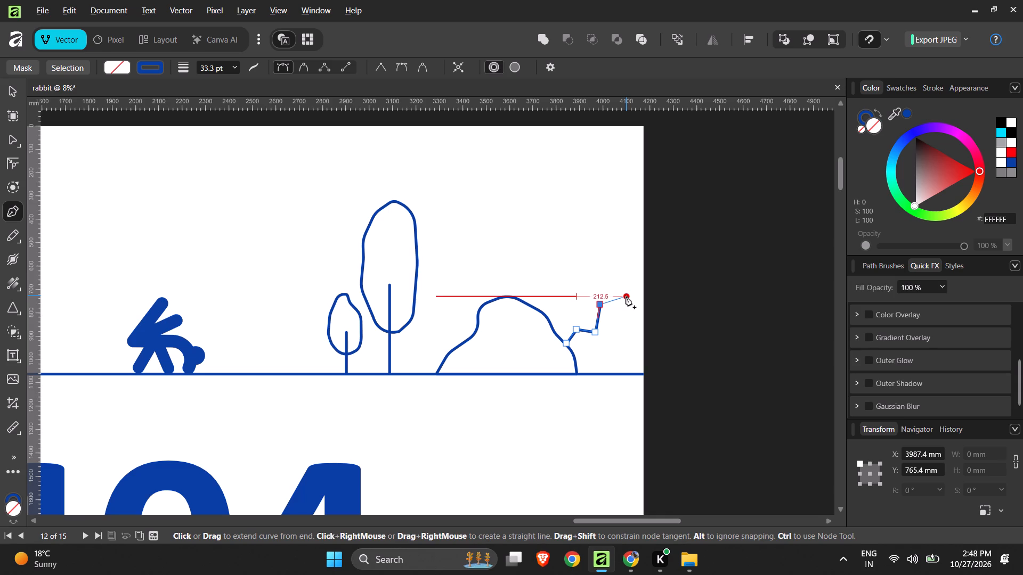
{"action": "left_click", "coordinate": [626, 295]}
{"action": "left_click", "coordinate": [640, 316]}
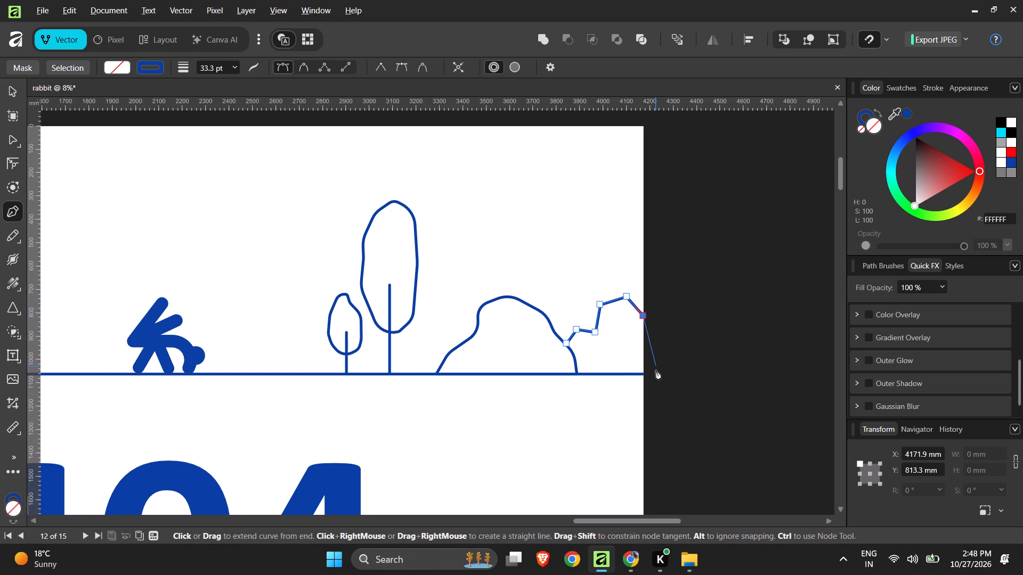
{"action": "left_click", "coordinate": [645, 372]}
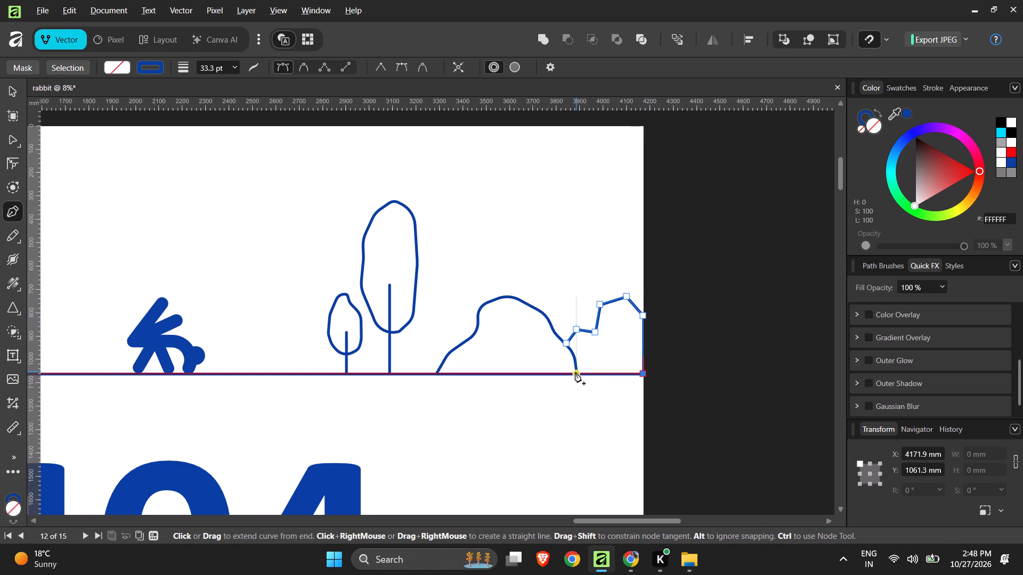
{"action": "left_click", "coordinate": [558, 372]}
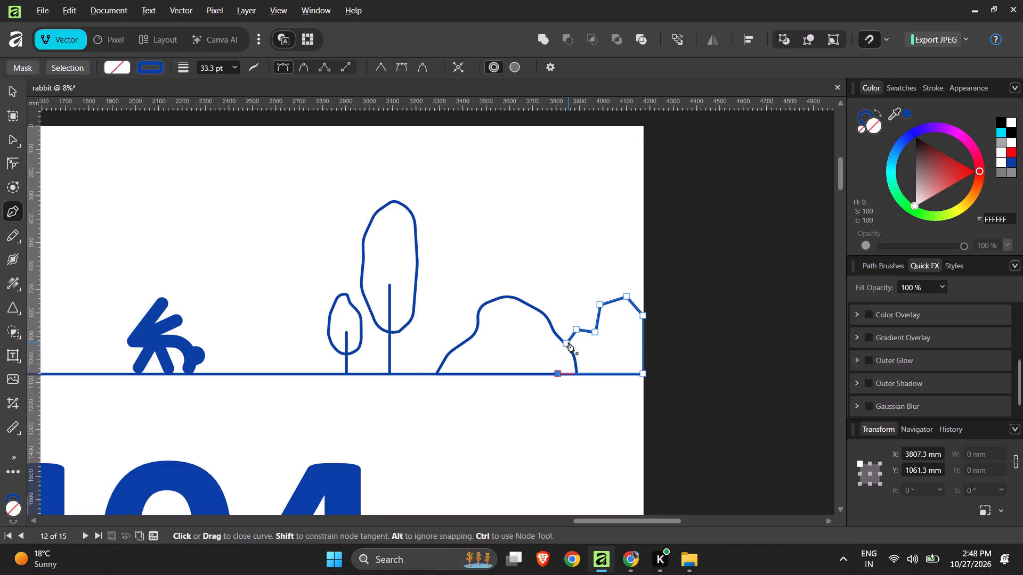
{"action": "left_click", "coordinate": [566, 342]}
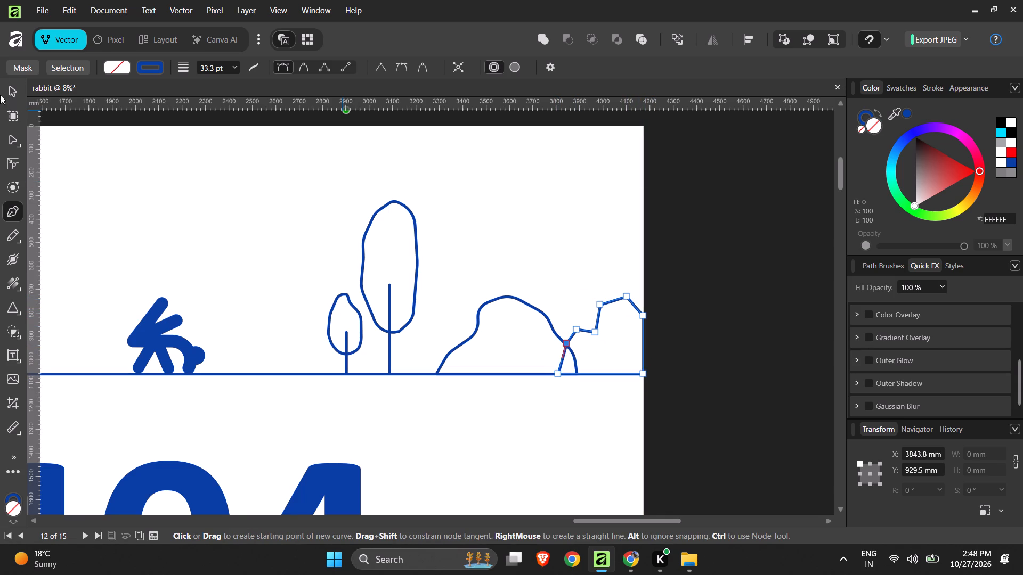
Round the five upper nodes of the second bush outline together into a smooth curve.
{"action": "left_click", "coordinate": [10, 140]}
{"action": "left_click", "coordinate": [709, 248]}
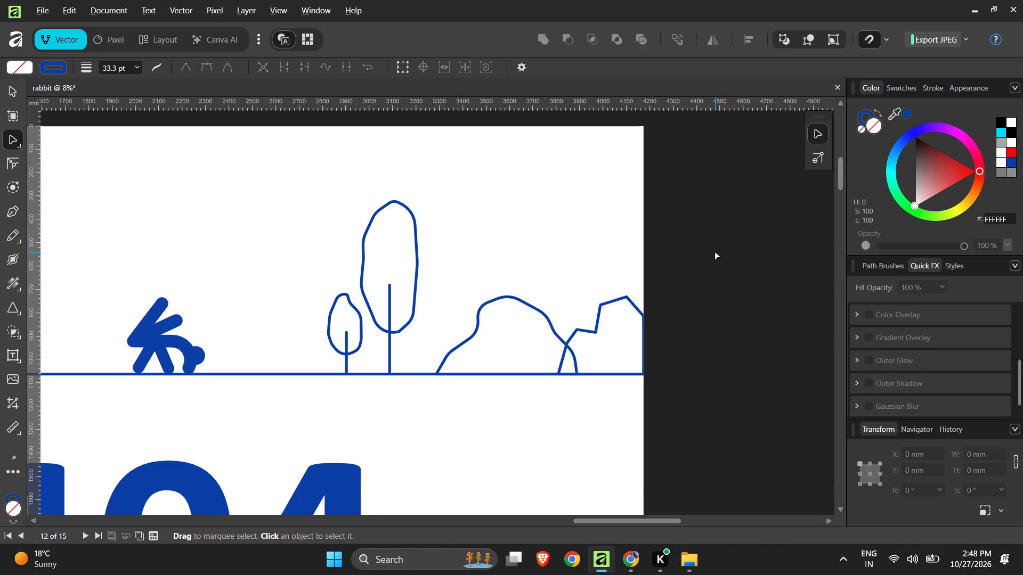
{"action": "left_click_drag", "start_coordinate": [713, 257], "coordinate": [567, 339]}
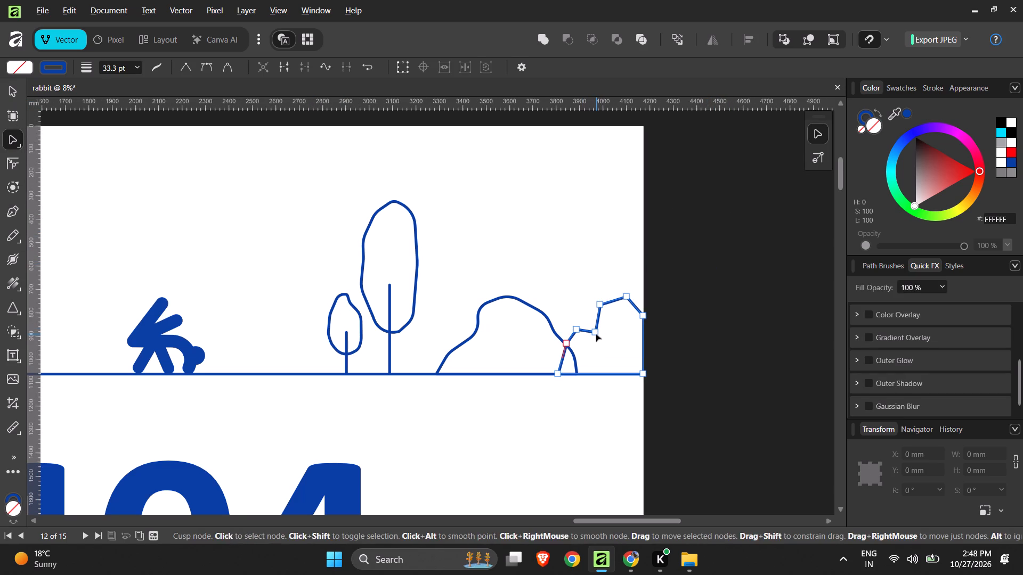
{"action": "left_click_drag", "start_coordinate": [715, 286], "coordinate": [573, 339]}
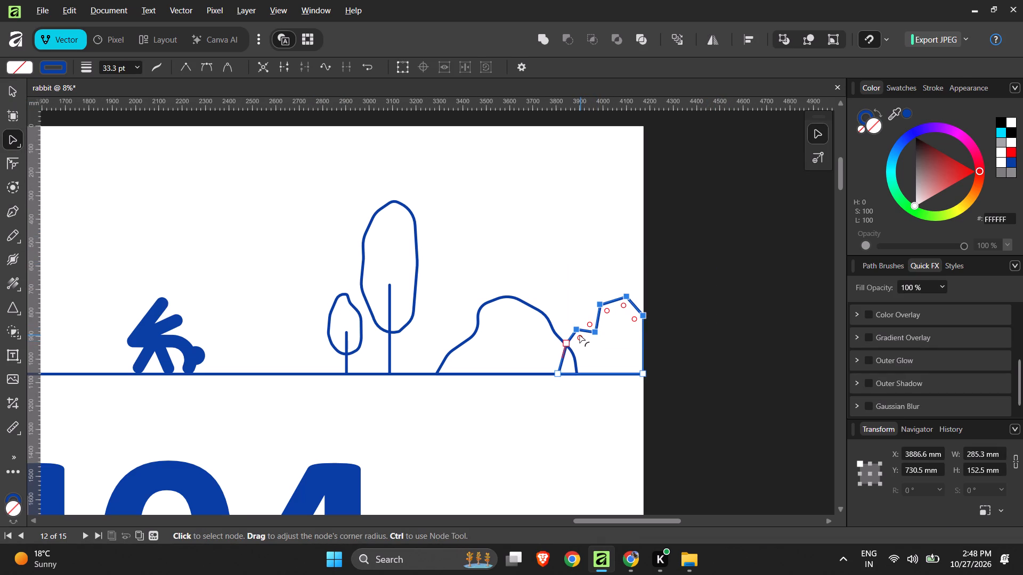
{"action": "left_click_drag", "start_coordinate": [580, 335], "coordinate": [606, 363]}
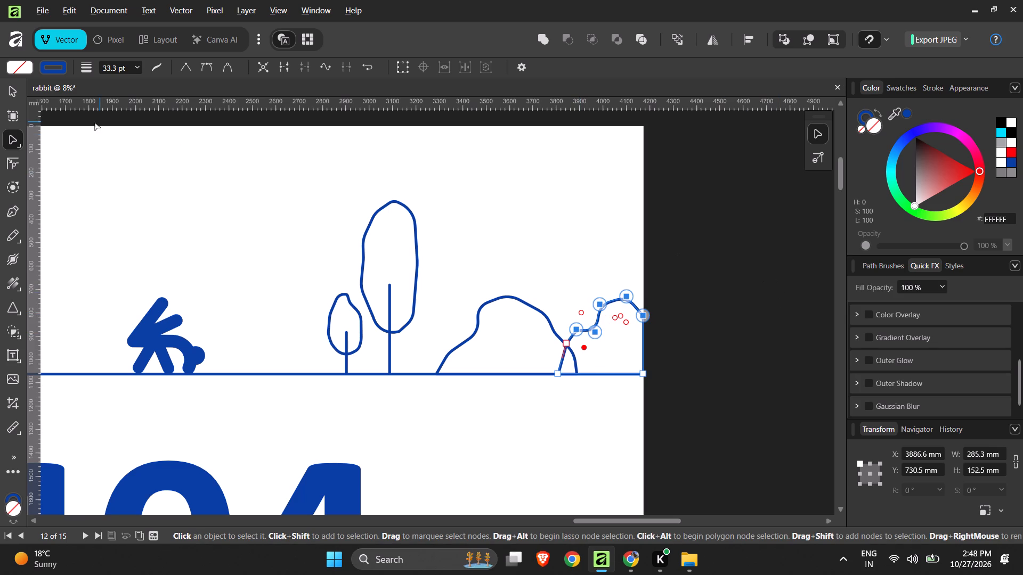
{"action": "left_click", "coordinate": [7, 91]}
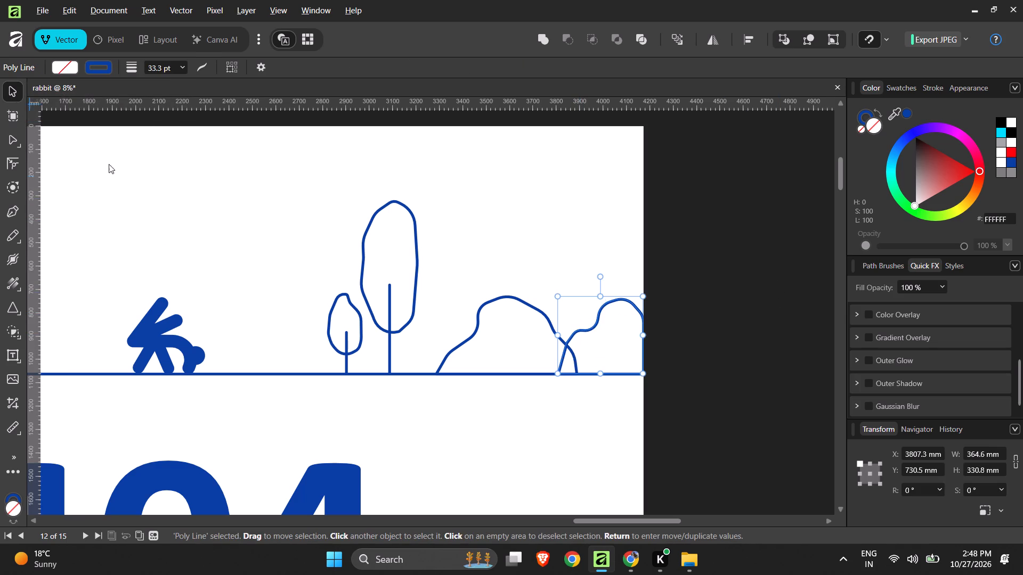
{"action": "left_click", "coordinate": [759, 293]}
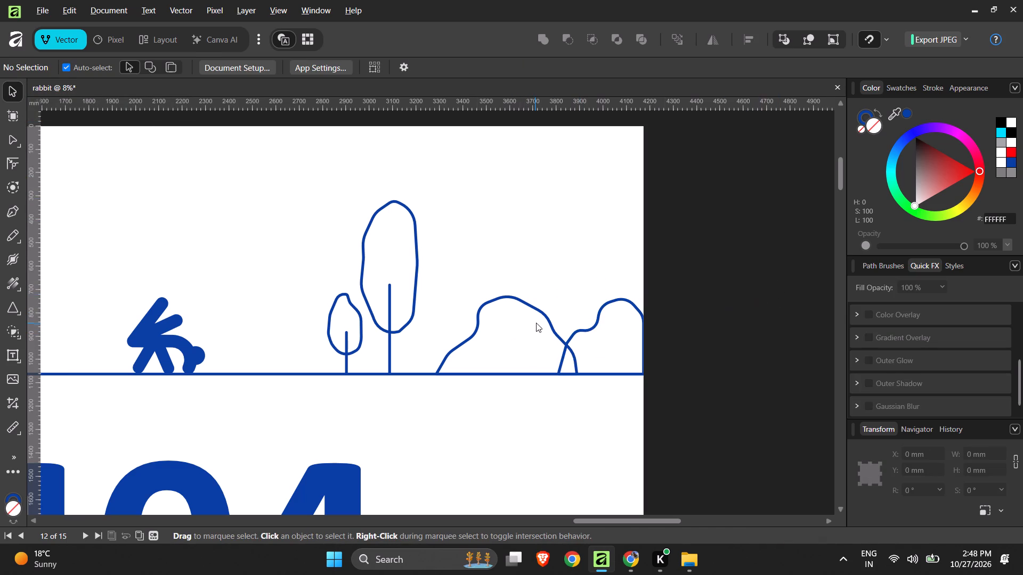
Move the three left-hand trees and the hills together along the ground line toward the artboard's left edge, to X about 215 mm.
{"action": "scroll", "coordinate": [607, 318], "scroll_direction": "down", "scroll_amount": 1, "text": "ctrl"}
{"action": "scroll", "coordinate": [607, 318], "scroll_direction": "up", "scroll_amount": 1, "text": "ctrl"}
{"action": "scroll", "coordinate": [608, 318], "scroll_direction": "down", "scroll_amount": 3, "text": "ctrl"}
{"action": "scroll", "coordinate": [786, 325], "scroll_direction": "down", "scroll_amount": 1, "text": "ctrl"}
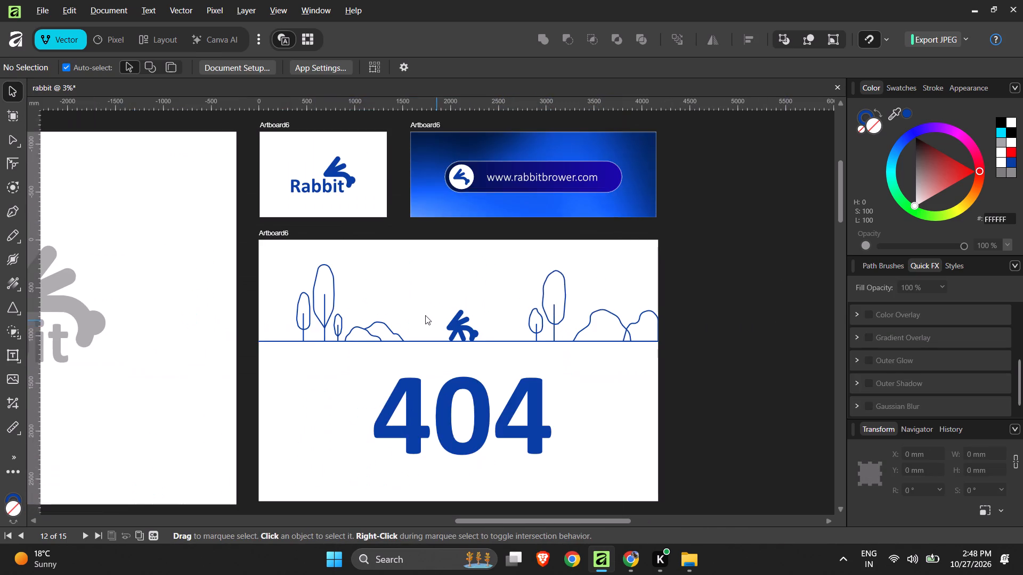
{"action": "scroll", "coordinate": [421, 313], "scroll_direction": "up", "scroll_amount": 1, "text": "ctrl"}
{"action": "left_click_drag", "start_coordinate": [415, 256], "coordinate": [242, 371]}
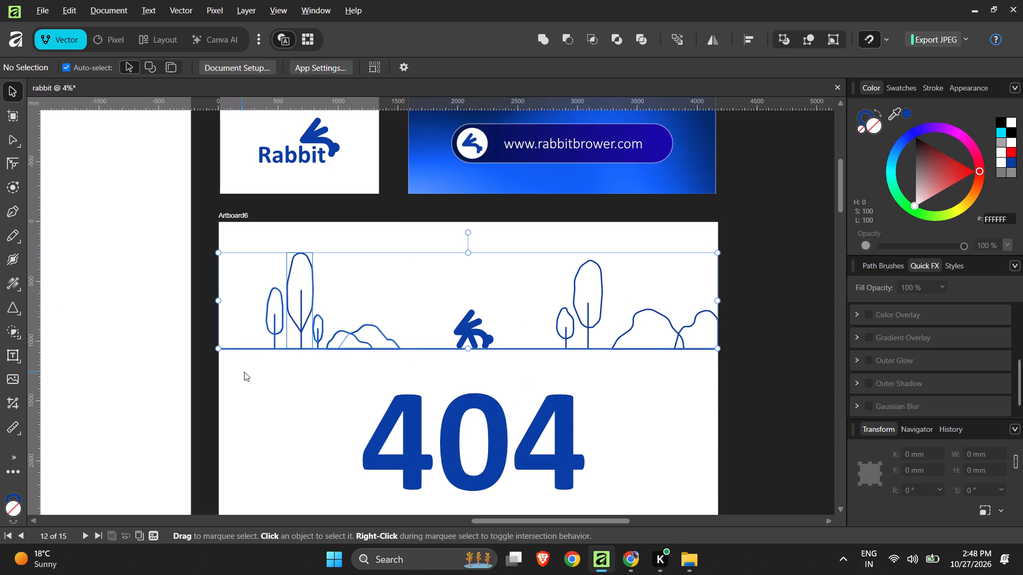
{"action": "left_click", "coordinate": [408, 350], "text": "shift"}
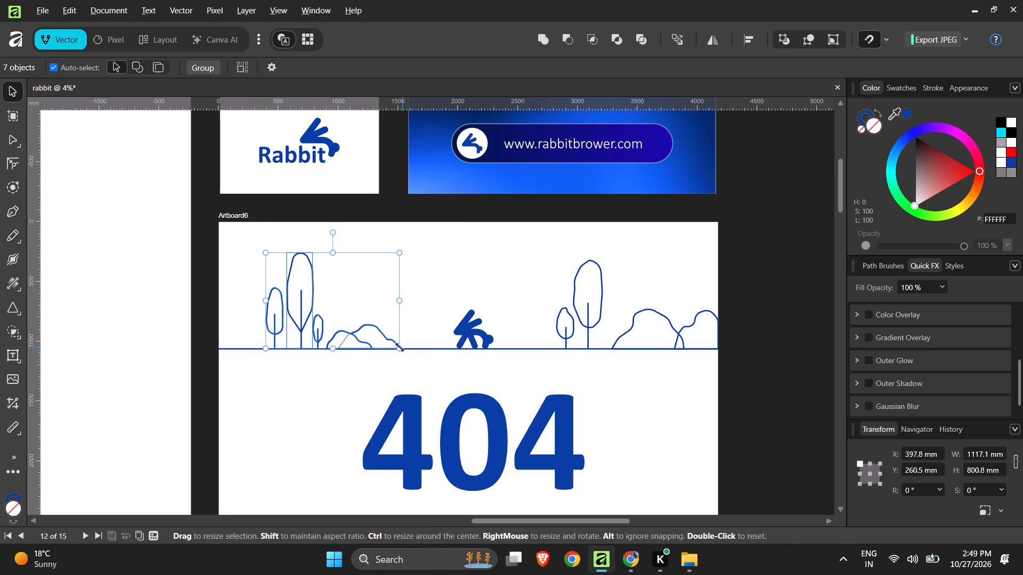
{"action": "left_click_drag", "start_coordinate": [393, 340], "coordinate": [360, 340]}
{"action": "key", "text": "ctrl+z"}
{"action": "left_click_drag", "start_coordinate": [358, 339], "coordinate": [334, 339], "text": "shift"}
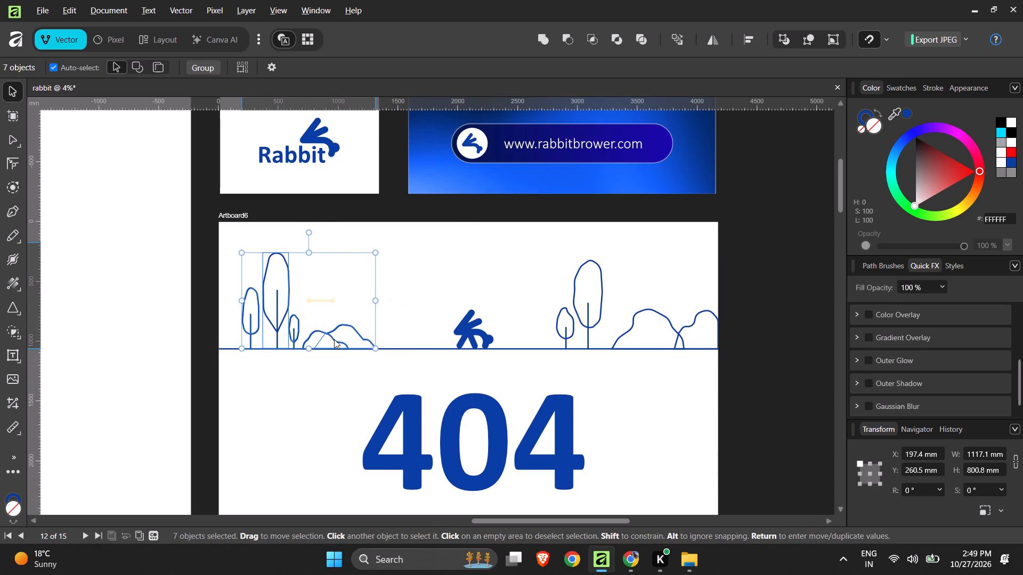
{"action": "left_click_drag", "start_coordinate": [334, 339], "coordinate": [336, 339], "text": "shift"}
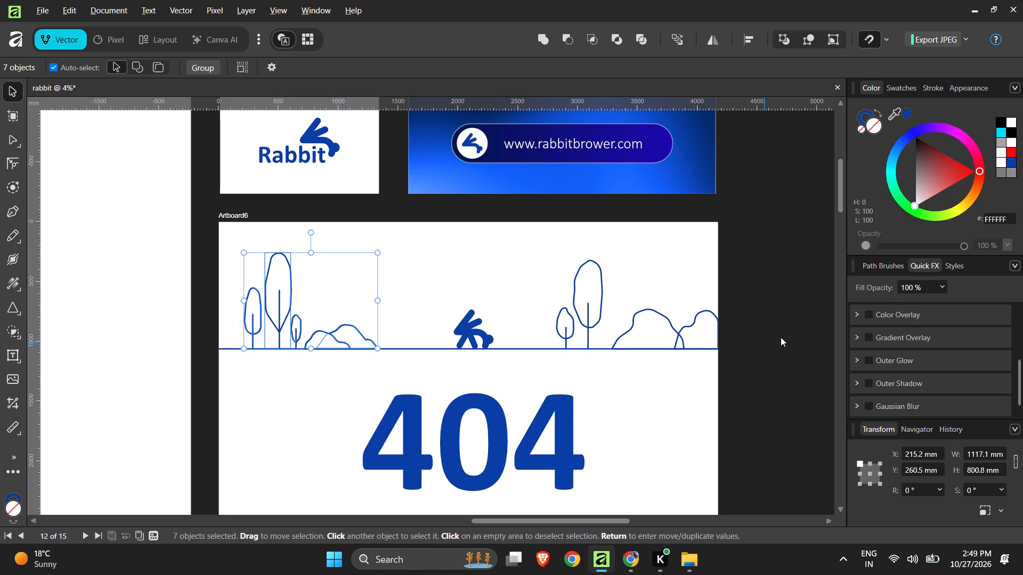
{"action": "left_click", "coordinate": [785, 333]}
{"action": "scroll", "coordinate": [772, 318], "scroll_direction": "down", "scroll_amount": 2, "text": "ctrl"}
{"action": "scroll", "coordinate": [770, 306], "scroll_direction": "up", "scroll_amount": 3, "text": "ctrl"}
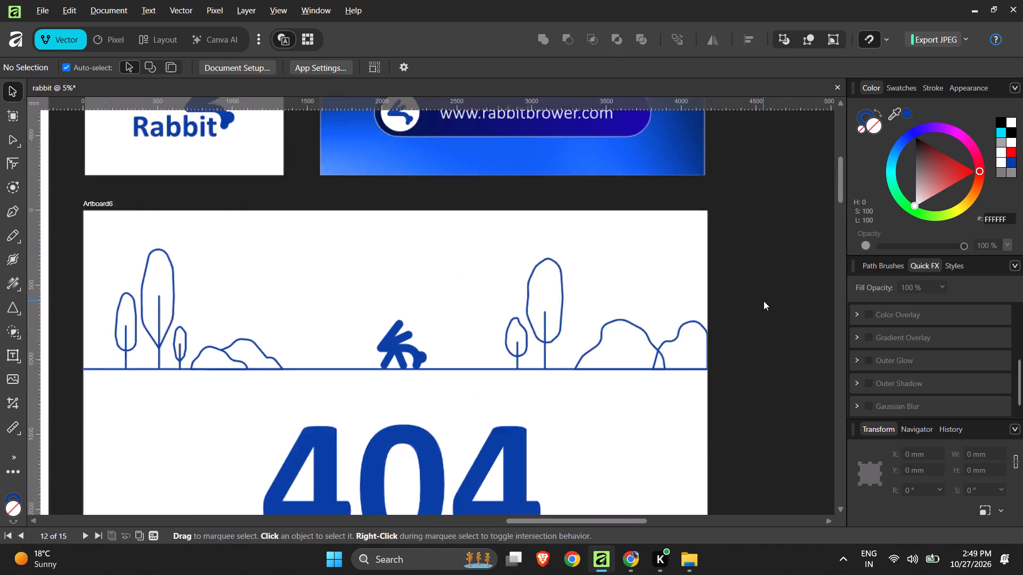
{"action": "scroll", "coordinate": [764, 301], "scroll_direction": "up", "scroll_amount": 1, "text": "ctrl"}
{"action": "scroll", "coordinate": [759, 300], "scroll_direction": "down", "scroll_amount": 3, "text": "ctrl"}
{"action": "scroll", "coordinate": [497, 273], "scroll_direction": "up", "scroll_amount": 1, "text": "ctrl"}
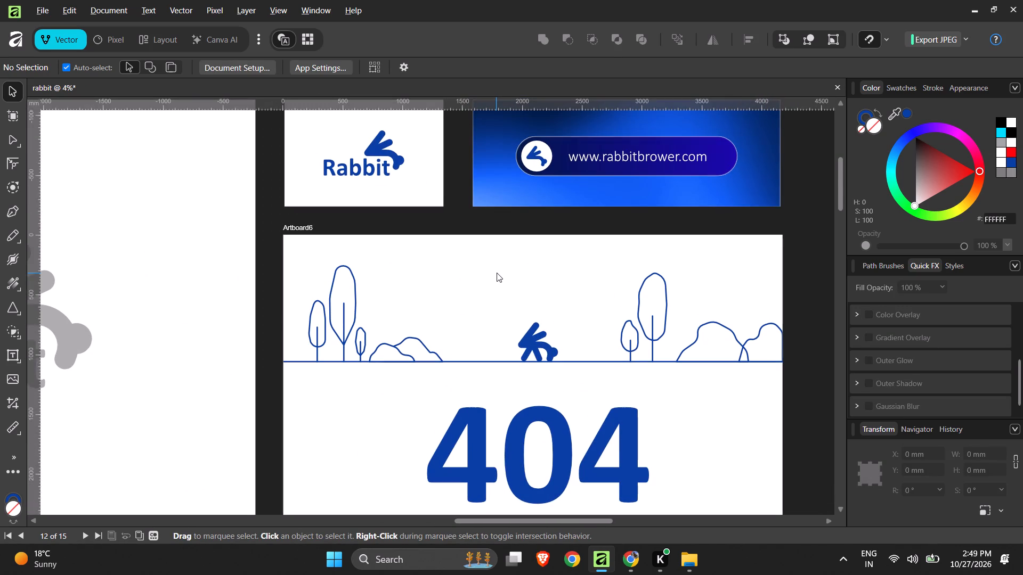
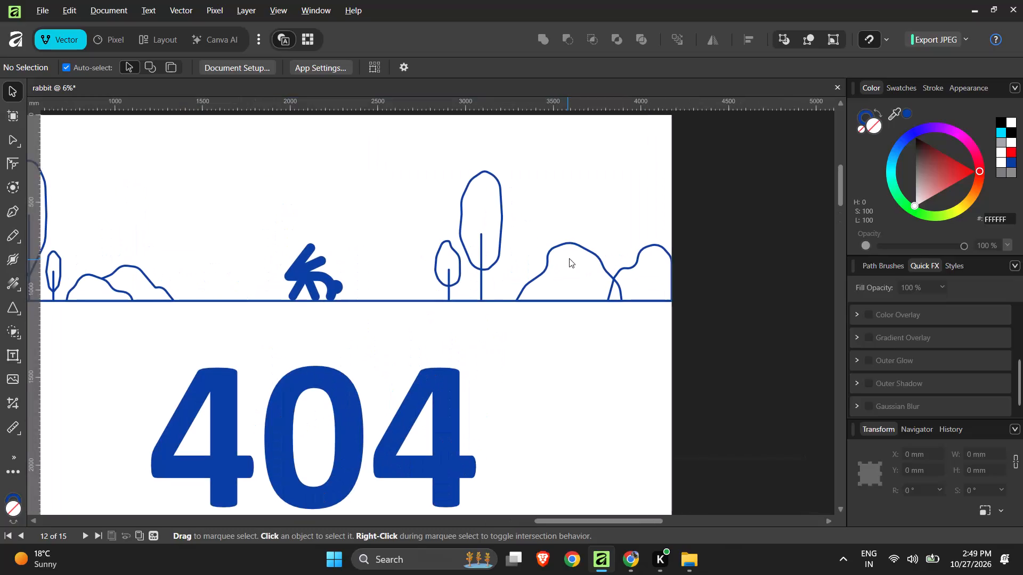
Merge the overlap of the two bushes beyond the taller tree into the first bush with the Shape Builder.
{"action": "left_click", "coordinate": [594, 255]}
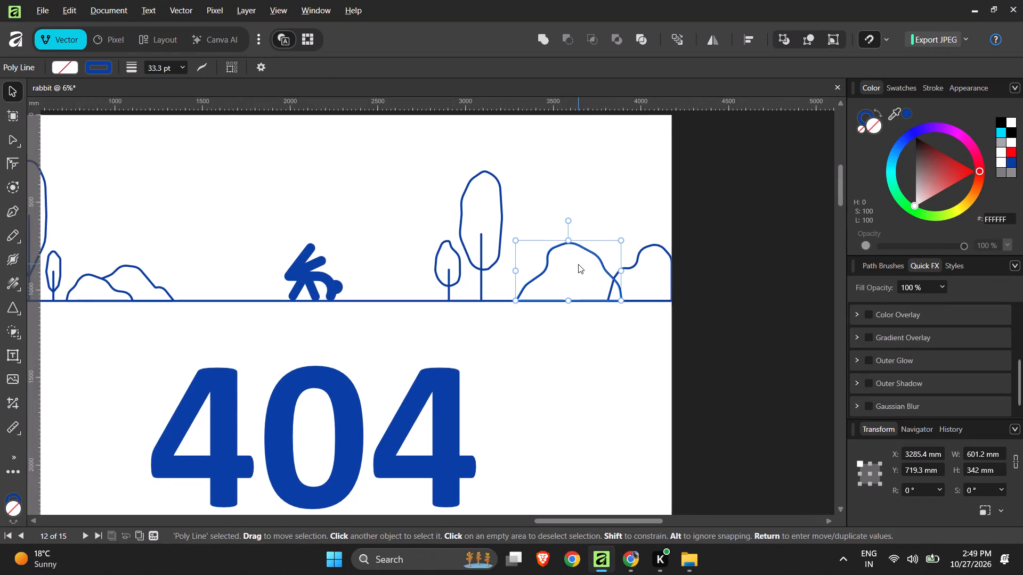
{"action": "left_click", "coordinate": [631, 266], "text": "shift"}
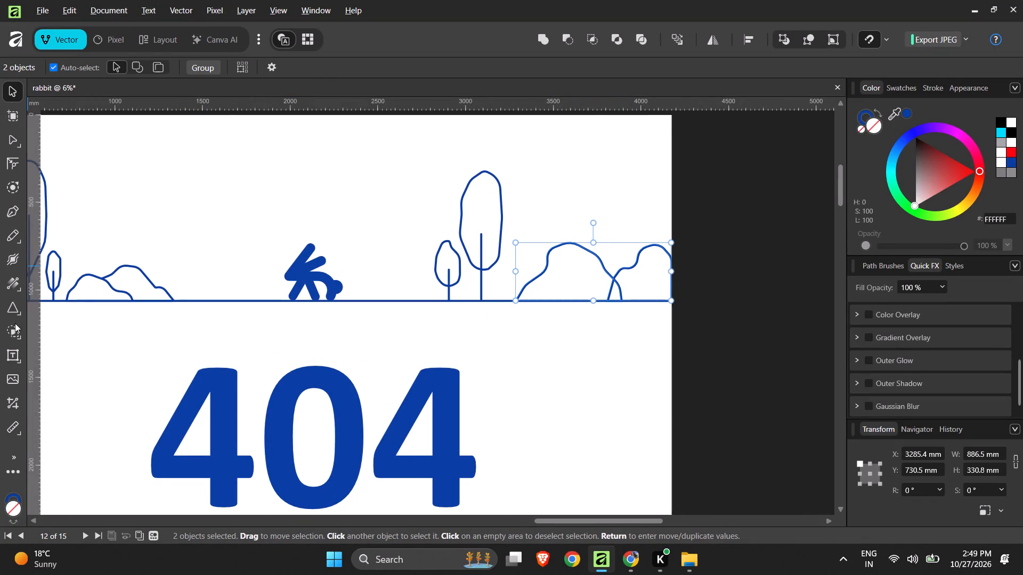
{"action": "left_click", "coordinate": [15, 333]}
{"action": "left_click_drag", "start_coordinate": [614, 293], "coordinate": [588, 283]}
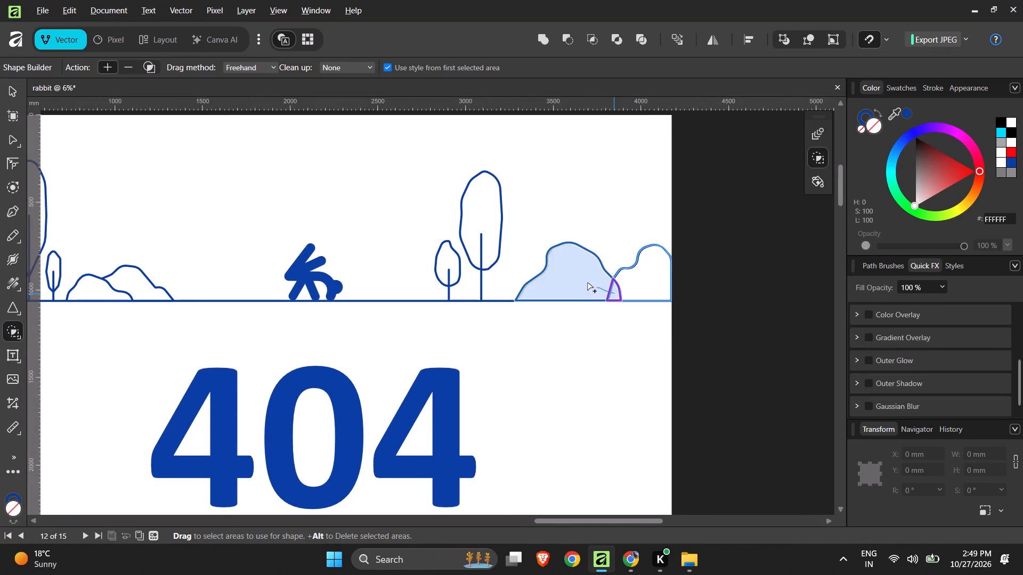
{"action": "left_click_drag", "start_coordinate": [588, 283], "coordinate": [586, 282]}
{"action": "left_click_drag", "start_coordinate": [636, 285], "coordinate": [642, 285]}
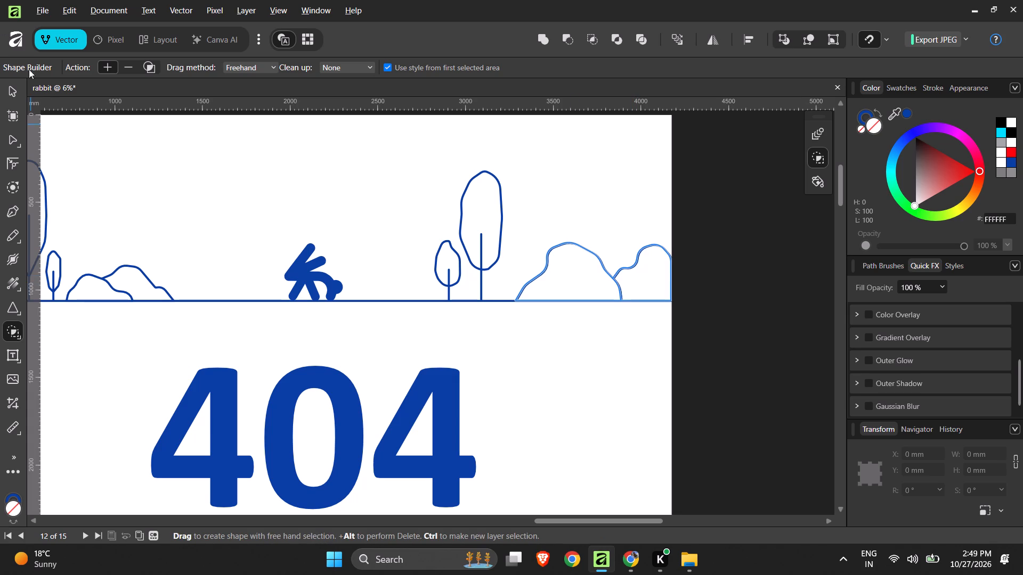
{"action": "left_click", "coordinate": [12, 94]}
{"action": "left_click", "coordinate": [734, 313]}
Examine the 404 artboard's composition, checking the balance of trees, hills and bushes around the rabbit.
{"action": "scroll", "coordinate": [735, 308], "scroll_direction": "down", "scroll_amount": 2, "text": "ctrl"}
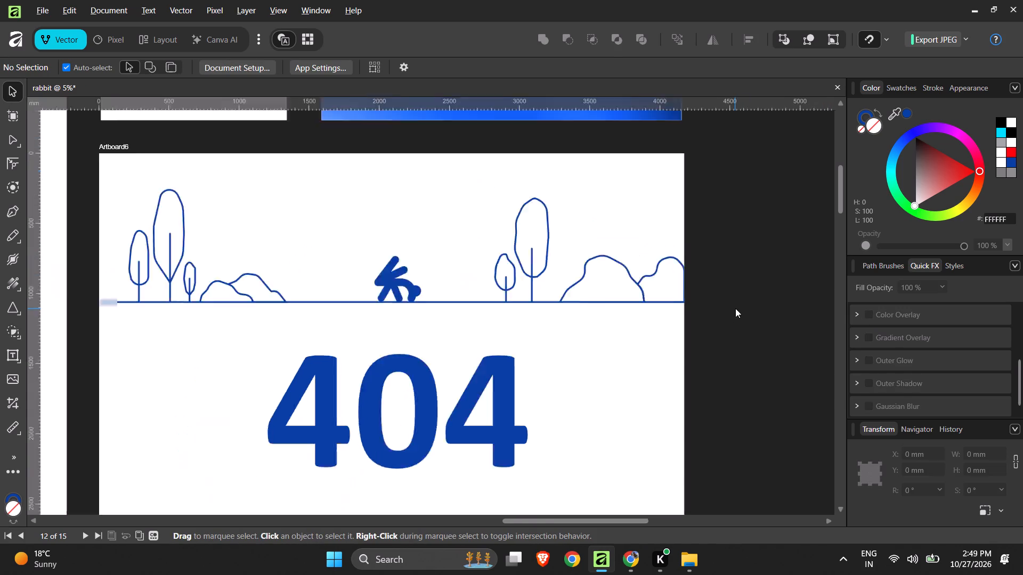
{"action": "scroll", "coordinate": [735, 308], "scroll_direction": "down", "scroll_amount": 1, "text": "ctrl"}
{"action": "scroll", "coordinate": [483, 251], "scroll_direction": "up", "scroll_amount": 3, "text": "ctrl"}
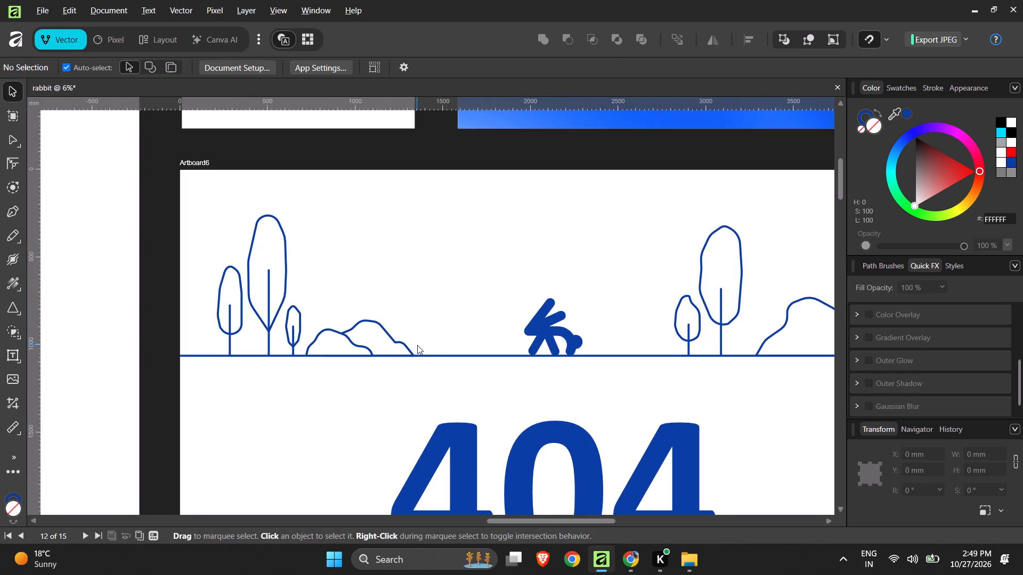
{"action": "scroll", "coordinate": [435, 282], "scroll_direction": "down", "scroll_amount": 3, "text": "ctrl"}
{"action": "scroll", "coordinate": [501, 303], "scroll_direction": "up", "scroll_amount": 1, "text": "ctrl"}
{"action": "scroll", "coordinate": [501, 304], "scroll_direction": "down", "scroll_amount": 1, "text": "ctrl"}
{"action": "scroll", "coordinate": [501, 304], "scroll_direction": "up", "scroll_amount": 1, "text": "ctrl"}
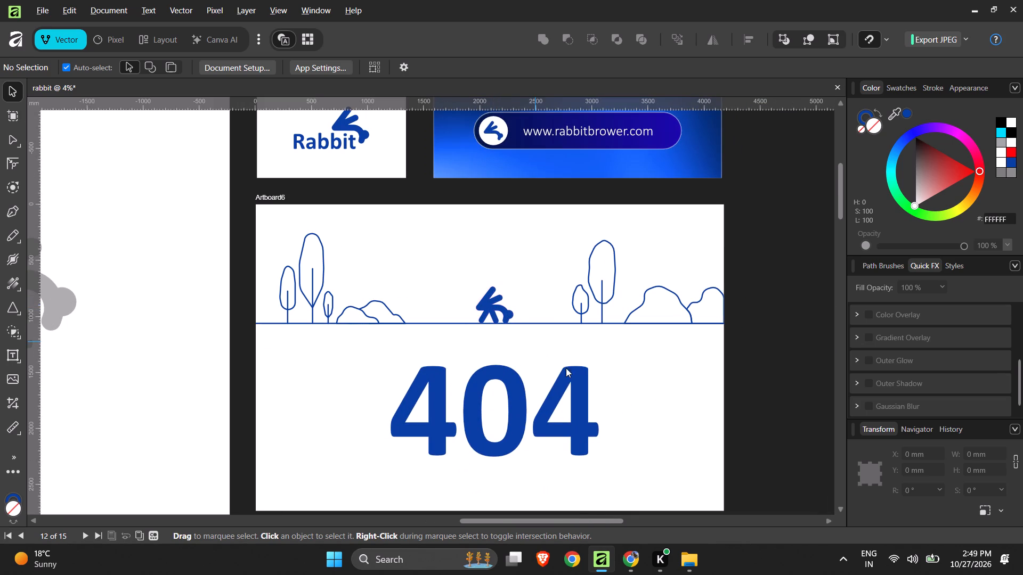
{"action": "scroll", "coordinate": [440, 284], "scroll_direction": "down", "scroll_amount": 2, "text": "ctrl"}
{"action": "scroll", "coordinate": [603, 312], "scroll_direction": "up", "scroll_amount": 1, "text": "ctrl"}
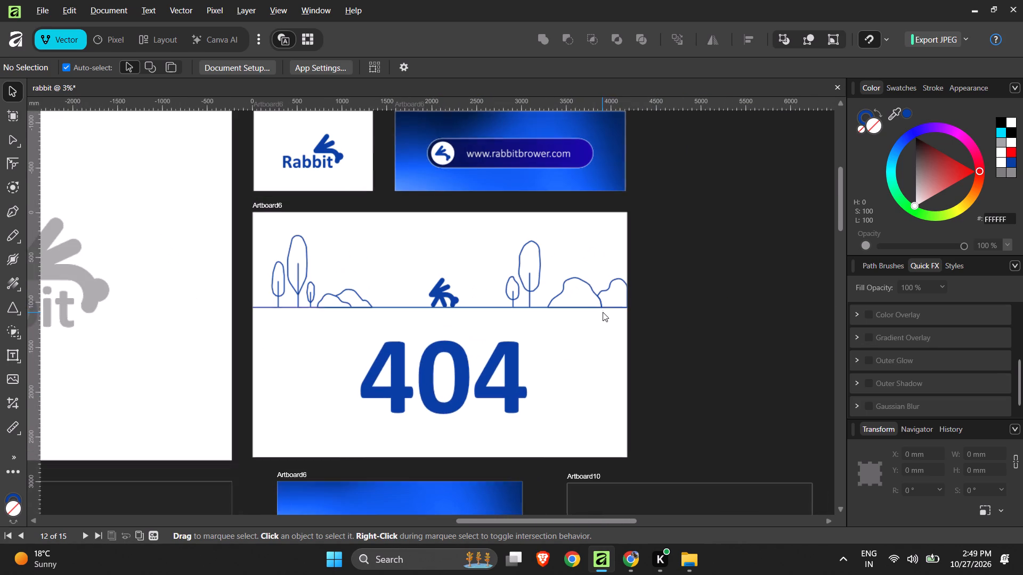
{"action": "scroll", "coordinate": [199, 262], "scroll_direction": "up", "scroll_amount": 1, "text": "ctrl"}
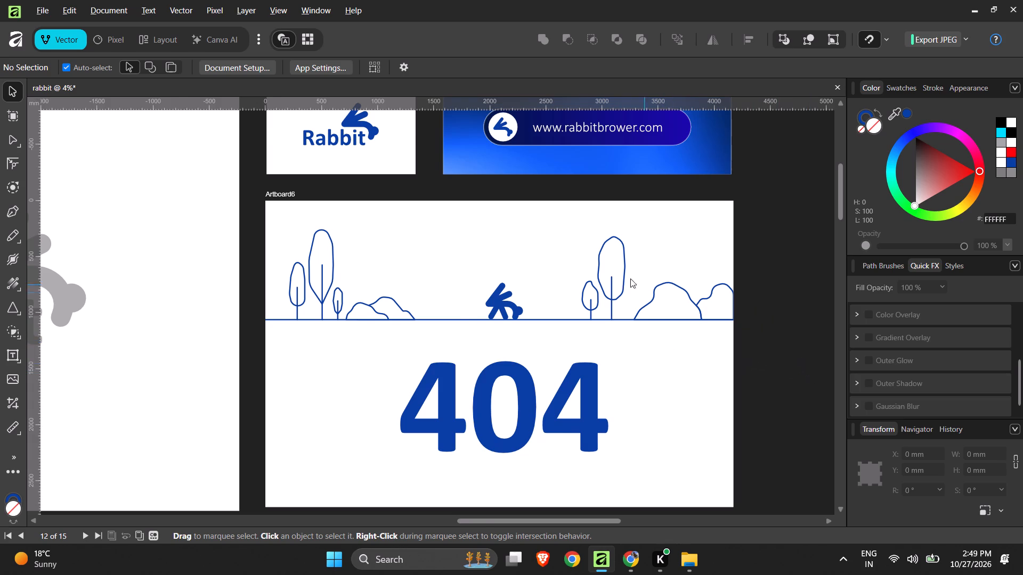
{"action": "scroll", "coordinate": [606, 270], "scroll_direction": "up", "scroll_amount": 1, "text": "ctrl"}
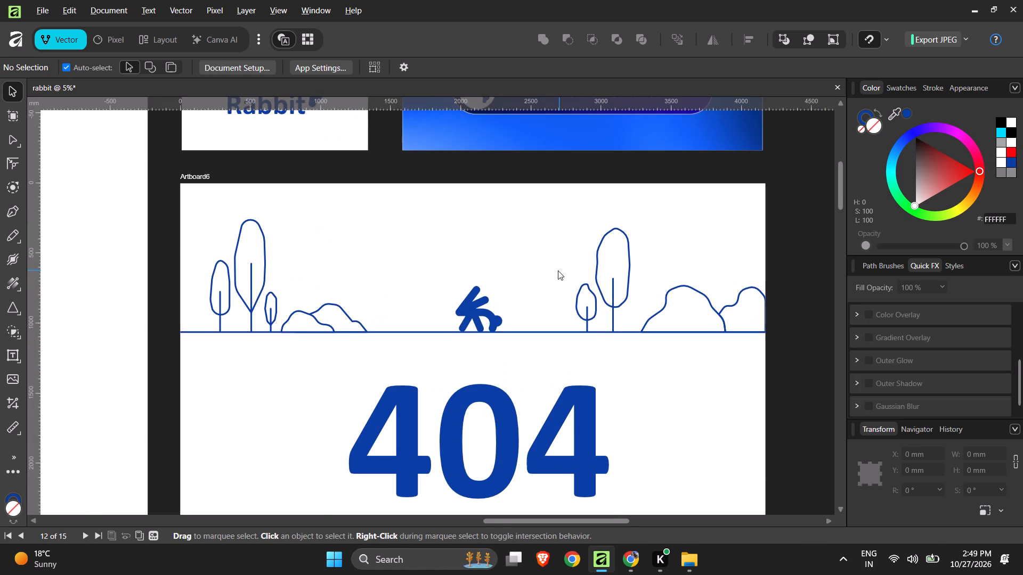
{"action": "scroll", "coordinate": [557, 270], "scroll_direction": "up", "scroll_amount": 1, "text": "ctrl"}
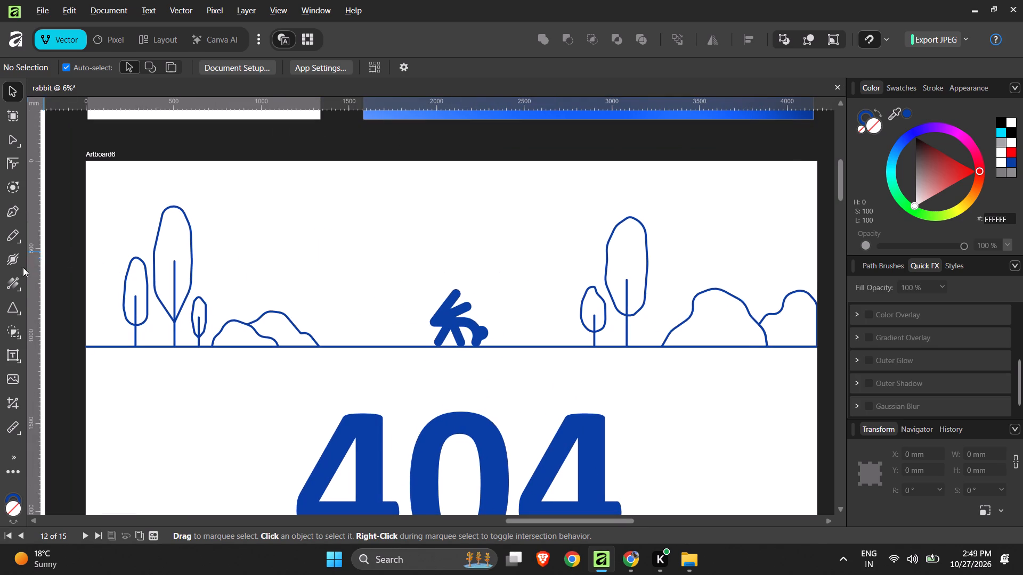
Start a grass blade with the Pen tool between the hills and the rabbit, curving from the ground line up to a tip.
{"action": "left_click", "coordinate": [9, 213]}
{"action": "scroll", "coordinate": [331, 334], "scroll_direction": "down", "scroll_amount": 2, "text": "ctrl"}
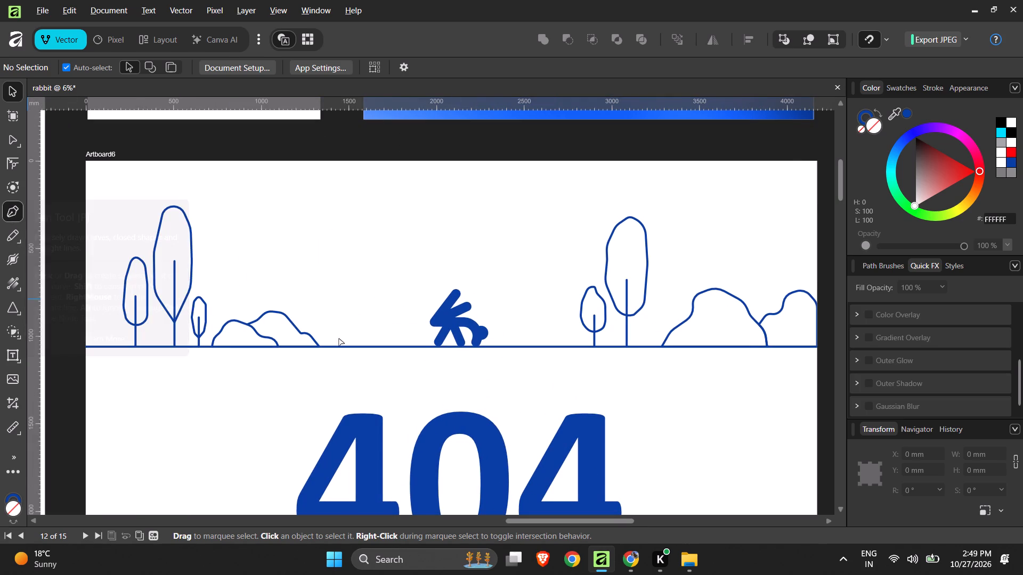
{"action": "scroll", "coordinate": [332, 336], "scroll_direction": "up", "scroll_amount": 3, "text": "ctrl"}
{"action": "left_click", "coordinate": [348, 349]}
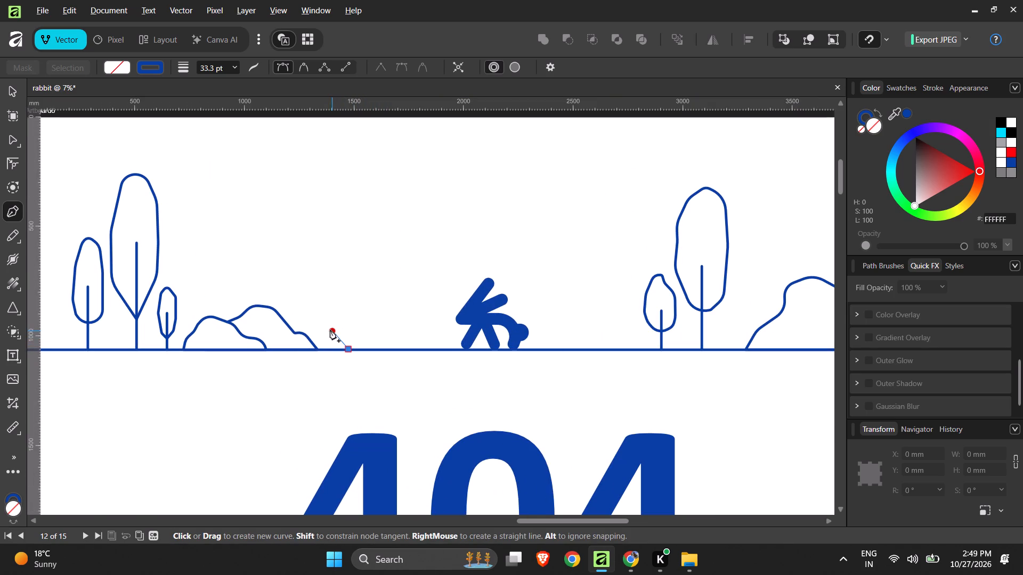
{"action": "left_click_drag", "start_coordinate": [330, 329], "coordinate": [314, 325]}
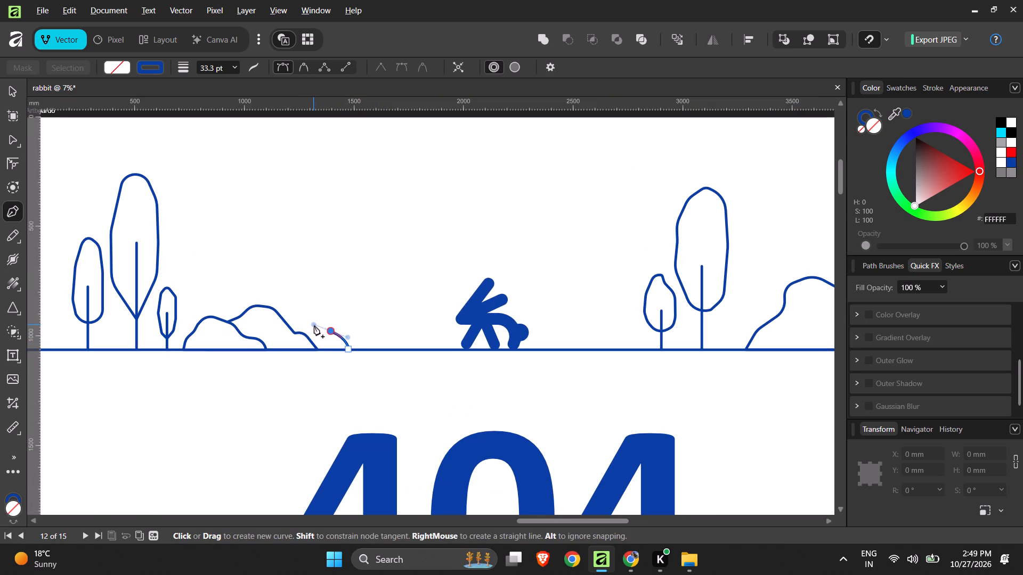
{"action": "left_click_drag", "start_coordinate": [314, 325], "coordinate": [317, 327]}
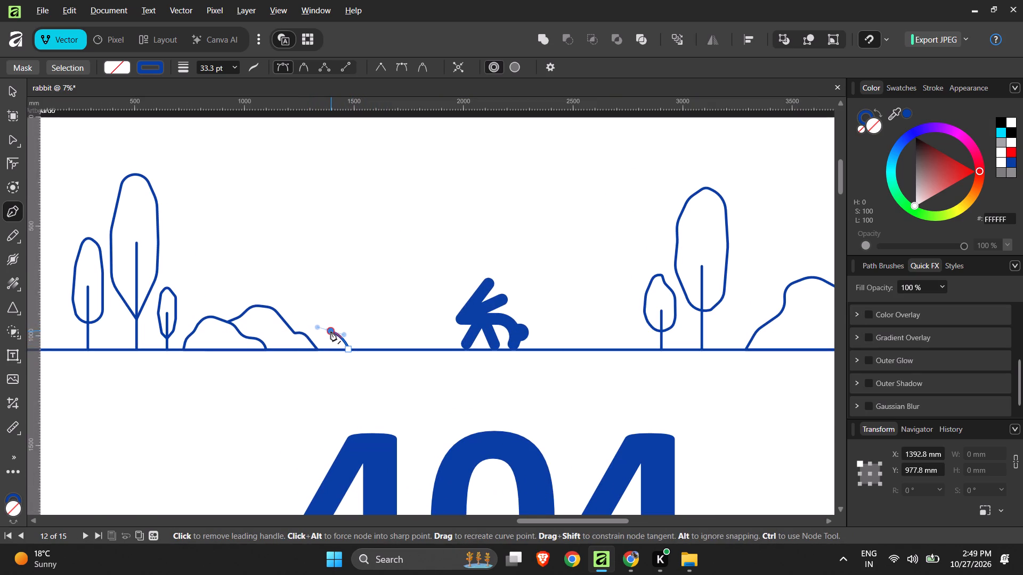
{"action": "left_click", "coordinate": [331, 331]}
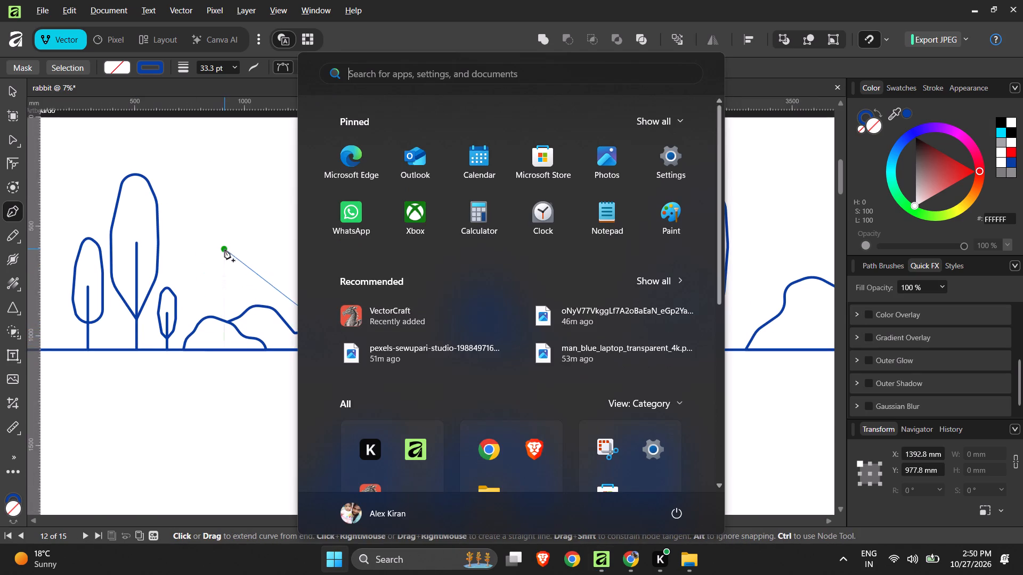
{"action": "left_click", "coordinate": [225, 249]}
{"action": "key", "text": "ctrl+z"}
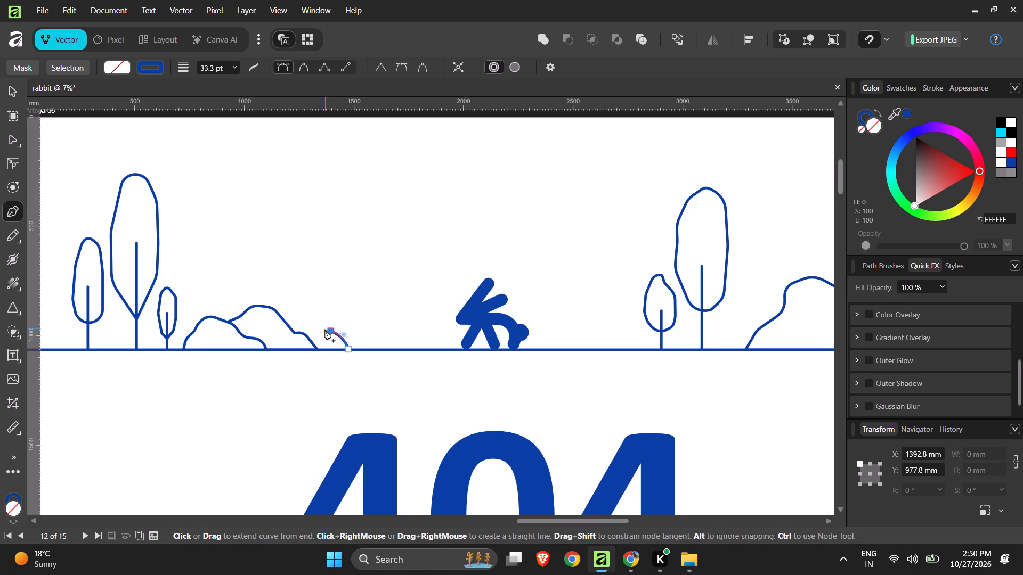
{"action": "left_click", "coordinate": [329, 328], "text": "shift"}
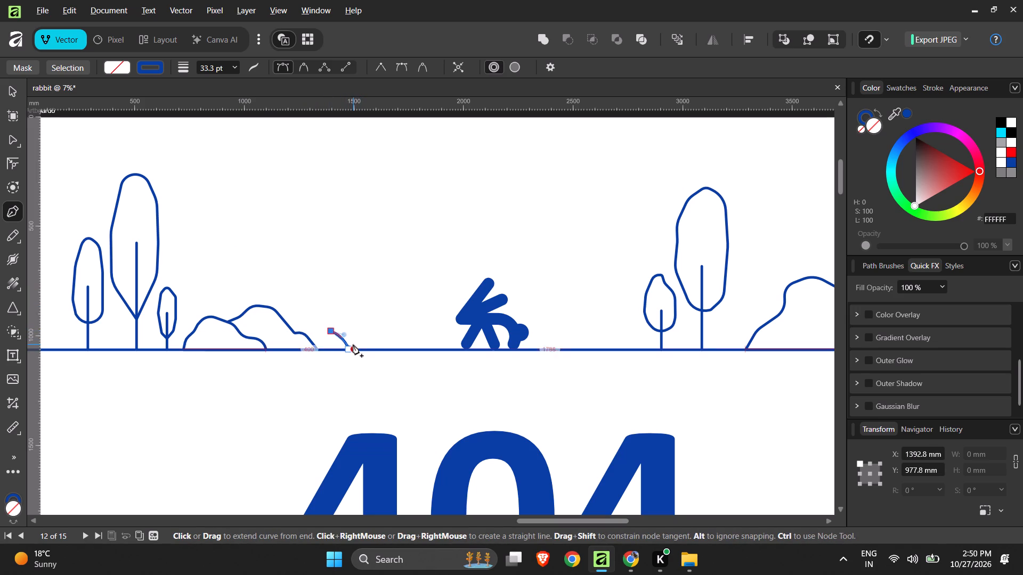
Curve the blade's outer edge from the tip back to the ground line and close the shape, about 122 × 84 mm.
{"action": "scroll", "coordinate": [357, 333], "scroll_direction": "down", "scroll_amount": 1, "text": "ctrl"}
{"action": "scroll", "coordinate": [357, 333], "scroll_direction": "up", "scroll_amount": 1, "text": "ctrl"}
{"action": "scroll", "coordinate": [357, 333], "scroll_direction": "down", "scroll_amount": 2, "text": "ctrl"}
{"action": "scroll", "coordinate": [352, 344], "scroll_direction": "up", "scroll_amount": 2, "text": "ctrl"}
{"action": "scroll", "coordinate": [351, 345], "scroll_direction": "down", "scroll_amount": 1, "text": "ctrl"}
{"action": "scroll", "coordinate": [351, 346], "scroll_direction": "up", "scroll_amount": 11, "text": "ctrl"}
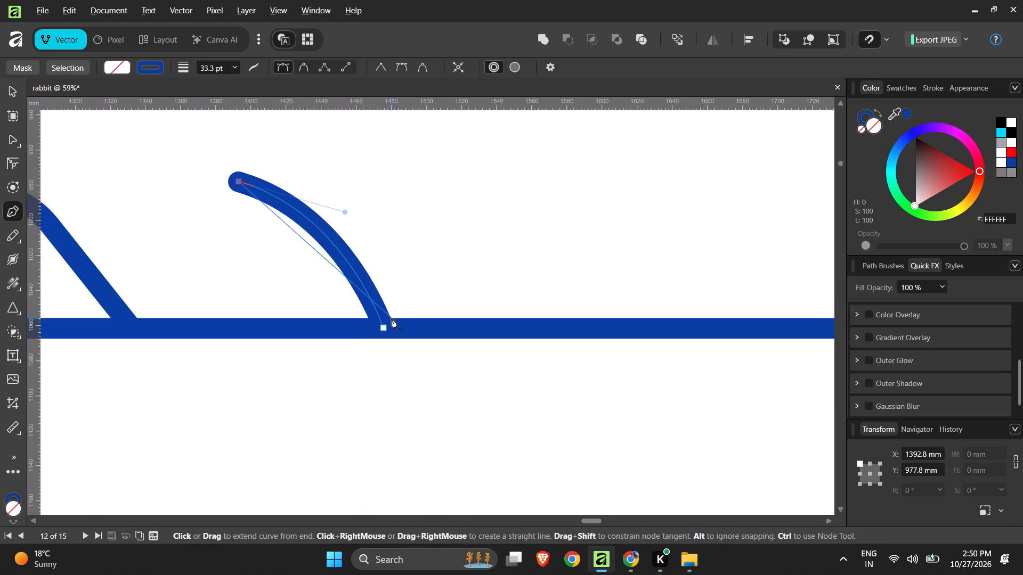
{"action": "left_click_drag", "start_coordinate": [451, 322], "coordinate": [486, 388]}
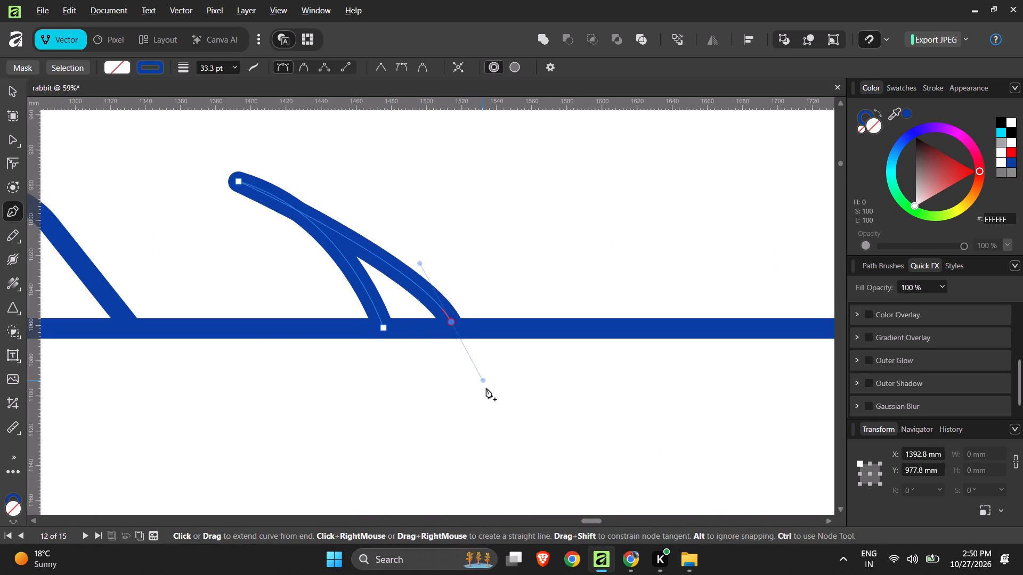
{"action": "left_click_drag", "start_coordinate": [486, 388], "coordinate": [494, 447]}
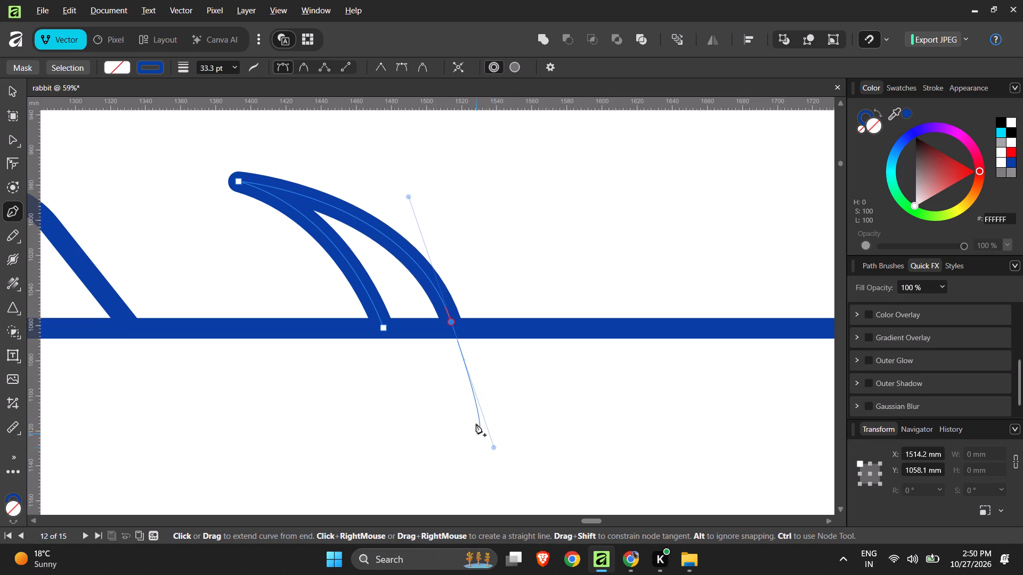
{"action": "key", "text": "ctrl+z"}
{"action": "left_click_drag", "start_coordinate": [452, 328], "coordinate": [463, 396]}
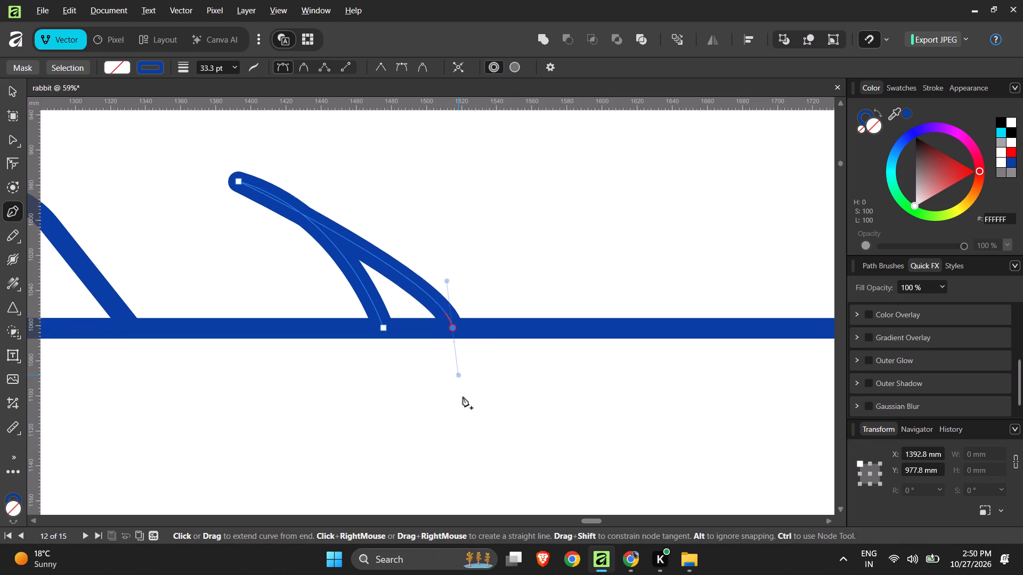
{"action": "left_click_drag", "start_coordinate": [463, 396], "coordinate": [481, 463]}
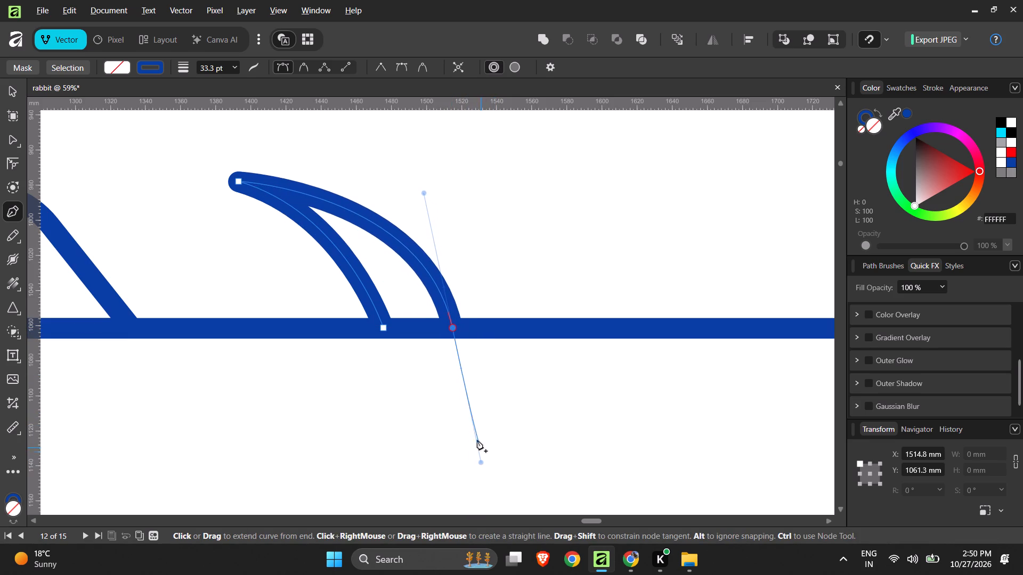
{"action": "left_click", "coordinate": [453, 328], "text": "shift"}
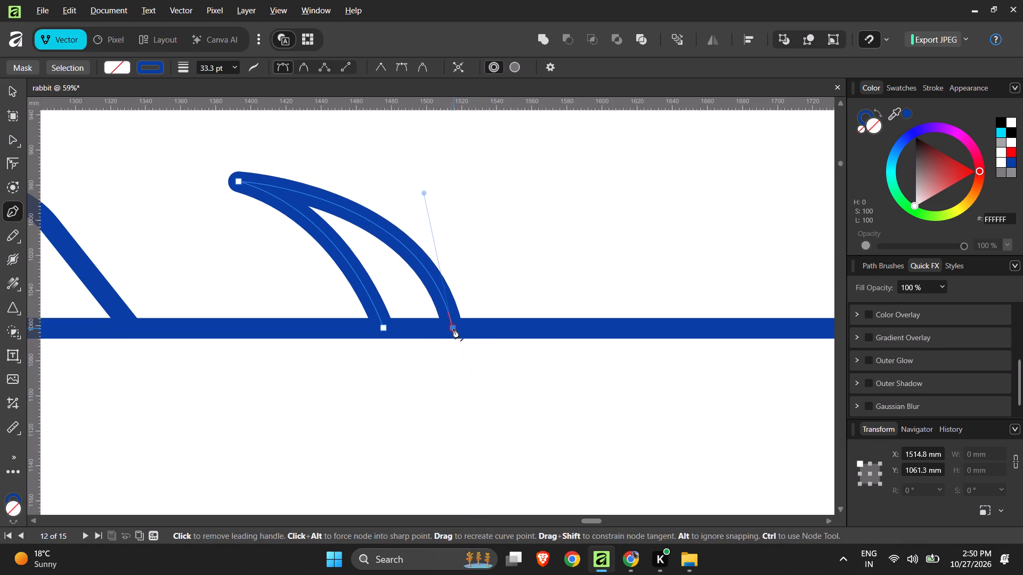
{"action": "left_click", "coordinate": [380, 327]}
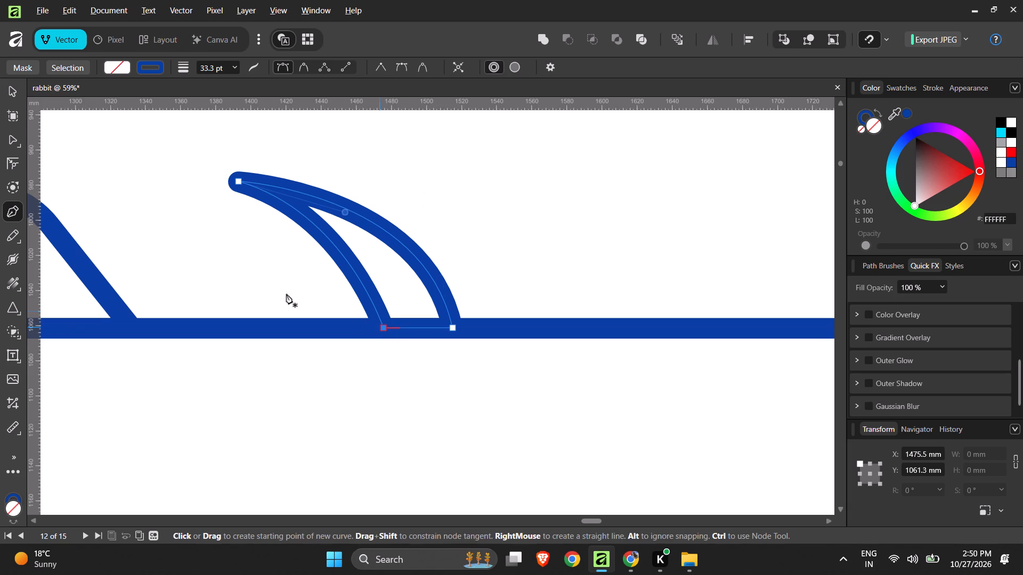
Scale the grass blade down proportionally to about 78 × 53 mm, keeping its base on the ground line.
{"action": "left_click", "coordinate": [11, 86]}
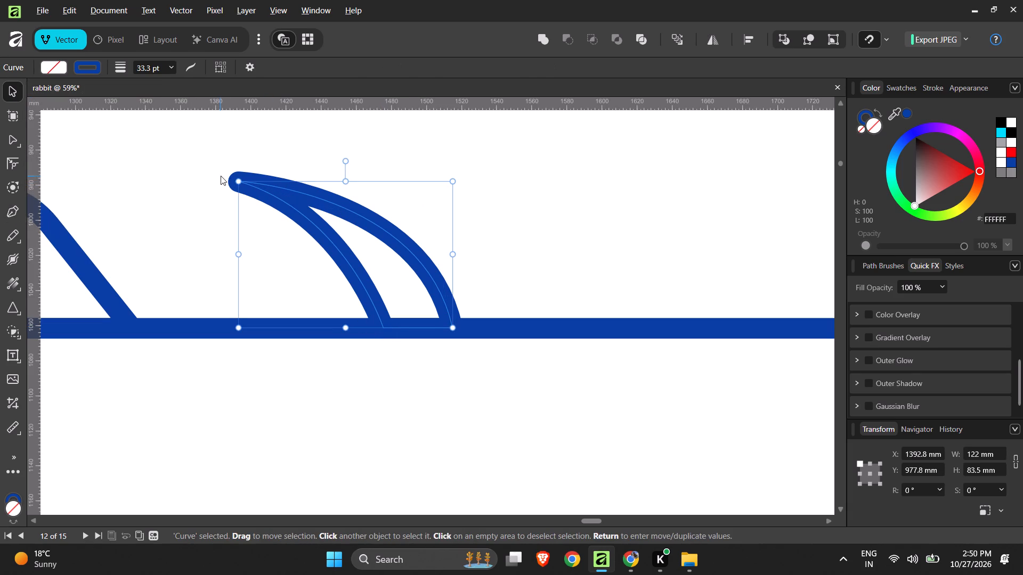
{"action": "left_click_drag", "start_coordinate": [240, 184], "coordinate": [285, 217]}
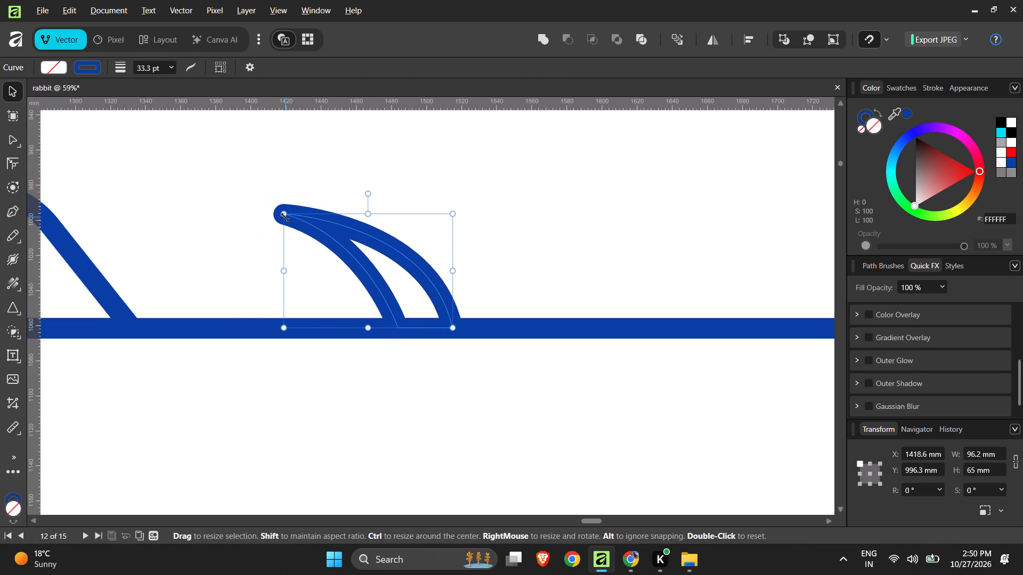
{"action": "key", "text": "ctrl+z"}
{"action": "left_click_drag", "start_coordinate": [239, 184], "coordinate": [319, 233], "text": "shift"}
{"action": "left_click", "coordinate": [384, 133]}
Duplicate the grass blade and place the copy beside the original, on the side nearer the rabbit.
{"action": "scroll", "coordinate": [527, 214], "scroll_direction": "down", "scroll_amount": 1, "text": "ctrl"}
{"action": "scroll", "coordinate": [454, 352], "scroll_direction": "down", "scroll_amount": 2, "text": "ctrl"}
{"action": "scroll", "coordinate": [453, 354], "scroll_direction": "up", "scroll_amount": 1, "text": "ctrl"}
{"action": "scroll", "coordinate": [449, 354], "scroll_direction": "down", "scroll_amount": 3, "text": "ctrl"}
{"action": "scroll", "coordinate": [446, 356], "scroll_direction": "up", "scroll_amount": 2, "text": "ctrl"}
{"action": "scroll", "coordinate": [446, 356], "scroll_direction": "down", "scroll_amount": 2, "text": "ctrl"}
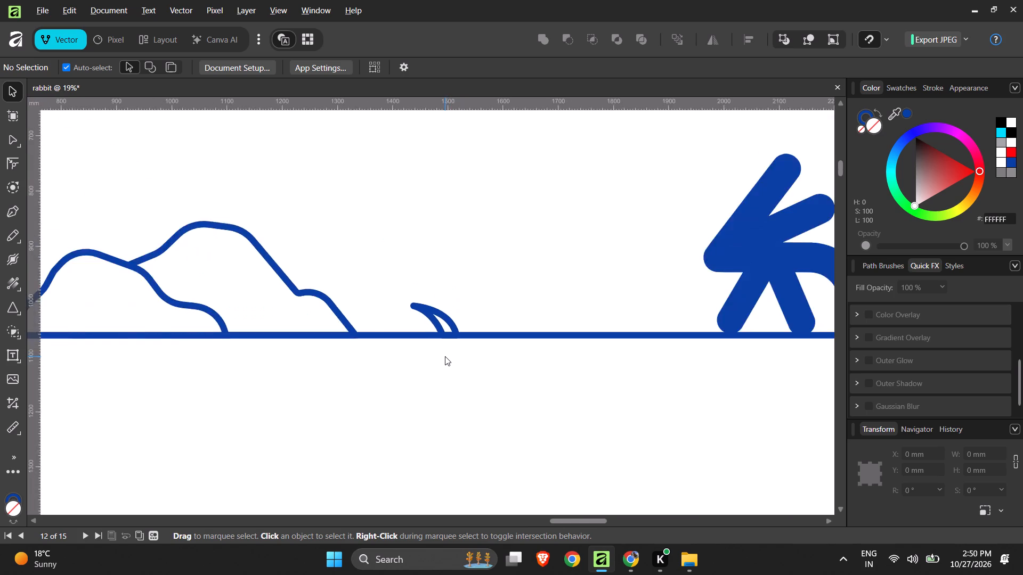
{"action": "scroll", "coordinate": [445, 356], "scroll_direction": "down", "scroll_amount": 1, "text": "ctrl"}
{"action": "scroll", "coordinate": [445, 356], "scroll_direction": "up", "scroll_amount": 1, "text": "ctrl"}
{"action": "scroll", "coordinate": [445, 356], "scroll_direction": "down", "scroll_amount": 6, "text": "ctrl"}
{"action": "scroll", "coordinate": [447, 362], "scroll_direction": "up", "scroll_amount": 13, "text": "ctrl"}
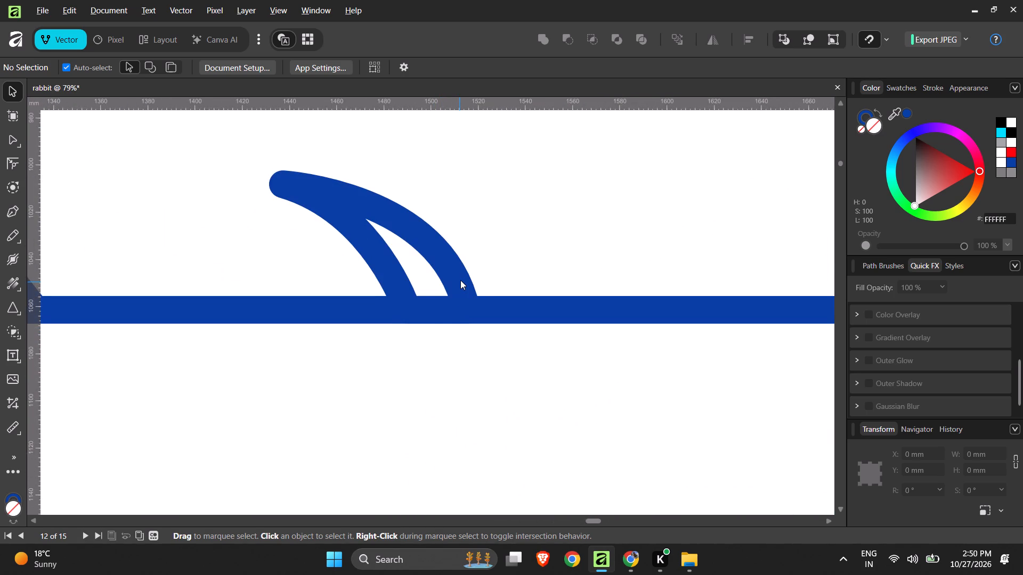
{"action": "left_click", "coordinate": [460, 280]}
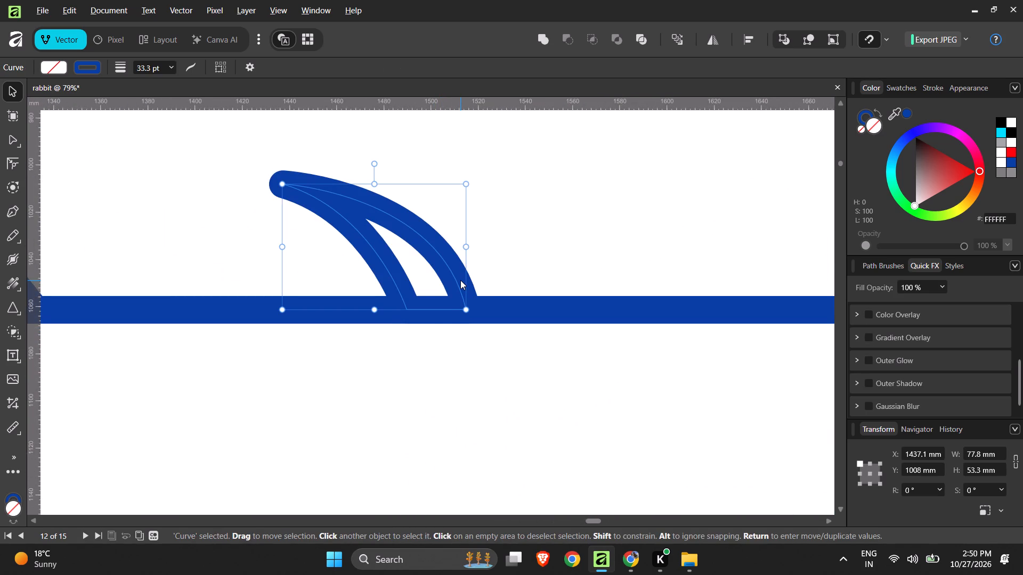
{"action": "left_click_drag", "start_coordinate": [460, 280], "coordinate": [629, 270], "text": "alt"}
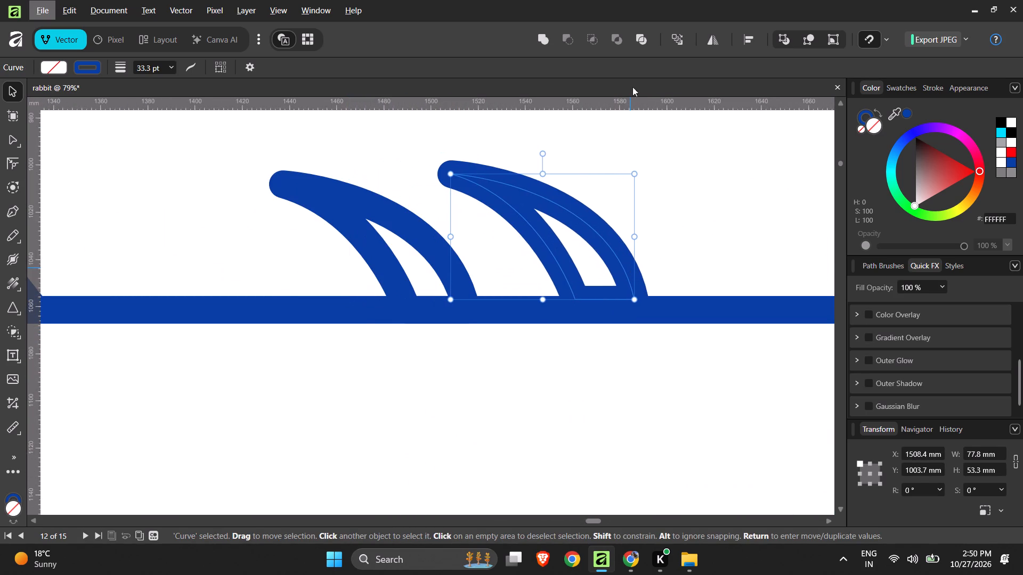
Flip the copied blade horizontally and set it on the ground line against the original, at X about 1523 mm.
{"action": "left_click", "coordinate": [717, 39]}
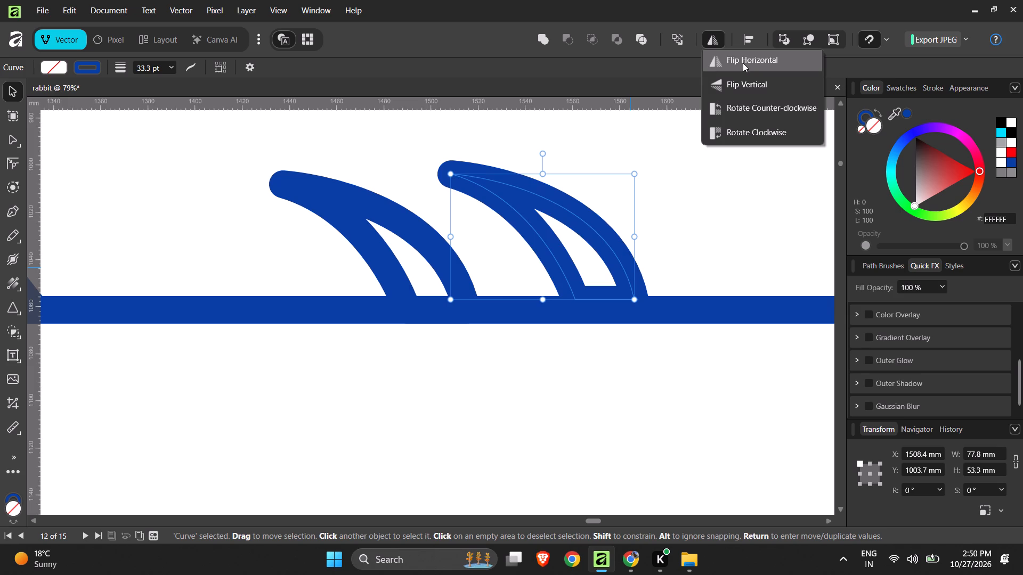
{"action": "left_click", "coordinate": [743, 63]}
{"action": "left_click_drag", "start_coordinate": [556, 233], "coordinate": [575, 253]}
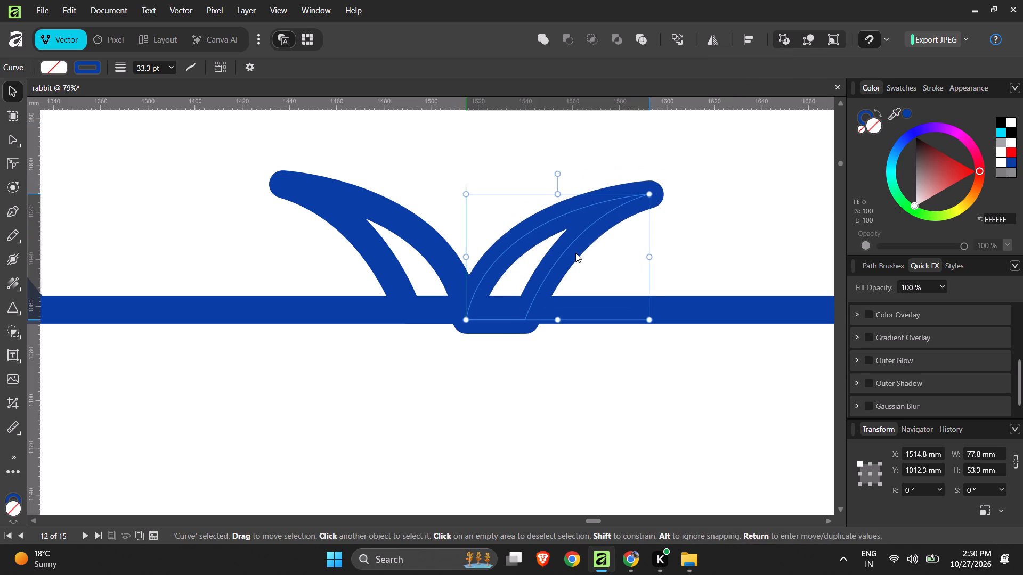
{"action": "left_click_drag", "start_coordinate": [575, 253], "coordinate": [590, 241]}
Scale the flipped grass blade down proportionally to about 56 × 38 mm, keeping its base on the ground line.
{"action": "left_click_drag", "start_coordinate": [667, 247], "coordinate": [647, 247]}
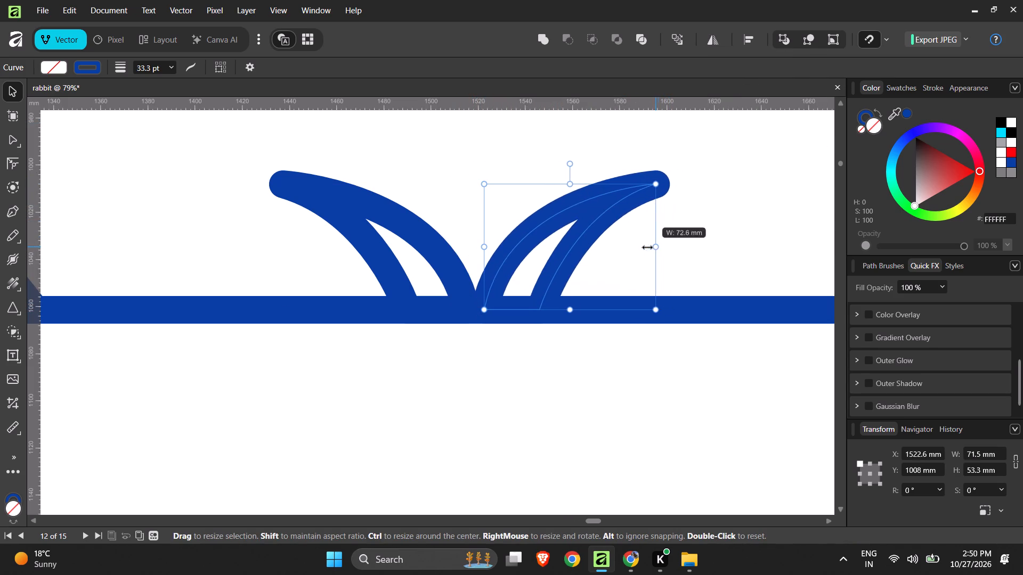
{"action": "left_click_drag", "start_coordinate": [647, 247], "coordinate": [629, 252]}
{"action": "key", "text": "ctrl+z"}
{"action": "left_click_drag", "start_coordinate": [665, 183], "coordinate": [638, 193], "text": "shift"}
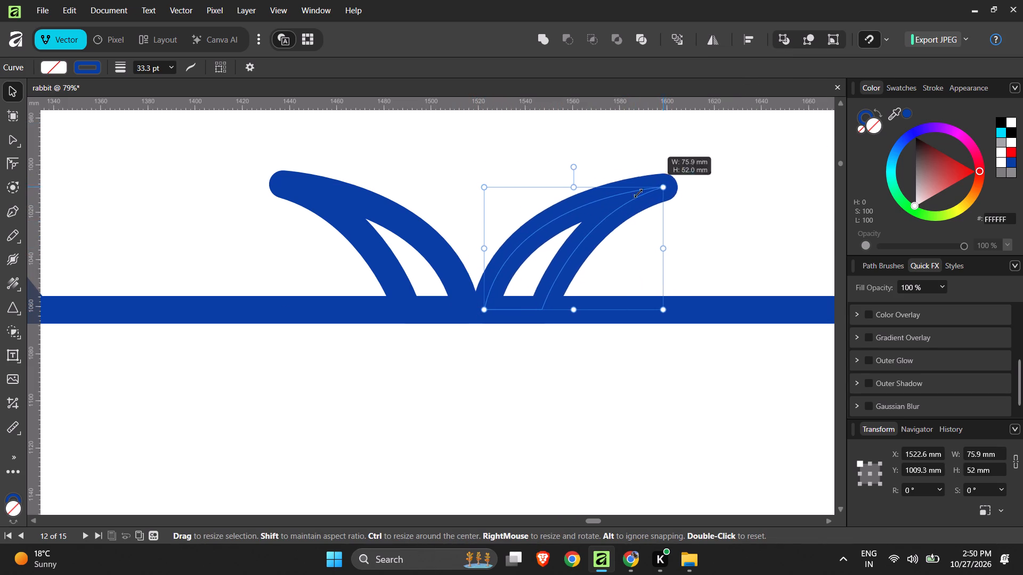
{"action": "left_click_drag", "start_coordinate": [638, 193], "coordinate": [606, 206], "text": "shift"}
{"action": "left_click", "coordinate": [728, 189]}
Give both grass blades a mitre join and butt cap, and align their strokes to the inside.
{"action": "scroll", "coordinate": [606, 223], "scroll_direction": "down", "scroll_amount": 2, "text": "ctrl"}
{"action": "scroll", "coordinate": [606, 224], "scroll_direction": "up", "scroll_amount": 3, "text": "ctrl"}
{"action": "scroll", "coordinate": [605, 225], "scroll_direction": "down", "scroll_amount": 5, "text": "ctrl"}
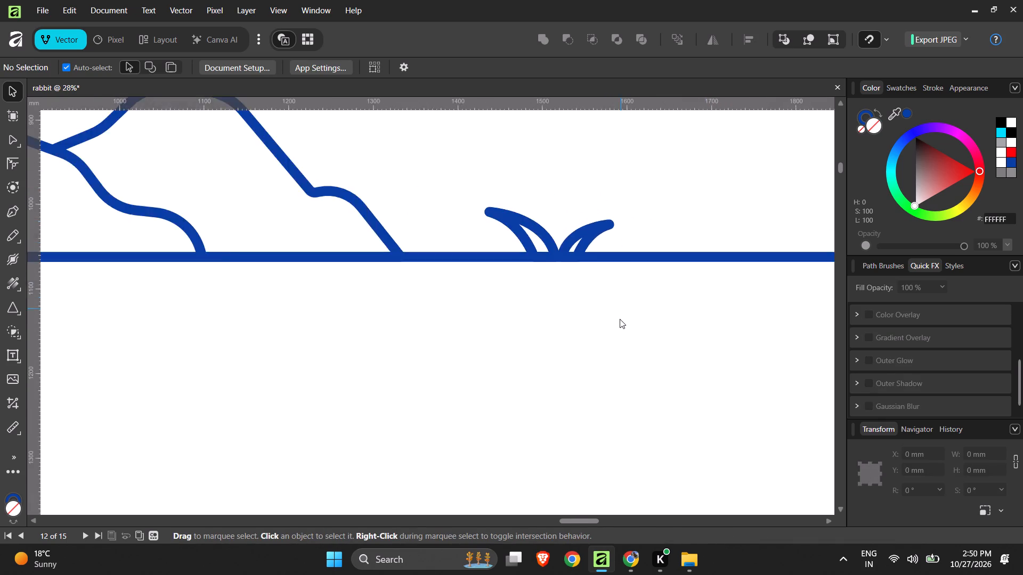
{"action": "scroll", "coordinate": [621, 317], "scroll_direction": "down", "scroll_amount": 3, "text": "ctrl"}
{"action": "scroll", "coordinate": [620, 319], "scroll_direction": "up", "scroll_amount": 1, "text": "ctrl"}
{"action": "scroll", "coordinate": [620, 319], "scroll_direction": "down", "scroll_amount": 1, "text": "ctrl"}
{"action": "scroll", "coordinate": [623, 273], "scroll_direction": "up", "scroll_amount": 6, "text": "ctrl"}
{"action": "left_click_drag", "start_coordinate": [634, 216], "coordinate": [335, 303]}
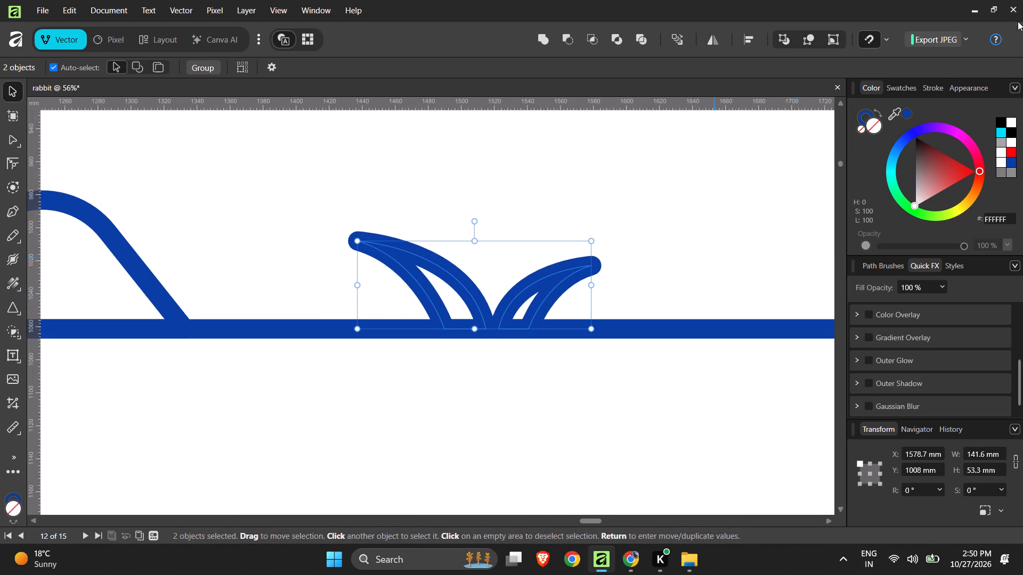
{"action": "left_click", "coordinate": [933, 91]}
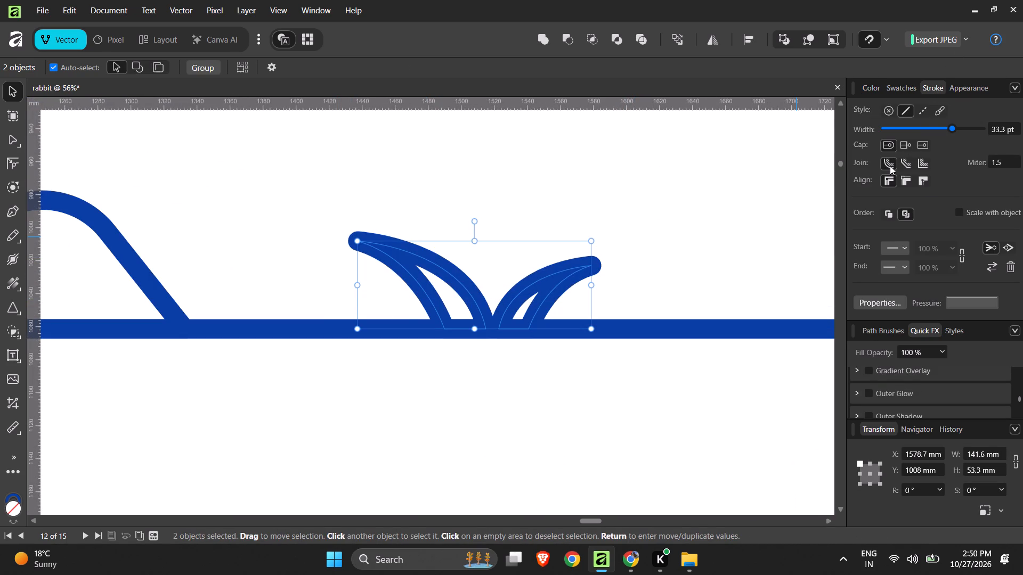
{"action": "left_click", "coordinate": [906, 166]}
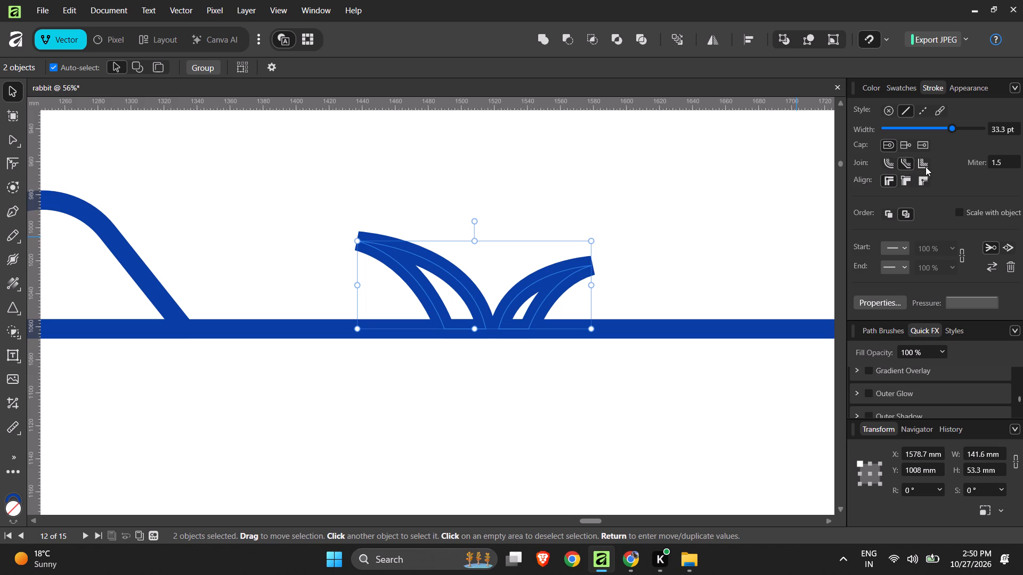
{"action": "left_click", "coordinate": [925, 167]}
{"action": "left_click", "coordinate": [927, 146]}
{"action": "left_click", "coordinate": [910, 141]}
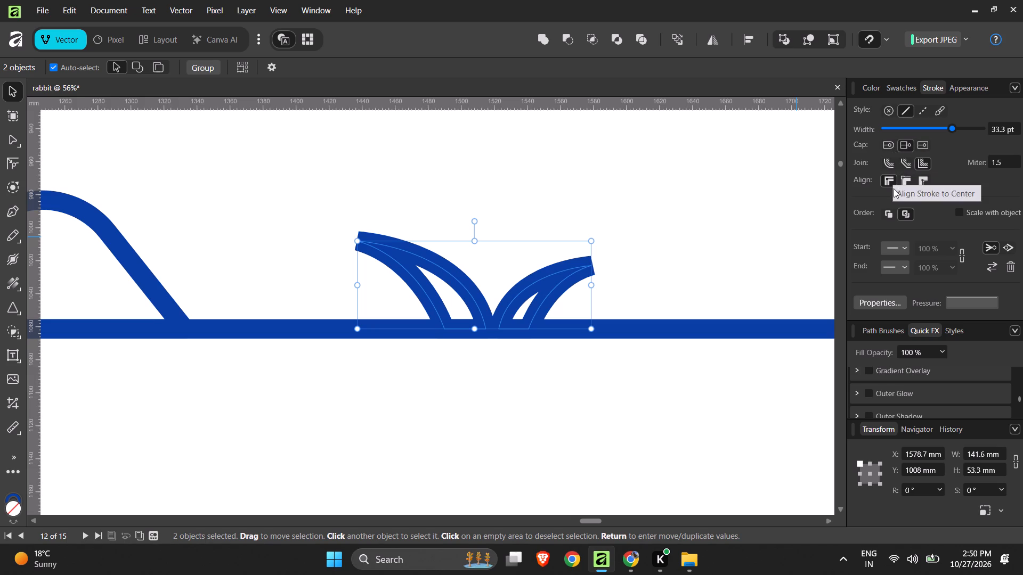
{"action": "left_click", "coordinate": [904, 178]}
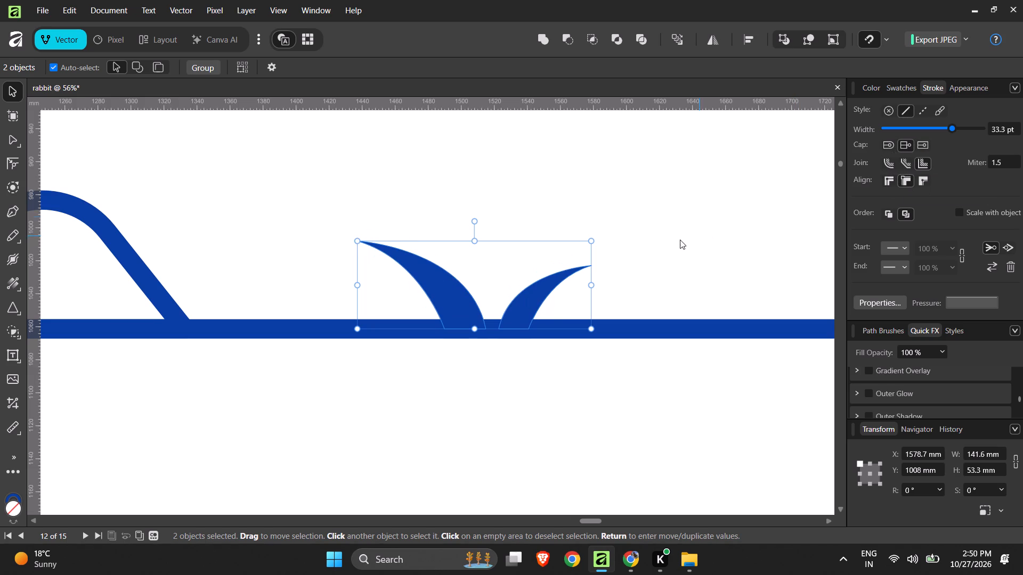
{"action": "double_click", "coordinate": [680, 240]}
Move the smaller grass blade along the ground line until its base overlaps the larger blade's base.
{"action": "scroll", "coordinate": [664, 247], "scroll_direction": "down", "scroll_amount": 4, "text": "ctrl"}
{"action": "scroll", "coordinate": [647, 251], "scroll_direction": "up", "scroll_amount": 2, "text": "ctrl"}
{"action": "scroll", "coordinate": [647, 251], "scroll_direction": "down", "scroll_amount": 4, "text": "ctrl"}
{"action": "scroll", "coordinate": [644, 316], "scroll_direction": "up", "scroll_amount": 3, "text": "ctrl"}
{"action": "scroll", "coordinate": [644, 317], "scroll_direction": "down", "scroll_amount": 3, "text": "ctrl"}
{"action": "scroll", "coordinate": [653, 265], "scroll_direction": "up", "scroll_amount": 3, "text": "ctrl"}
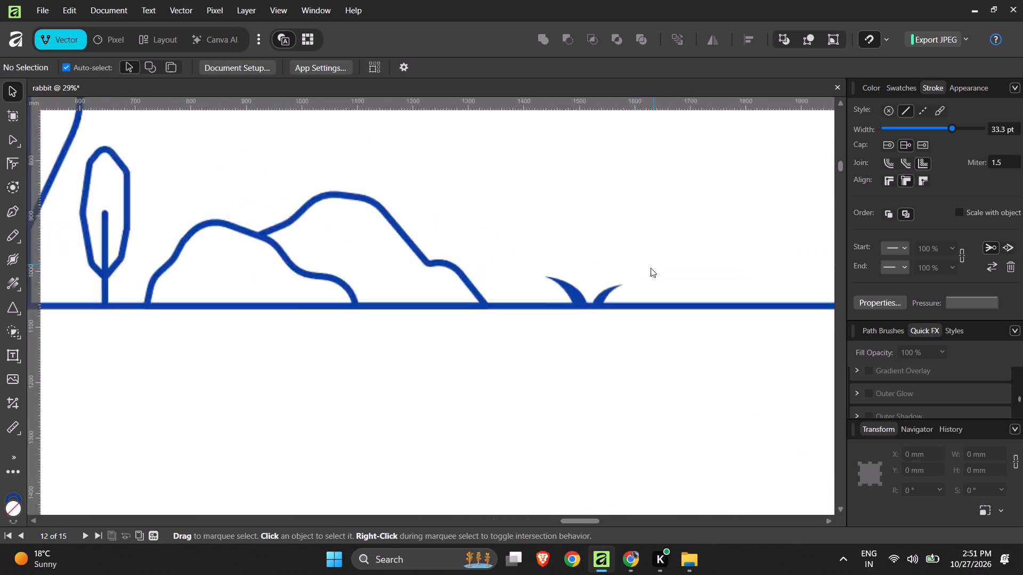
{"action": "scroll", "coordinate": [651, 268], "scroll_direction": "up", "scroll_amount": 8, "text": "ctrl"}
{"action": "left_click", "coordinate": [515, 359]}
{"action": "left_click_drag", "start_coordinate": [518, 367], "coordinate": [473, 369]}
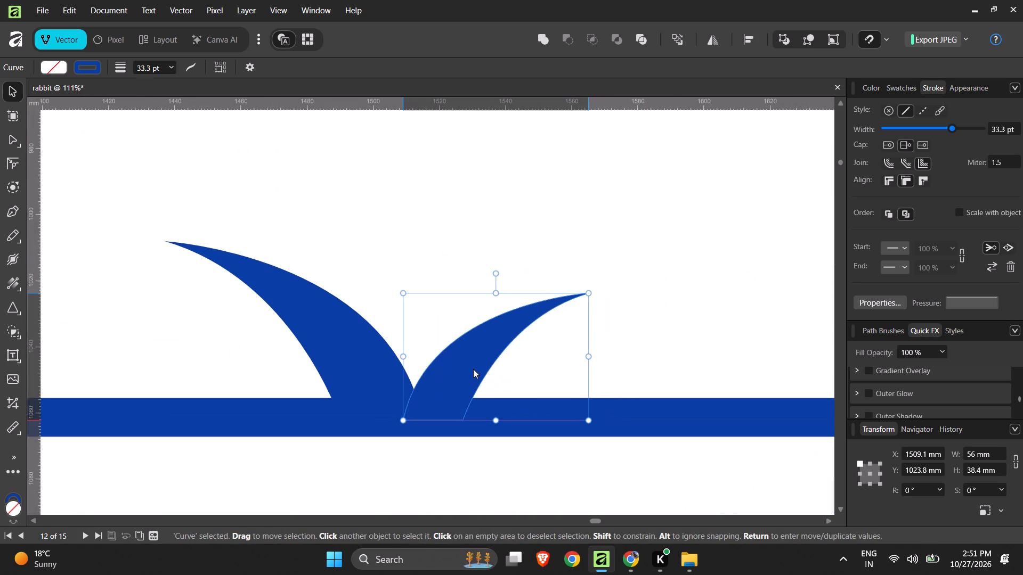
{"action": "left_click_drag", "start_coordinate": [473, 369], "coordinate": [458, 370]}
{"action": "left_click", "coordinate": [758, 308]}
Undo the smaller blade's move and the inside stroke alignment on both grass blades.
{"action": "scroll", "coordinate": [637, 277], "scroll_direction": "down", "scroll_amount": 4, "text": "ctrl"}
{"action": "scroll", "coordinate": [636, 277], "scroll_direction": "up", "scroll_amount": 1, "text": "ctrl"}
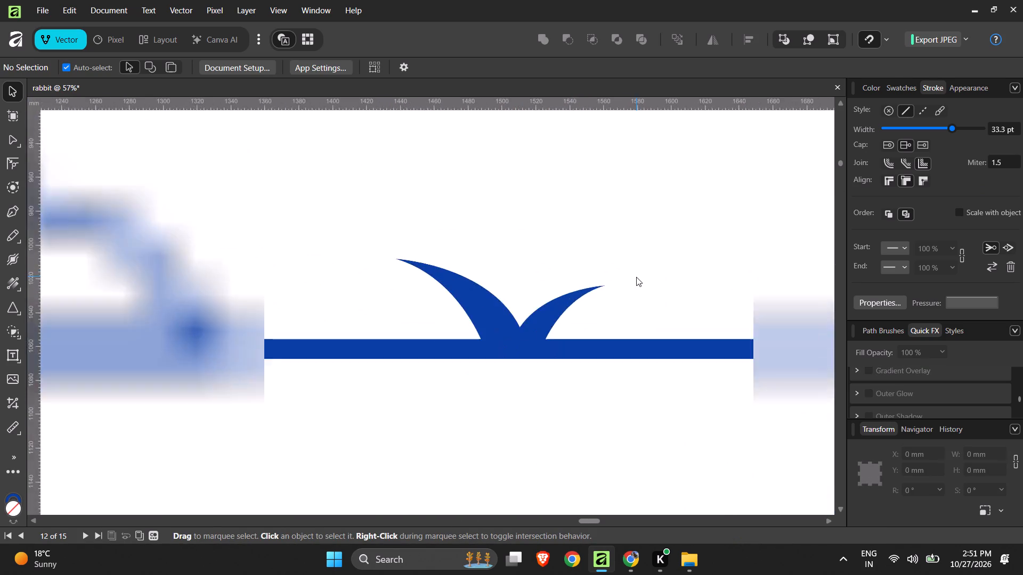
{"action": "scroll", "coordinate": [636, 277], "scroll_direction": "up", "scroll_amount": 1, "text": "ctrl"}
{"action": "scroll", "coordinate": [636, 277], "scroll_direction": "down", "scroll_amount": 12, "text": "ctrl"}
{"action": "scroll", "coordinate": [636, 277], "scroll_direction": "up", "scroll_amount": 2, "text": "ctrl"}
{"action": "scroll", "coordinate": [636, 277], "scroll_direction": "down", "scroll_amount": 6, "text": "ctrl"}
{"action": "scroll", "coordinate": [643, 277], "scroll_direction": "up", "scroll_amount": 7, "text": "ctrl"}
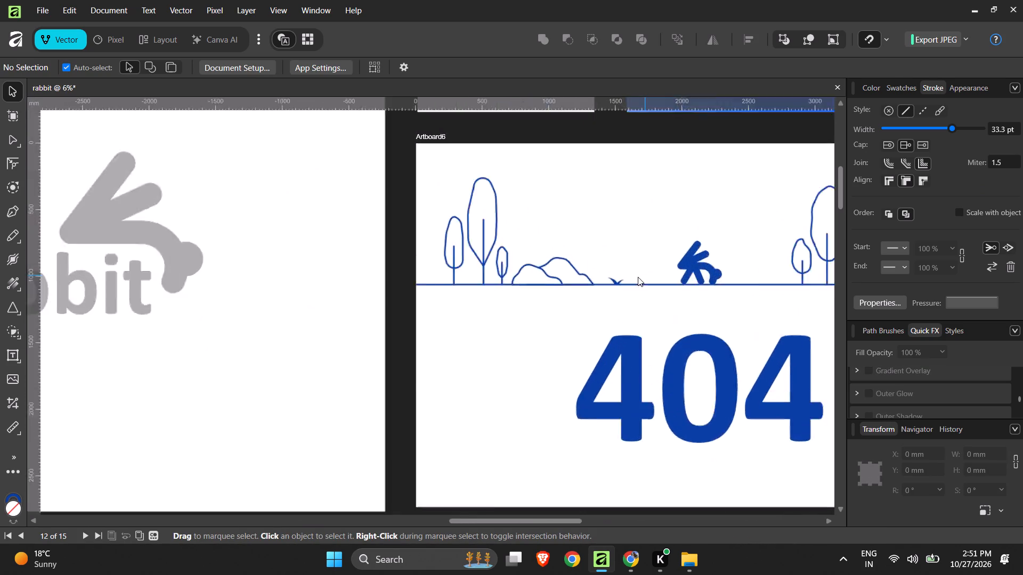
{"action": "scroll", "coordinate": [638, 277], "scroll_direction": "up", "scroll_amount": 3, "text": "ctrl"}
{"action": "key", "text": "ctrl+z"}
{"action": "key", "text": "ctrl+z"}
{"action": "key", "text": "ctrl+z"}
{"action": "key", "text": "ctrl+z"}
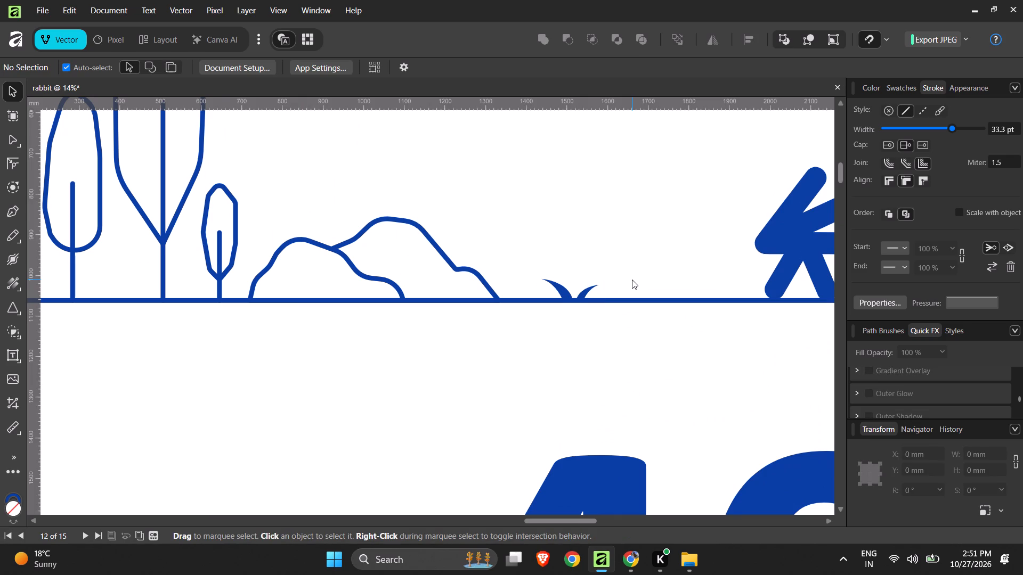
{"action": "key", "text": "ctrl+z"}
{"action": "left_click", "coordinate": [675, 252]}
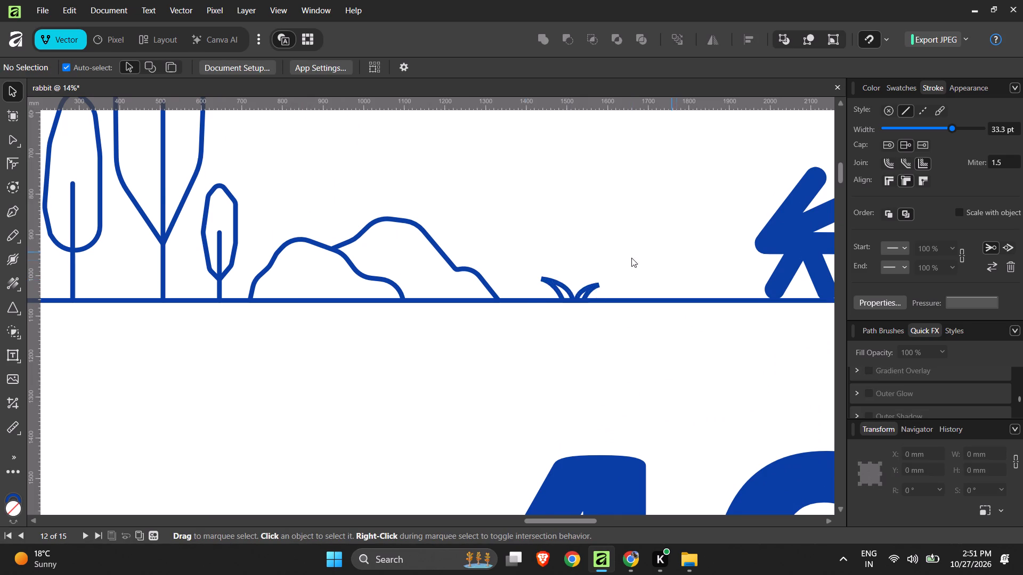
Examine the outlined grass tuft up close and against the whole 404 artboard.
{"action": "scroll", "coordinate": [369, 260], "scroll_direction": "down", "scroll_amount": 3, "text": "ctrl"}
{"action": "scroll", "coordinate": [185, 260], "scroll_direction": "up", "scroll_amount": 1, "text": "ctrl"}
{"action": "scroll", "coordinate": [185, 260], "scroll_direction": "down", "scroll_amount": 2, "text": "ctrl"}
{"action": "scroll", "coordinate": [358, 266], "scroll_direction": "up", "scroll_amount": 10, "text": "ctrl"}
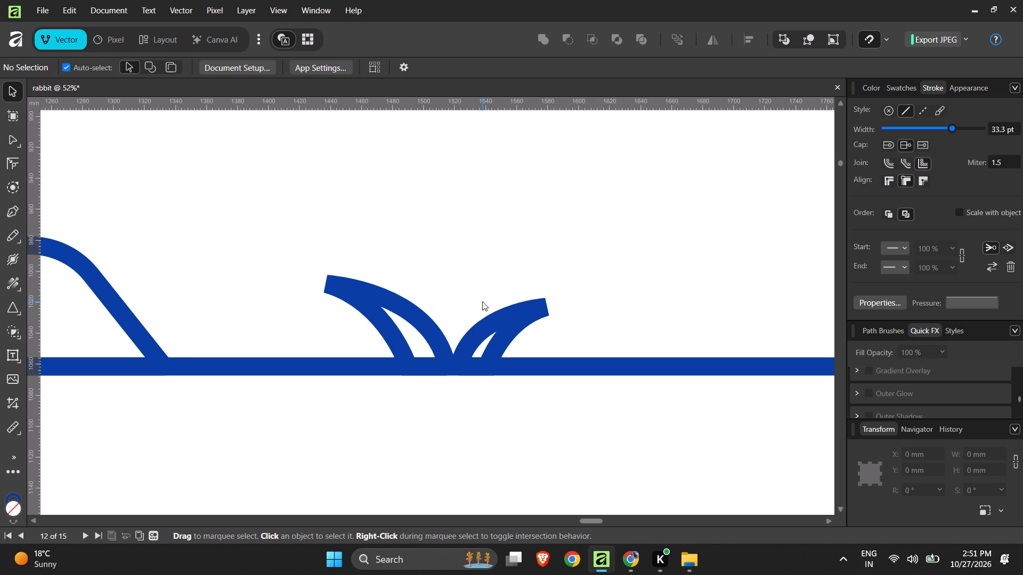
{"action": "scroll", "coordinate": [476, 299], "scroll_direction": "down", "scroll_amount": 7, "text": "ctrl"}
{"action": "scroll", "coordinate": [484, 327], "scroll_direction": "up", "scroll_amount": 1, "text": "ctrl"}
{"action": "scroll", "coordinate": [482, 322], "scroll_direction": "down", "scroll_amount": 5, "text": "ctrl"}
{"action": "scroll", "coordinate": [470, 283], "scroll_direction": "up", "scroll_amount": 1, "text": "ctrl"}
{"action": "scroll", "coordinate": [469, 283], "scroll_direction": "down", "scroll_amount": 2, "text": "ctrl"}
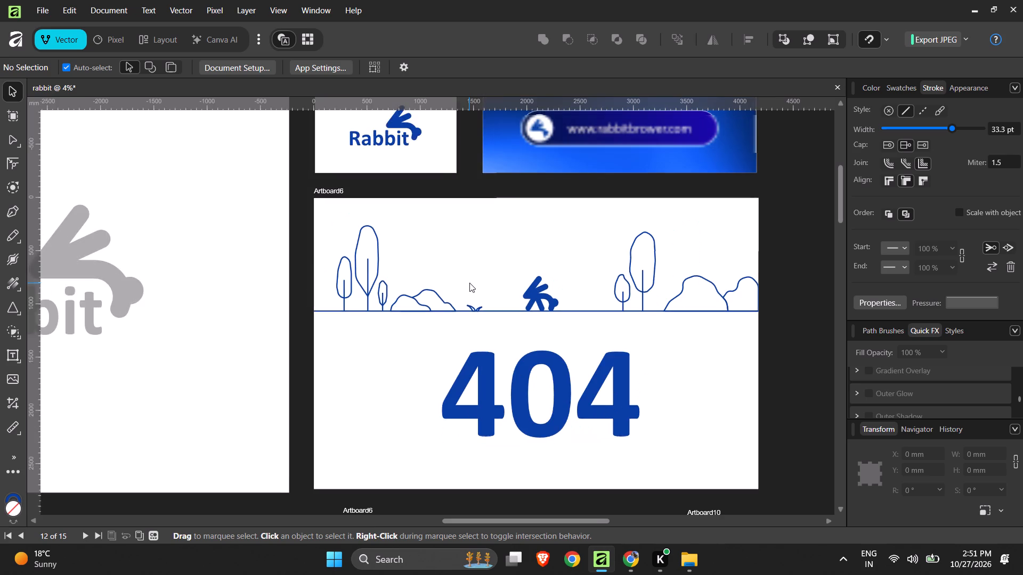
{"action": "scroll", "coordinate": [469, 283], "scroll_direction": "down", "scroll_amount": 4, "text": "ctrl"}
{"action": "scroll", "coordinate": [549, 305], "scroll_direction": "up", "scroll_amount": 3, "text": "ctrl"}
{"action": "scroll", "coordinate": [399, 267], "scroll_direction": "up", "scroll_amount": 4, "text": "ctrl"}
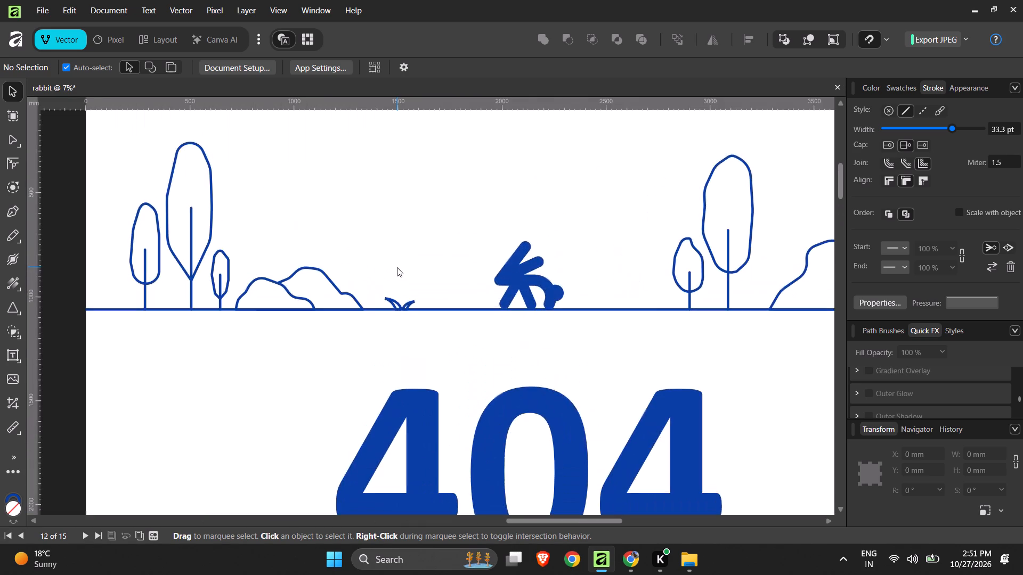
Set both grass blades' strokes to a round cap and a round join.
{"action": "scroll", "coordinate": [394, 275], "scroll_direction": "up", "scroll_amount": 3, "text": "ctrl"}
{"action": "left_click_drag", "start_coordinate": [345, 289], "coordinate": [418, 327]}
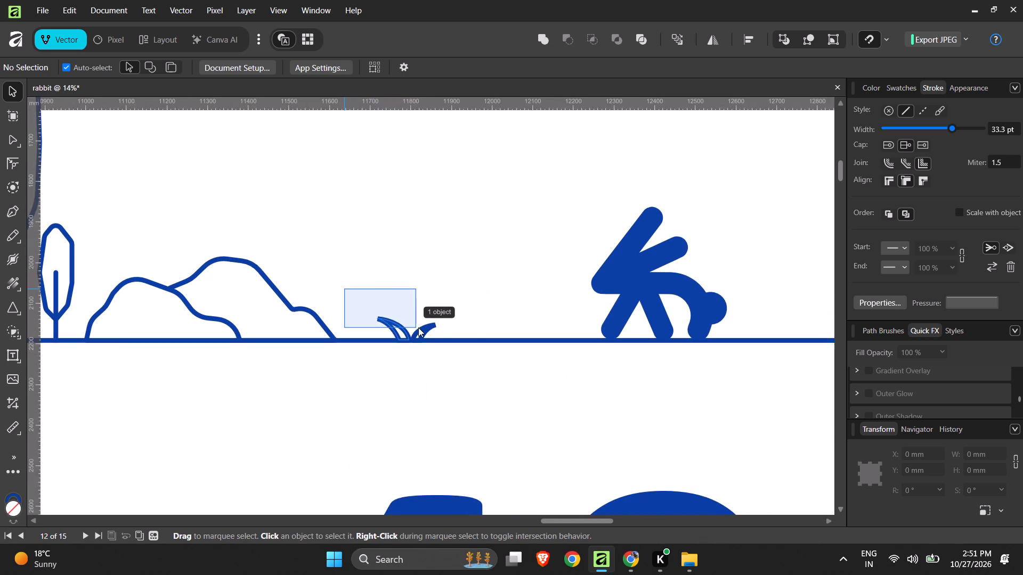
{"action": "left_click_drag", "start_coordinate": [418, 327], "coordinate": [472, 327]}
{"action": "left_click", "coordinate": [884, 143]}
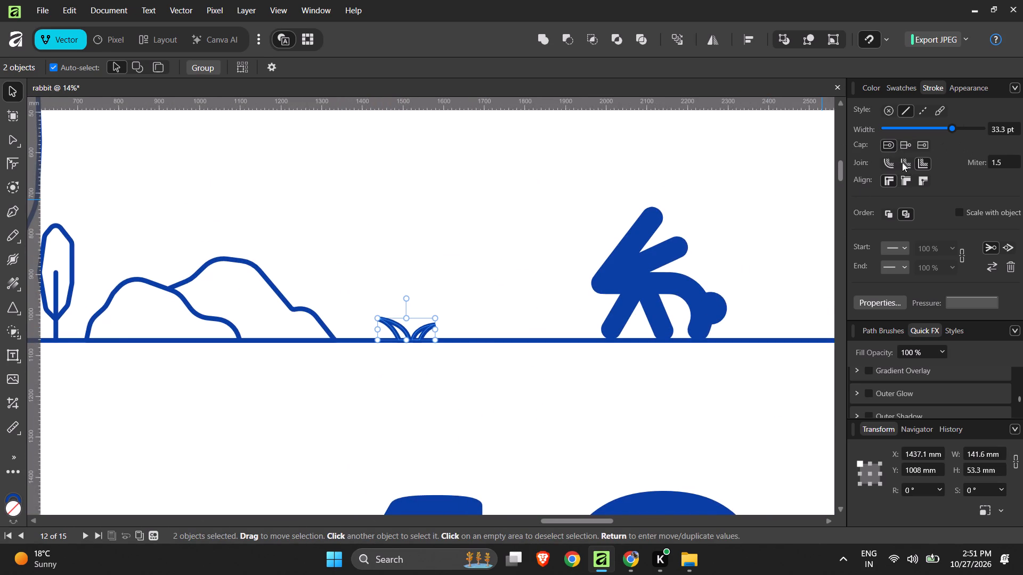
{"action": "left_click", "coordinate": [887, 165]}
{"action": "left_click", "coordinate": [538, 267]}
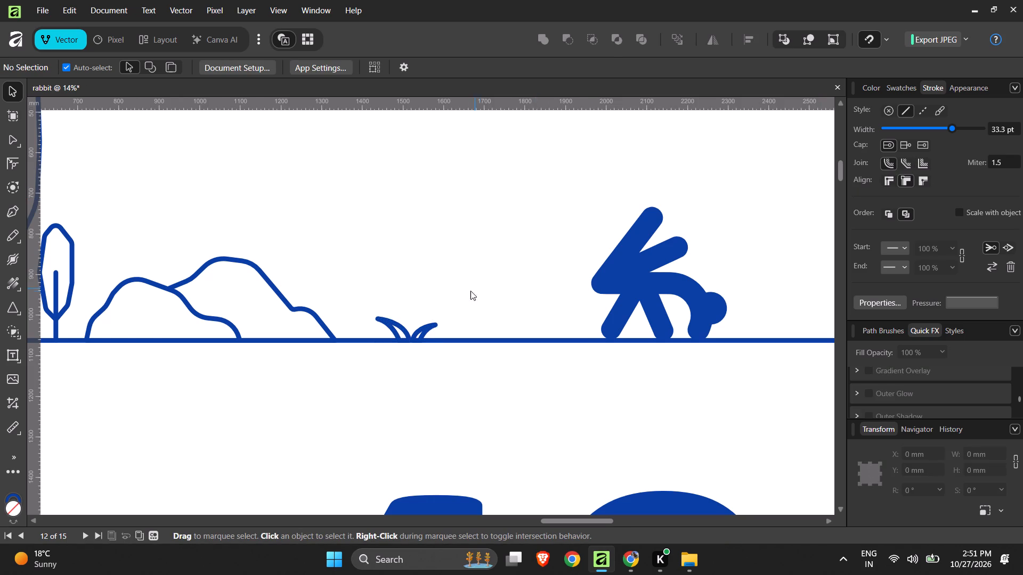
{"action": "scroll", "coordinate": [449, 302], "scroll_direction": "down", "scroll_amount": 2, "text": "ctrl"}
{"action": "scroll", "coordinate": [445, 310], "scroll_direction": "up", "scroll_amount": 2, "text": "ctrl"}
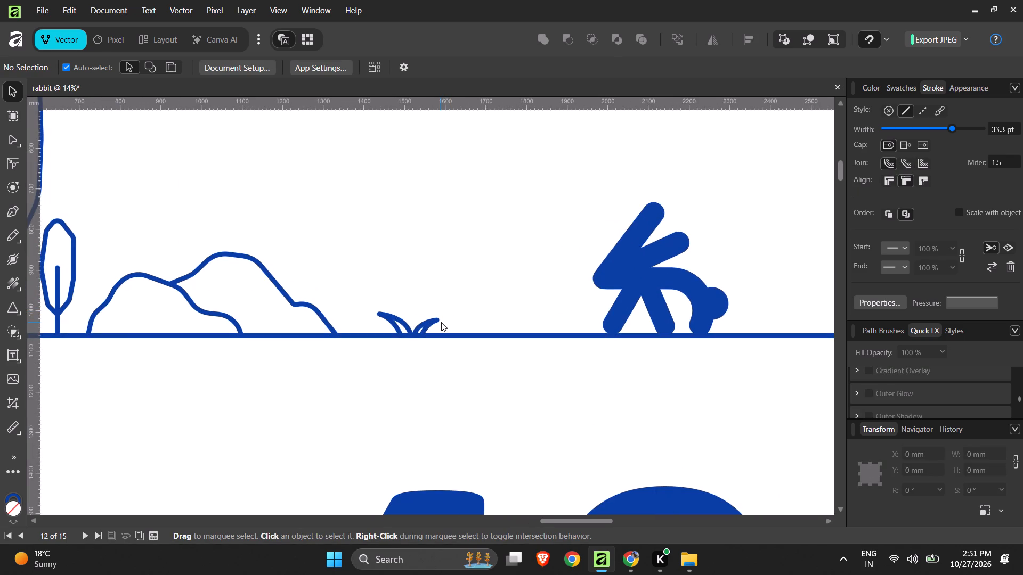
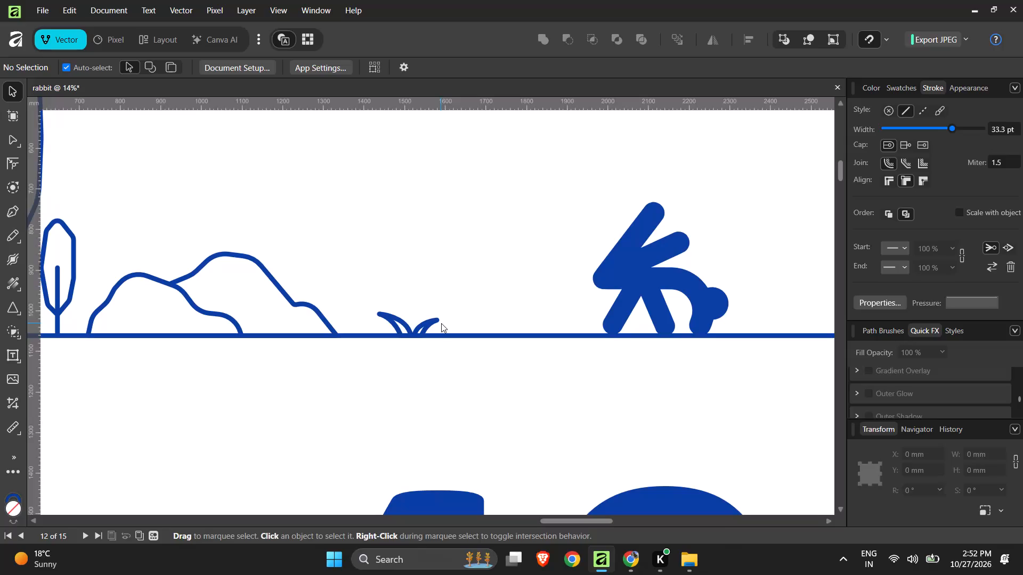
Group the two grass blades of the tuft beside the bushes.
{"action": "left_click_drag", "start_coordinate": [470, 299], "coordinate": [377, 325]}
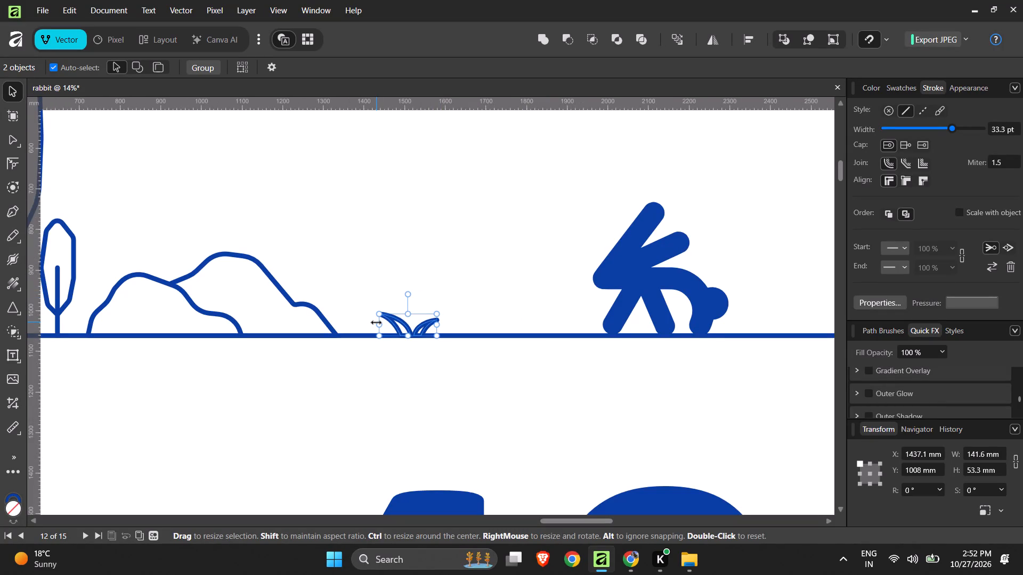
{"action": "key", "text": "ctrl+g"}
Duplicate the grass tuft along the ground line to about X 1606 mm and flip the copy horizontally.
{"action": "left_click_drag", "start_coordinate": [414, 328], "coordinate": [496, 328], "text": "alt"}
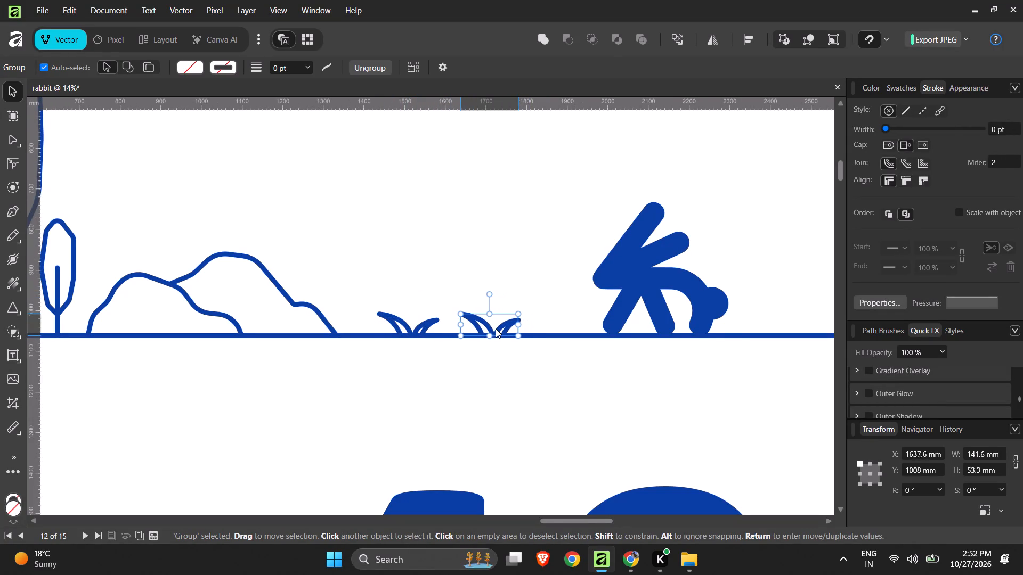
{"action": "left_click_drag", "start_coordinate": [496, 328], "coordinate": [483, 328], "text": "alt"}
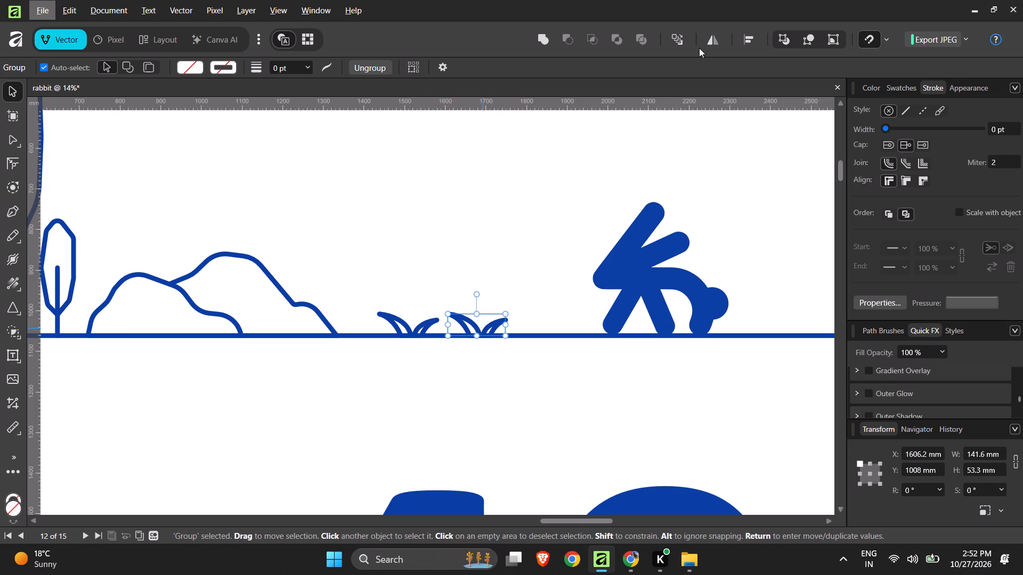
{"action": "left_click", "coordinate": [709, 39]}
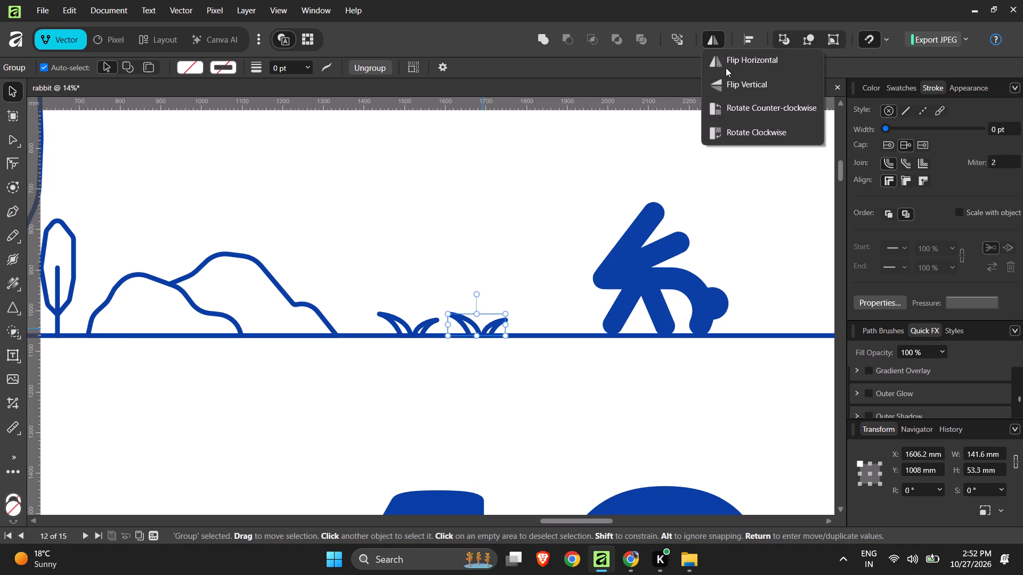
{"action": "left_click", "coordinate": [726, 68]}
Duplicate the flipped tuft along the ground line to about X 3144 mm, between the far tall tree and the far bush.
{"action": "scroll", "coordinate": [428, 249], "scroll_direction": "down", "scroll_amount": 4, "text": "ctrl"}
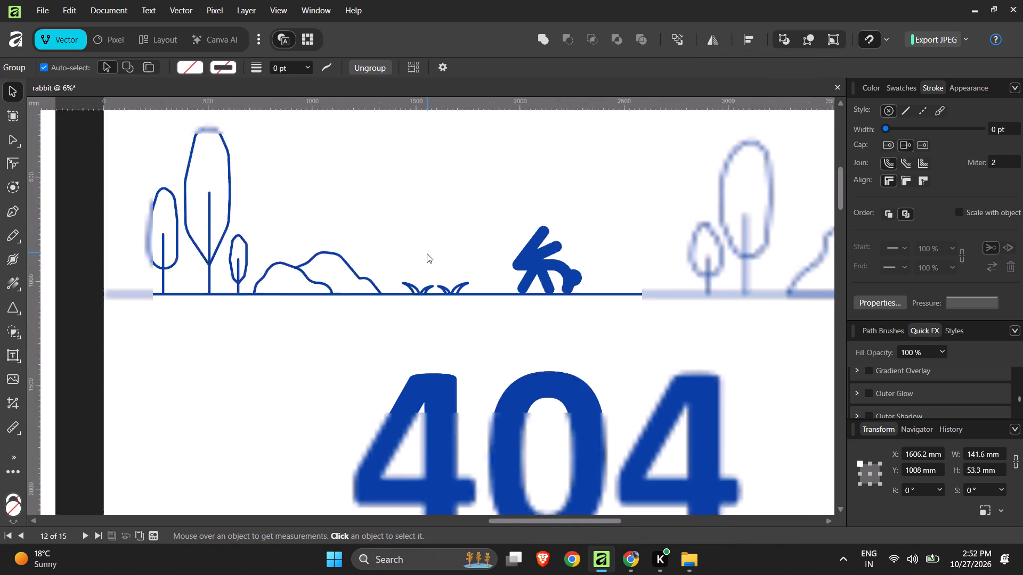
{"action": "scroll", "coordinate": [427, 253], "scroll_direction": "down", "scroll_amount": 1, "text": "ctrl"}
{"action": "scroll", "coordinate": [515, 286], "scroll_direction": "up", "scroll_amount": 2, "text": "ctrl"}
{"action": "left_click_drag", "start_coordinate": [408, 272], "coordinate": [409, 272]}
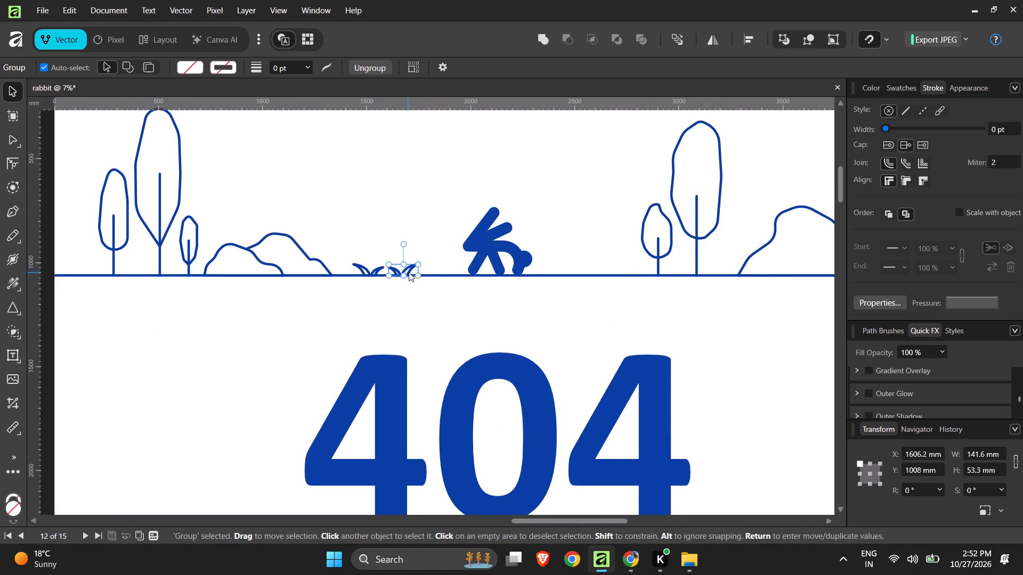
{"action": "left_click_drag", "start_coordinate": [409, 272], "coordinate": [723, 272]}
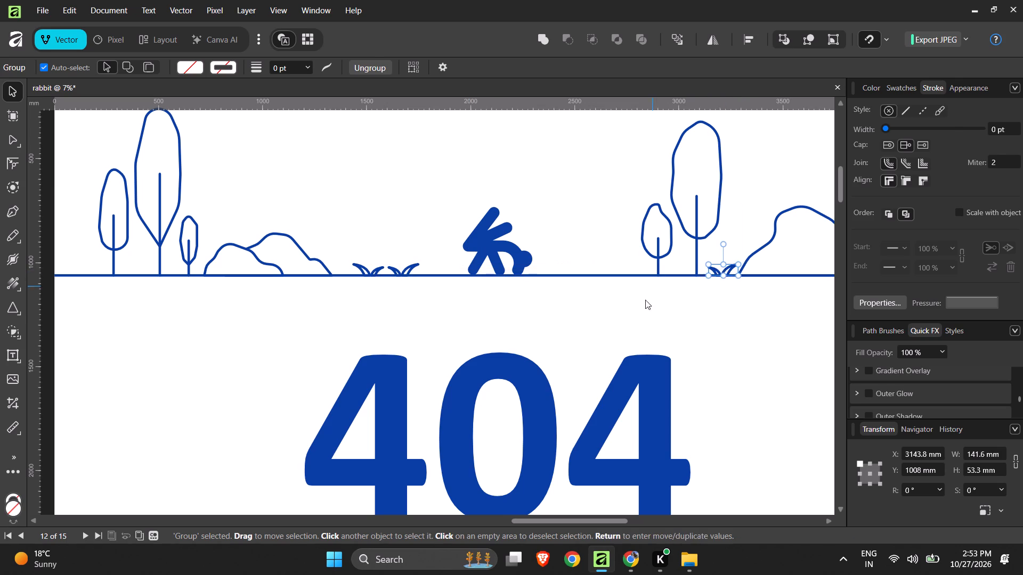
{"action": "left_click", "coordinate": [641, 314]}
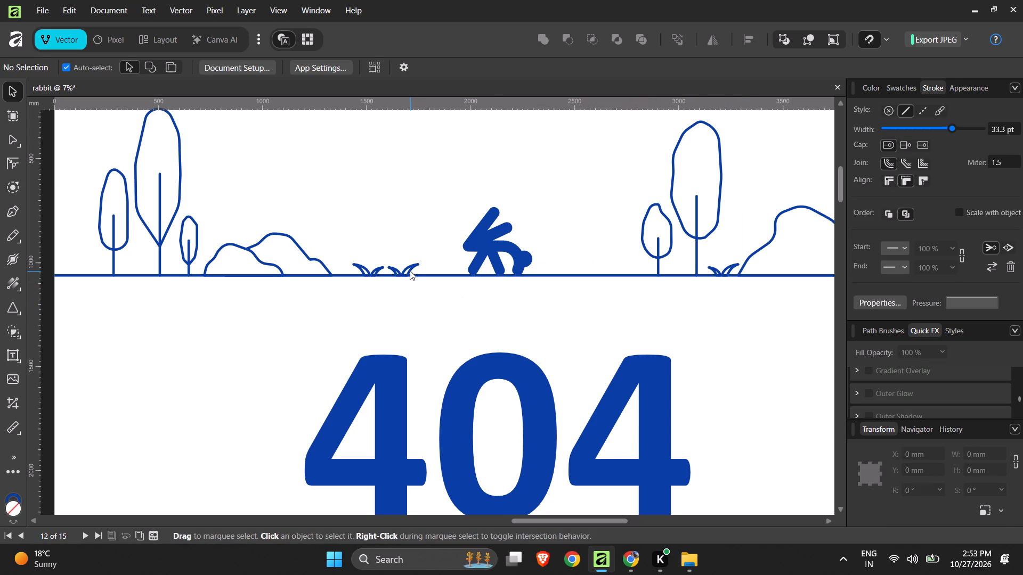
Examine how the flipped tuft near the rabbit sits within the whole 404 artboard scenery.
{"action": "left_click", "coordinate": [410, 270]}
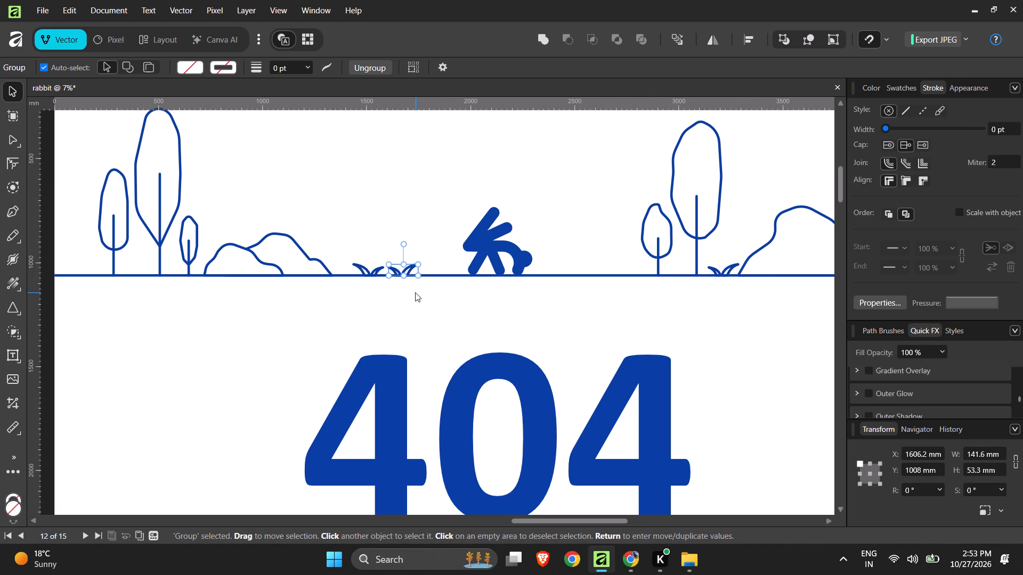
{"action": "scroll", "coordinate": [433, 302], "scroll_direction": "down", "scroll_amount": 3, "text": "alt"}
{"action": "scroll", "coordinate": [429, 261], "scroll_direction": "up", "scroll_amount": 1, "text": "alt"}
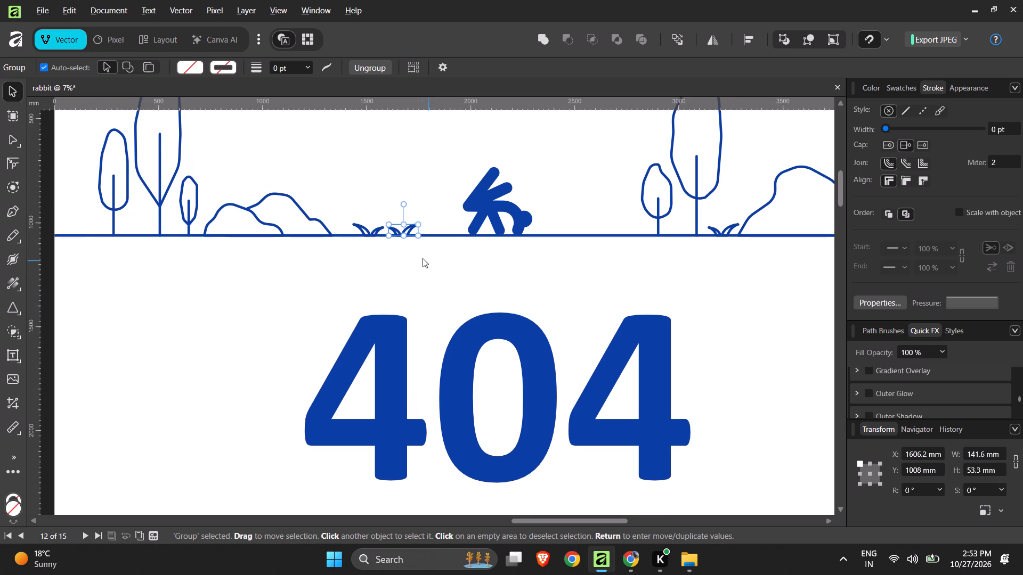
{"action": "scroll", "coordinate": [408, 221], "scroll_direction": "down", "scroll_amount": 3, "text": "ctrl"}
{"action": "scroll", "coordinate": [404, 217], "scroll_direction": "up", "scroll_amount": 1, "text": "ctrl"}
{"action": "scroll", "coordinate": [404, 217], "scroll_direction": "down", "scroll_amount": 1, "text": "ctrl"}
{"action": "scroll", "coordinate": [404, 217], "scroll_direction": "up", "scroll_amount": 5, "text": "ctrl"}
{"action": "scroll", "coordinate": [404, 216], "scroll_direction": "down", "scroll_amount": 1, "text": "ctrl"}
{"action": "scroll", "coordinate": [404, 216], "scroll_direction": "up", "scroll_amount": 1, "text": "ctrl"}
{"action": "scroll", "coordinate": [404, 216], "scroll_direction": "down", "scroll_amount": 3, "text": "ctrl"}
{"action": "scroll", "coordinate": [404, 216], "scroll_direction": "up", "scroll_amount": 2, "text": "ctrl"}
Lower and pull in the tip node of the flipped tuft's larger blade to about X 1725 mm, Y 1023 mm.
{"action": "scroll", "coordinate": [405, 216], "scroll_direction": "up", "scroll_amount": 6, "text": "ctrl"}
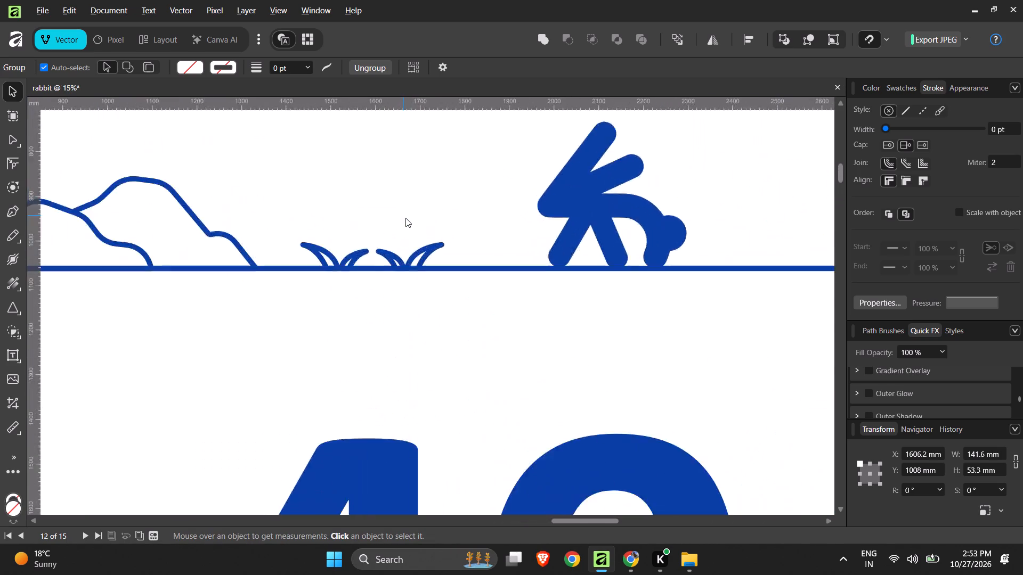
{"action": "scroll", "coordinate": [405, 218], "scroll_direction": "up", "scroll_amount": 3, "text": "ctrl"}
{"action": "scroll", "coordinate": [405, 218], "scroll_direction": "down", "scroll_amount": 1, "text": "ctrl"}
{"action": "scroll", "coordinate": [405, 218], "scroll_direction": "up", "scroll_amount": 1, "text": "ctrl"}
{"action": "double_click", "coordinate": [489, 304]}
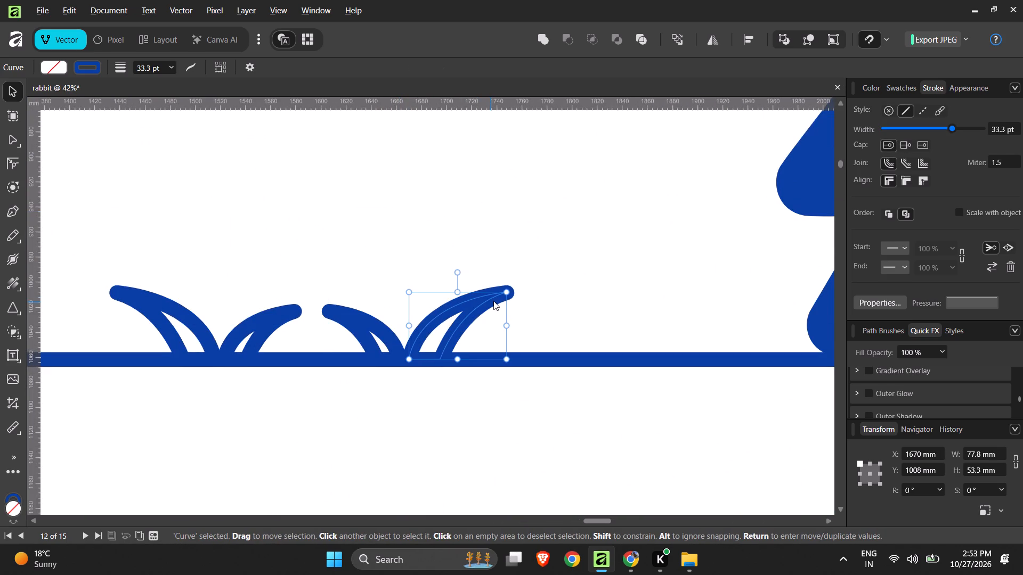
{"action": "left_click", "coordinate": [493, 301]}
{"action": "left_click", "coordinate": [10, 130]}
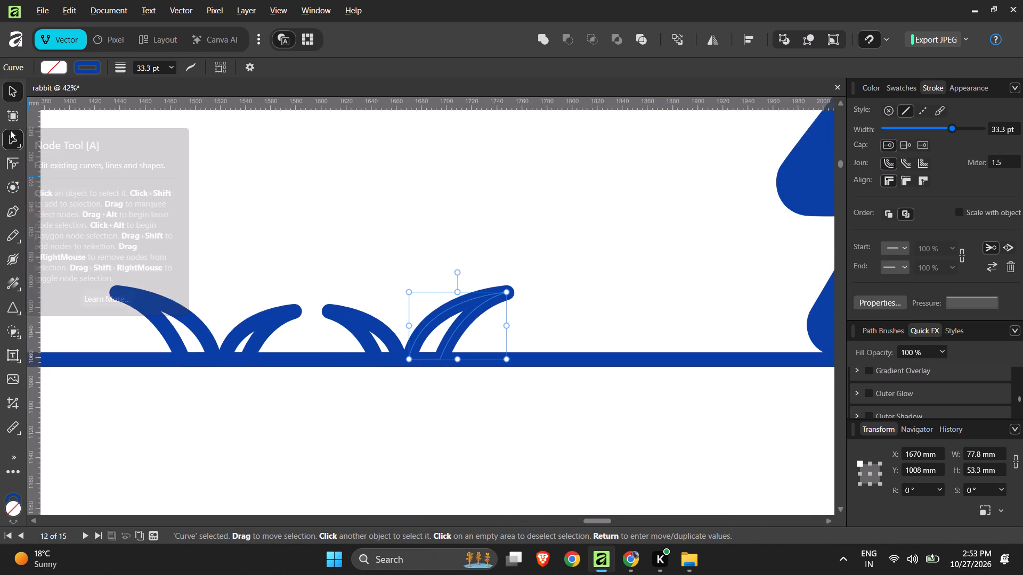
{"action": "left_click_drag", "start_coordinate": [546, 263], "coordinate": [468, 309]}
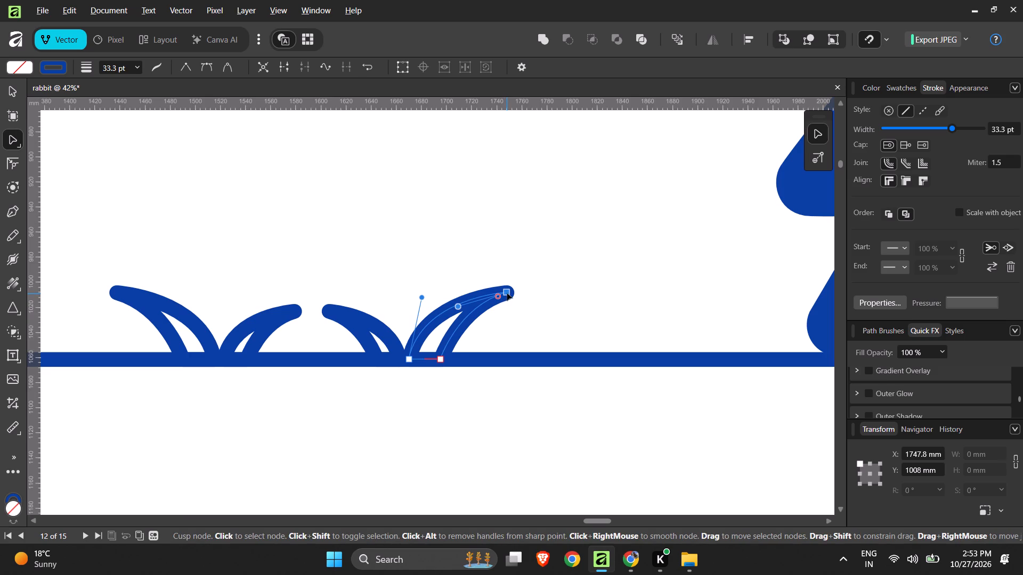
{"action": "left_click_drag", "start_coordinate": [507, 292], "coordinate": [493, 315]}
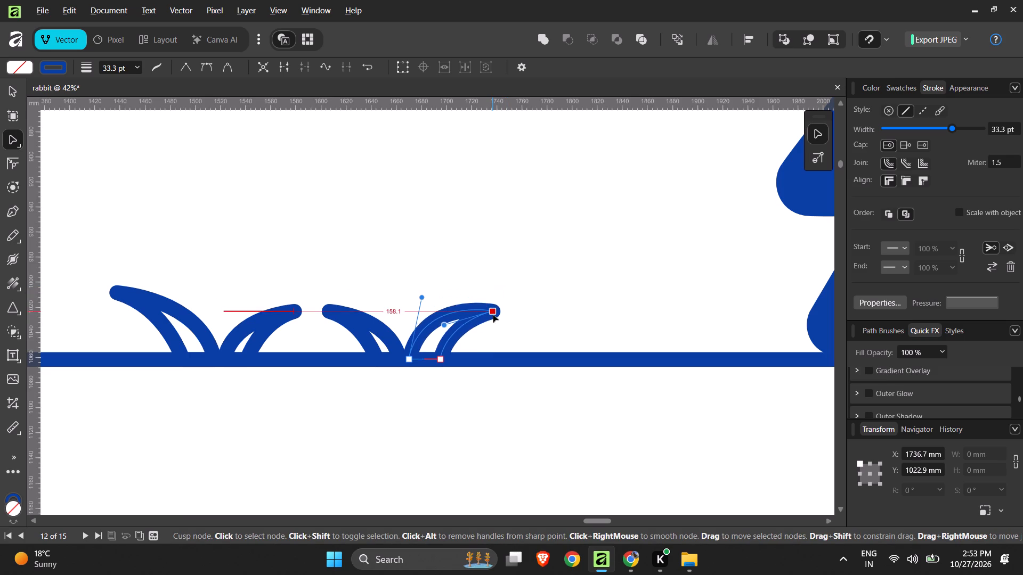
{"action": "left_click_drag", "start_coordinate": [493, 315], "coordinate": [479, 315]}
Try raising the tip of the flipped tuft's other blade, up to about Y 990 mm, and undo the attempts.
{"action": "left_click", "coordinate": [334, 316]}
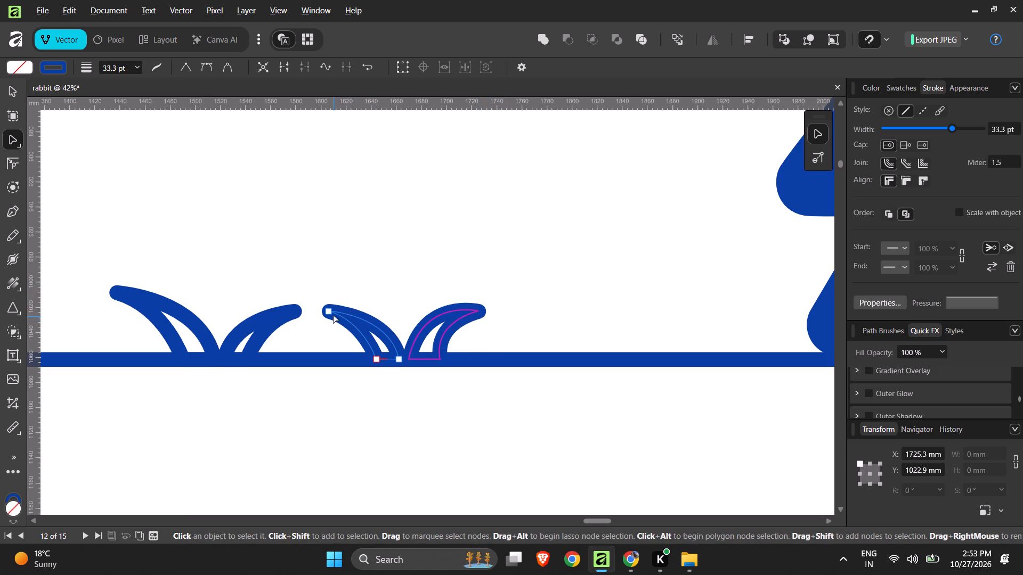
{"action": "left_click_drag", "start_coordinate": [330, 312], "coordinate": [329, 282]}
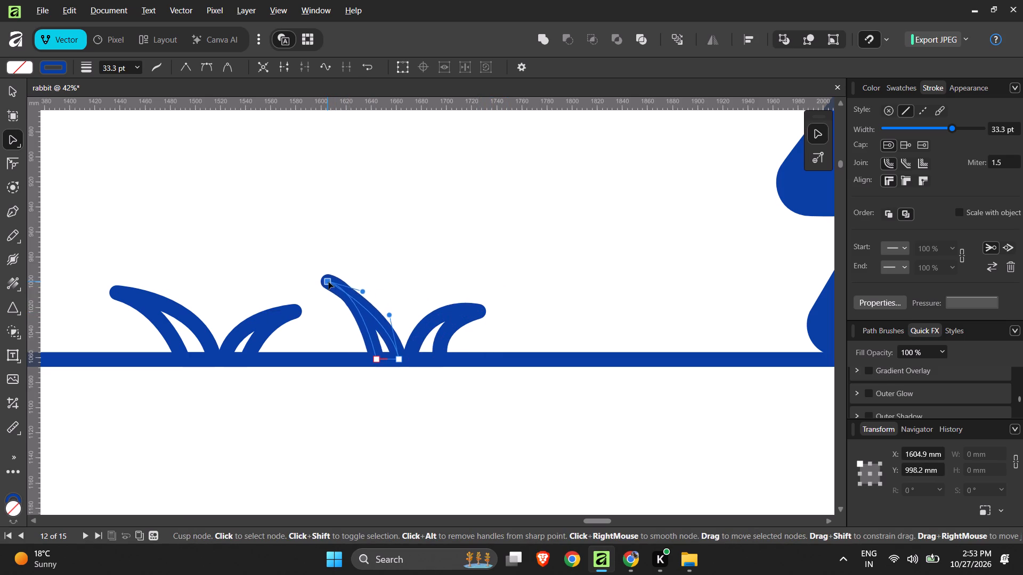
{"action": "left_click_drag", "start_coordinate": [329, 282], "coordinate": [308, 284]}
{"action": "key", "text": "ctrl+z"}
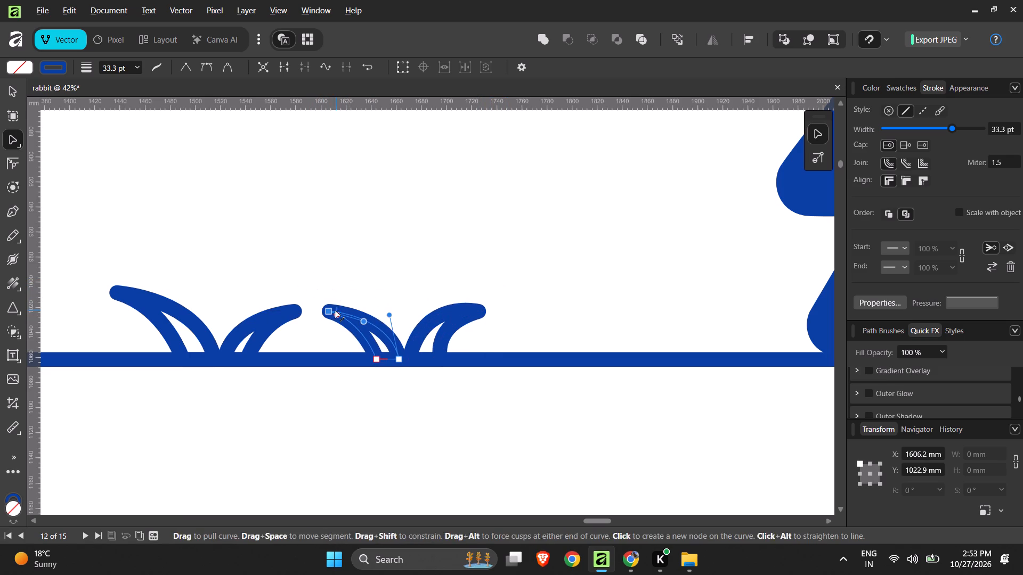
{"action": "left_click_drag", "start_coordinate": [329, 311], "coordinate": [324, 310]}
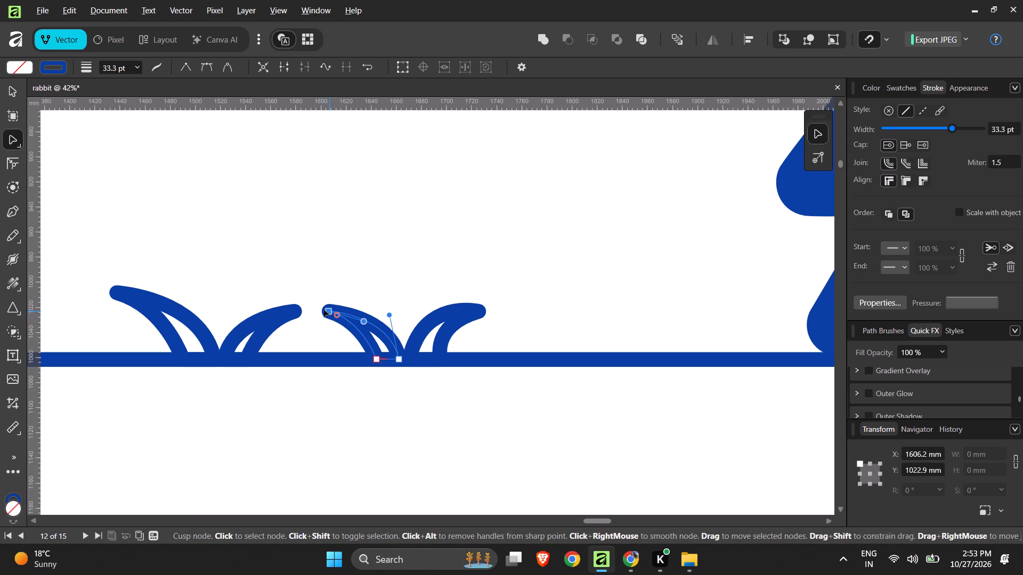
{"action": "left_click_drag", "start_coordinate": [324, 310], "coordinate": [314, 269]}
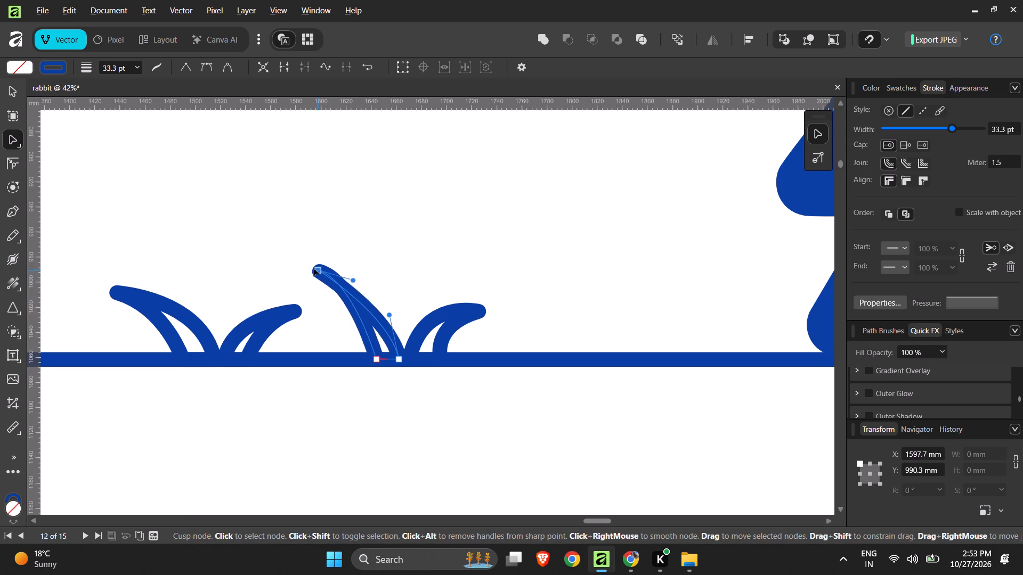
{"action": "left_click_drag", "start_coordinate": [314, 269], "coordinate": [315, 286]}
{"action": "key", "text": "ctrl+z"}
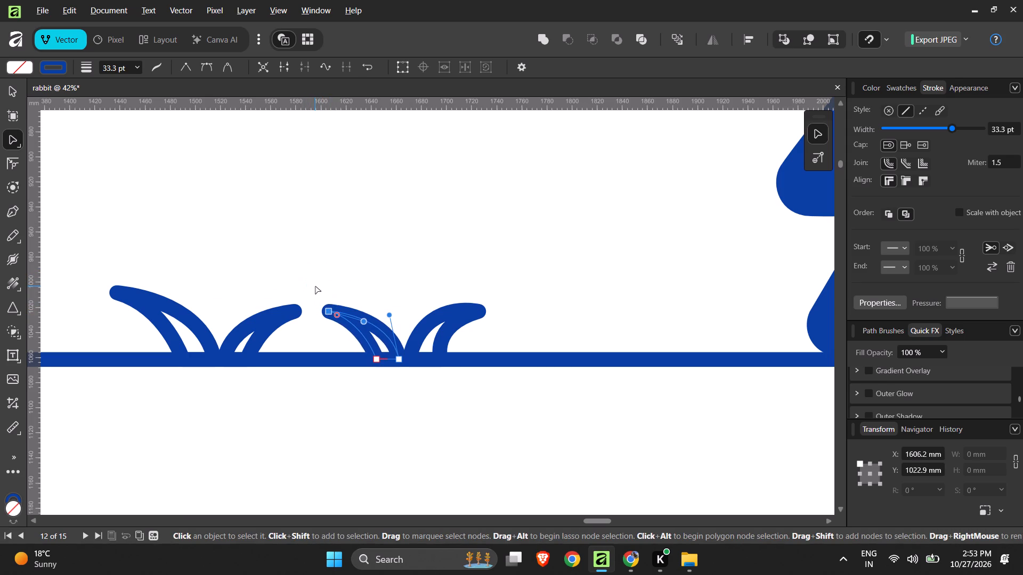
Reshape the blade nearest the rabbit into a low arch, with its tip at about X 1725 mm, Y 1035 mm and a shorter base handle.
{"action": "left_click", "coordinate": [473, 309]}
{"action": "left_click_drag", "start_coordinate": [477, 311], "coordinate": [483, 302]}
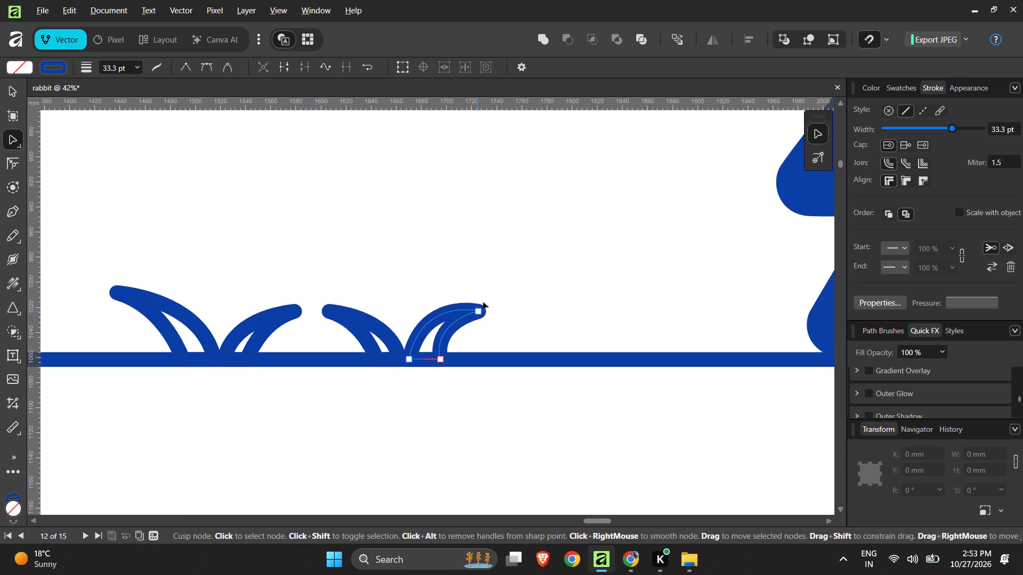
{"action": "left_click_drag", "start_coordinate": [483, 302], "coordinate": [490, 286]}
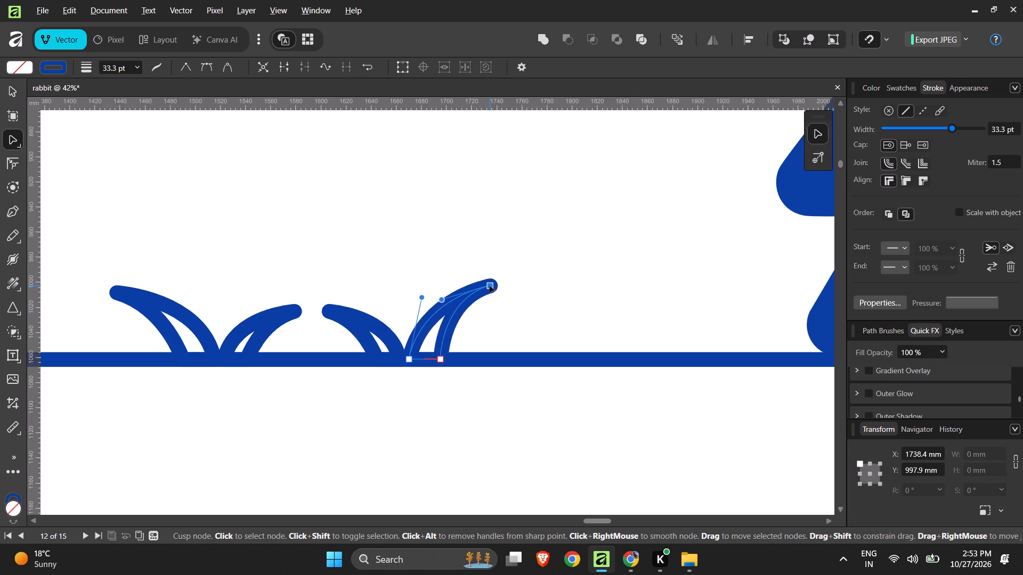
{"action": "left_click_drag", "start_coordinate": [490, 286], "coordinate": [483, 291]}
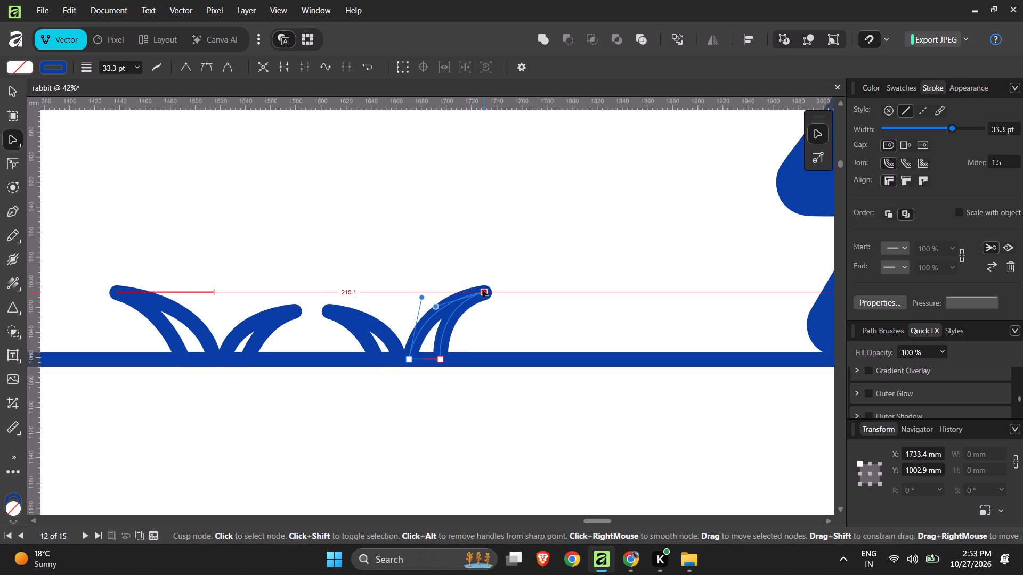
{"action": "left_click_drag", "start_coordinate": [483, 291], "coordinate": [485, 324]}
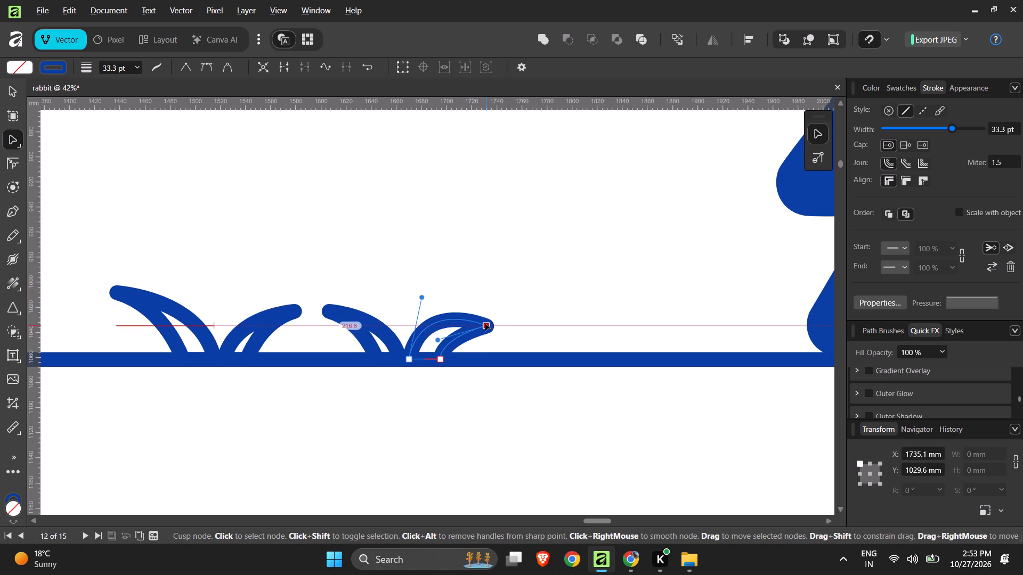
{"action": "left_click_drag", "start_coordinate": [485, 324], "coordinate": [477, 324]}
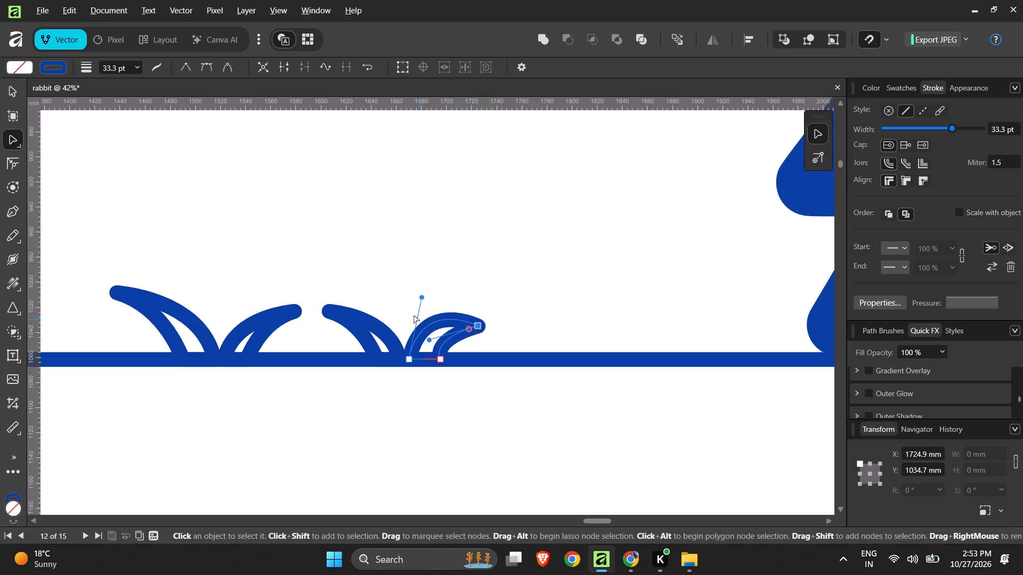
{"action": "left_click_drag", "start_coordinate": [421, 297], "coordinate": [425, 305]}
Raise the tip of the same tuft's bush-side blade to about X 1598 mm, Y 1003 mm.
{"action": "left_click", "coordinate": [346, 314]}
{"action": "left_click_drag", "start_coordinate": [329, 313], "coordinate": [330, 295]}
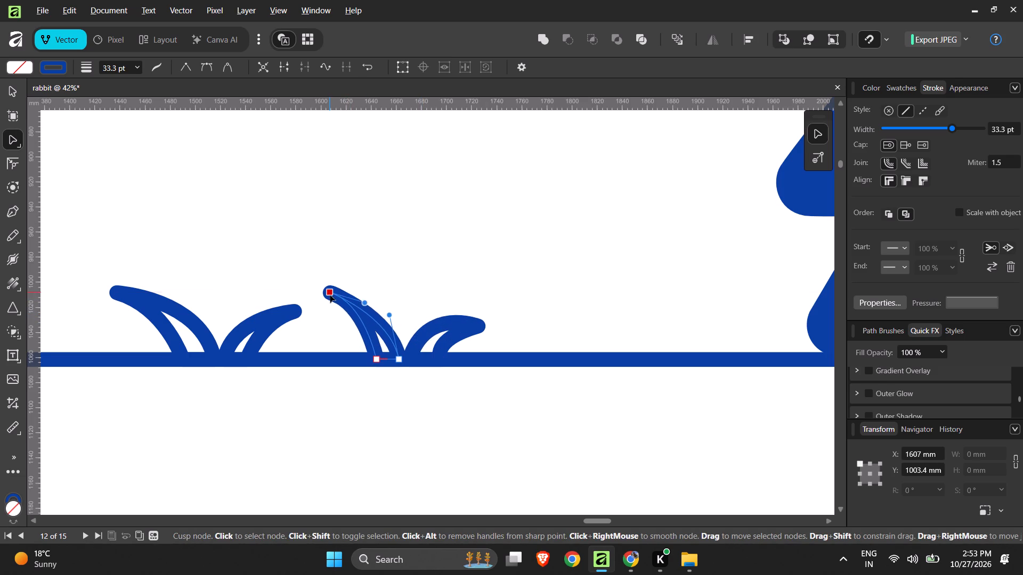
{"action": "left_click_drag", "start_coordinate": [330, 295], "coordinate": [319, 284]}
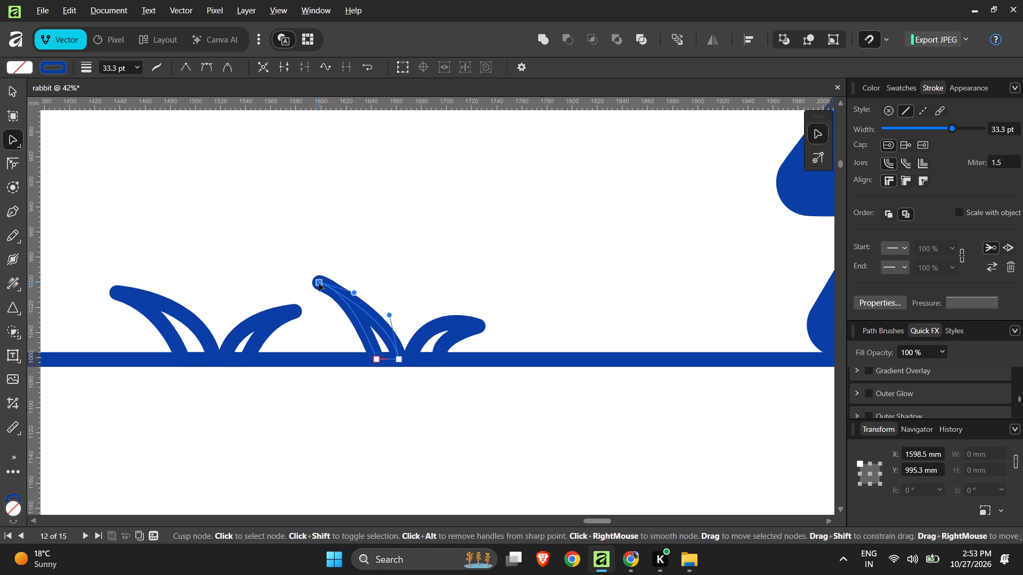
{"action": "left_click_drag", "start_coordinate": [319, 284], "coordinate": [319, 288]}
Adjust the bush-side blade's curve handles so both edges bow outward into a wide leaf shape.
{"action": "left_click_drag", "start_coordinate": [355, 297], "coordinate": [345, 314]}
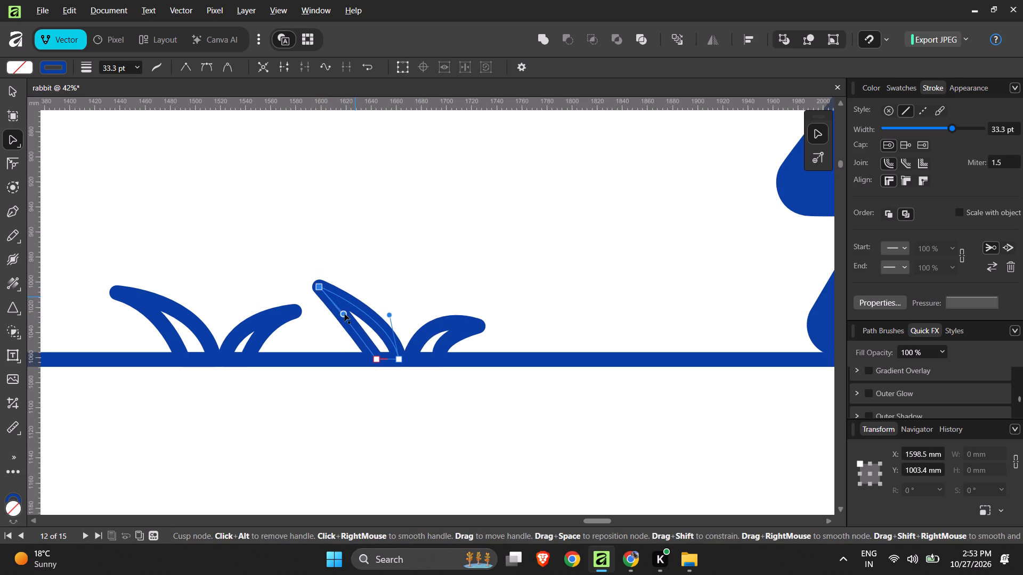
{"action": "left_click_drag", "start_coordinate": [345, 314], "coordinate": [358, 320]}
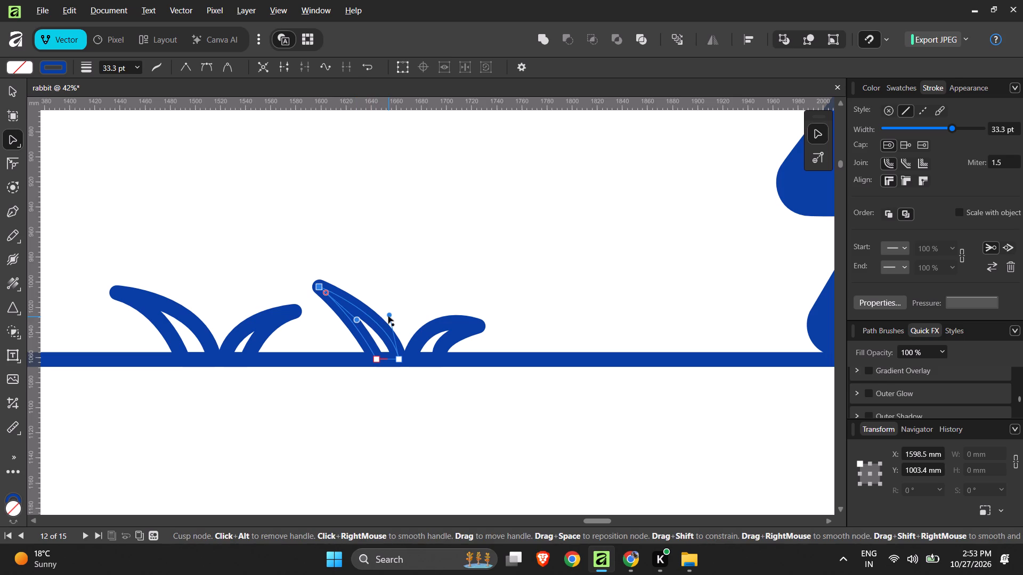
{"action": "left_click_drag", "start_coordinate": [388, 316], "coordinate": [398, 307]}
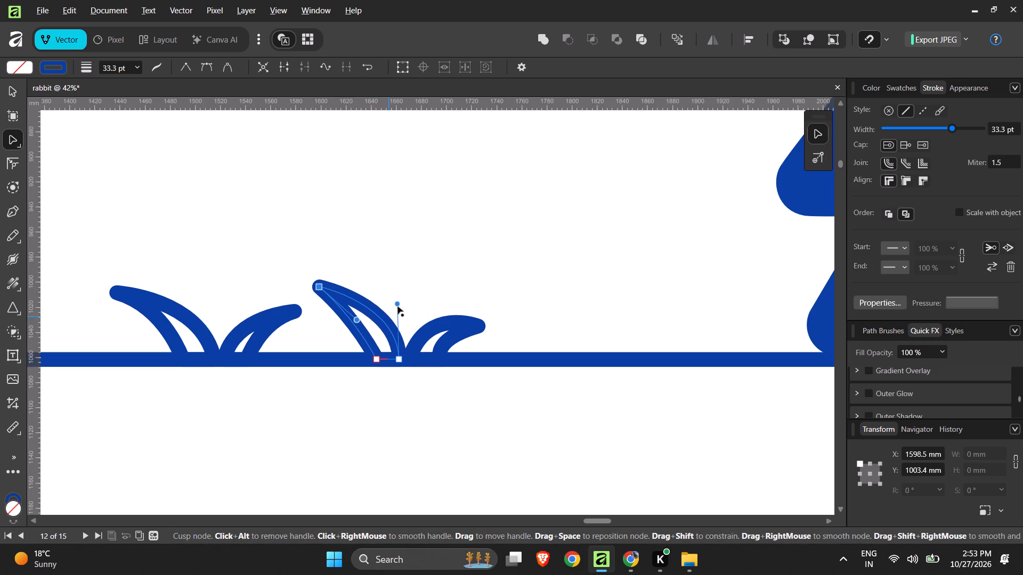
{"action": "left_click_drag", "start_coordinate": [398, 307], "coordinate": [400, 308]}
{"action": "left_click_drag", "start_coordinate": [356, 320], "coordinate": [366, 325]}
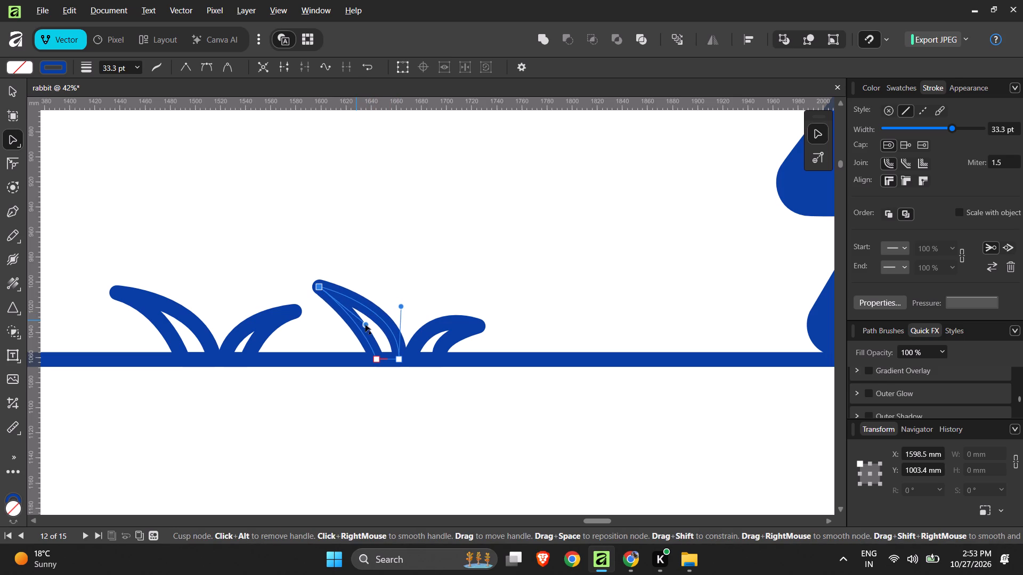
{"action": "left_click_drag", "start_coordinate": [366, 325], "coordinate": [336, 344]}
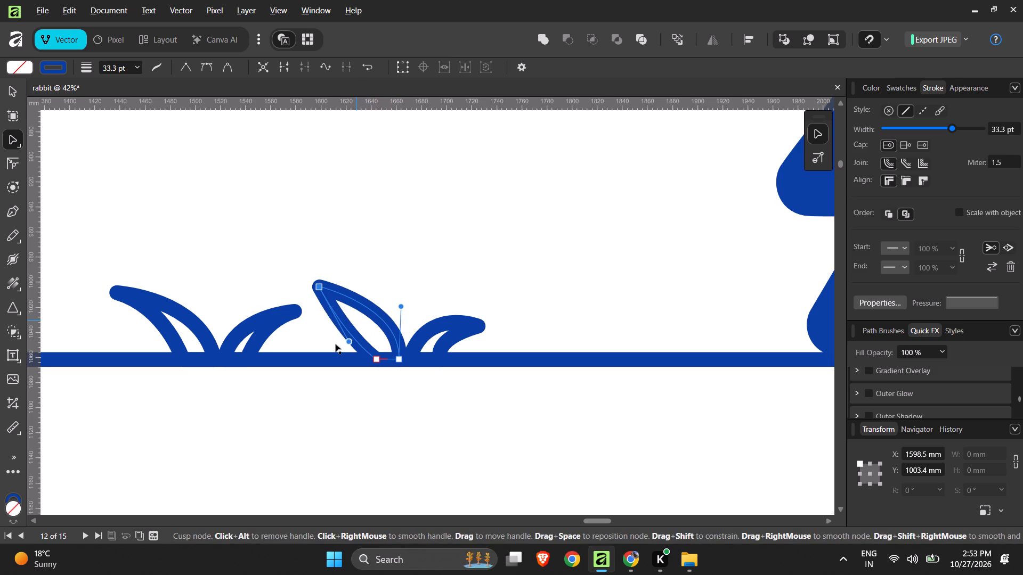
{"action": "left_click_drag", "start_coordinate": [336, 344], "coordinate": [335, 345]}
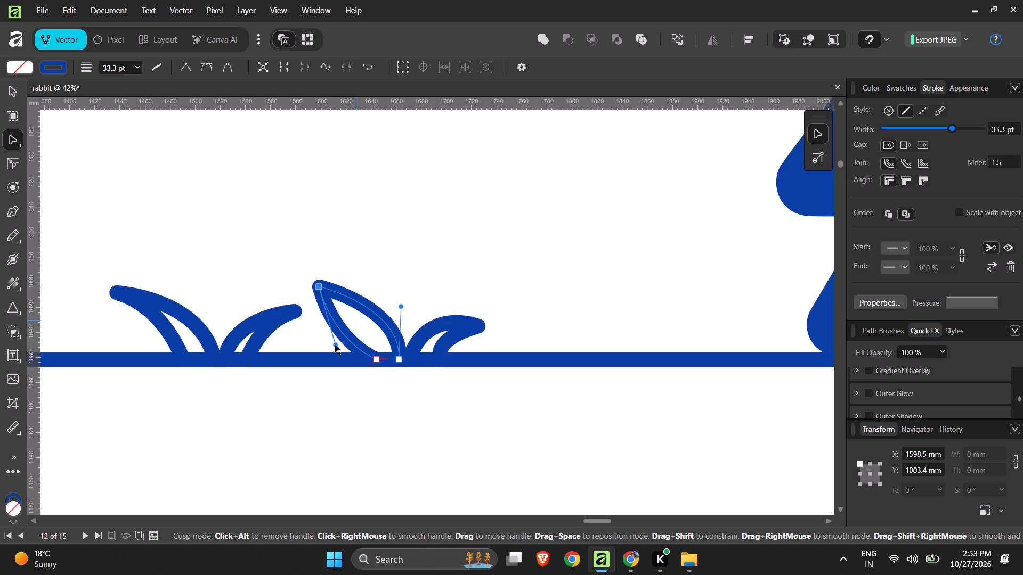
{"action": "left_click_drag", "start_coordinate": [335, 345], "coordinate": [332, 345]}
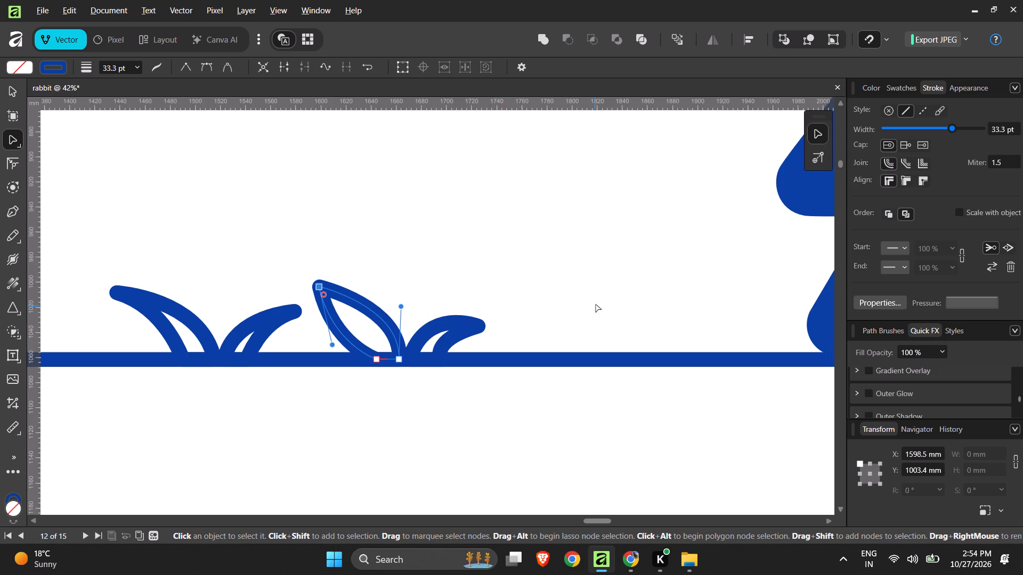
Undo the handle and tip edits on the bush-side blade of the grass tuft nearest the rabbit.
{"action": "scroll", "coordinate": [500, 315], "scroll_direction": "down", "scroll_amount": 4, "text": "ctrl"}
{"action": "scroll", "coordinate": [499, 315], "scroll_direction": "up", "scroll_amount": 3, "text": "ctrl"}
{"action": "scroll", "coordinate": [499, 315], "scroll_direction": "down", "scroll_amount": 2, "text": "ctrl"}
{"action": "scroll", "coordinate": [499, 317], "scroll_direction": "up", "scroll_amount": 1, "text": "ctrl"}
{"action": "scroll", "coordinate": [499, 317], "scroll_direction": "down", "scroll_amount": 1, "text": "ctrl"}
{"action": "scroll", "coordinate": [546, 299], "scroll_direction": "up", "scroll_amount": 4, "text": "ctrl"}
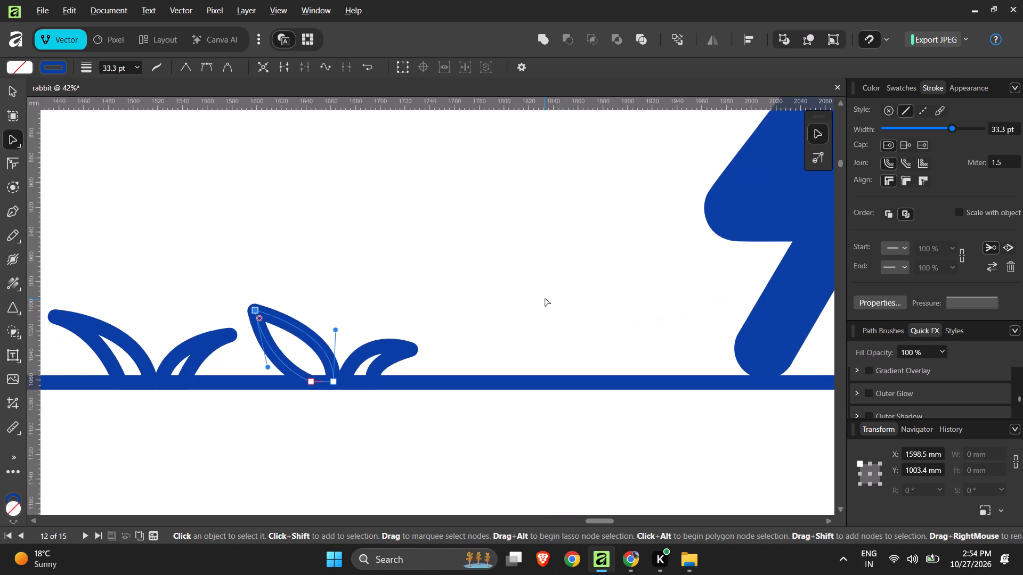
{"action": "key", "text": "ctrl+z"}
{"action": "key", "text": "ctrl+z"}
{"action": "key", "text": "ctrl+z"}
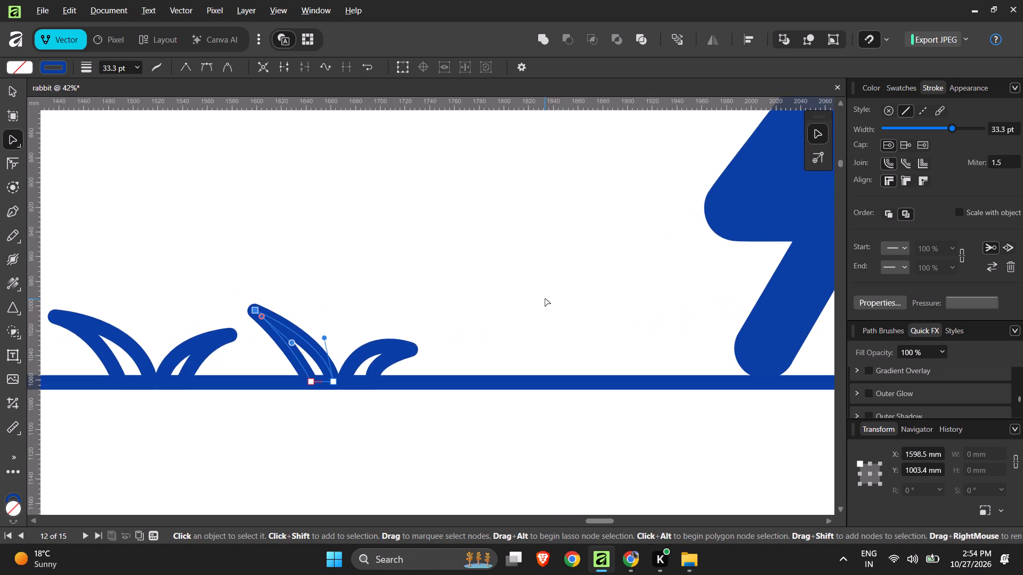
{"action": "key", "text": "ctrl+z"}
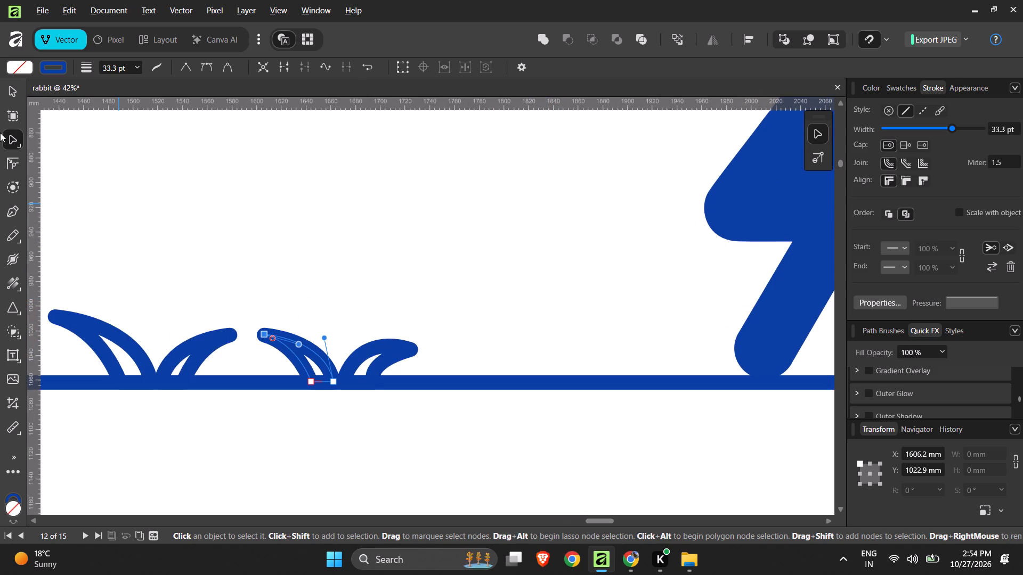
Delete the flipped grass tuft nearest the rabbit, keeping the other tuft beside the bushes.
{"action": "left_click", "coordinate": [5, 85]}
{"action": "left_click", "coordinate": [401, 160]}
{"action": "scroll", "coordinate": [435, 193], "scroll_direction": "down", "scroll_amount": 5, "text": "ctrl"}
{"action": "scroll", "coordinate": [448, 198], "scroll_direction": "up", "scroll_amount": 1, "text": "ctrl"}
{"action": "scroll", "coordinate": [449, 199], "scroll_direction": "down", "scroll_amount": 10, "text": "ctrl"}
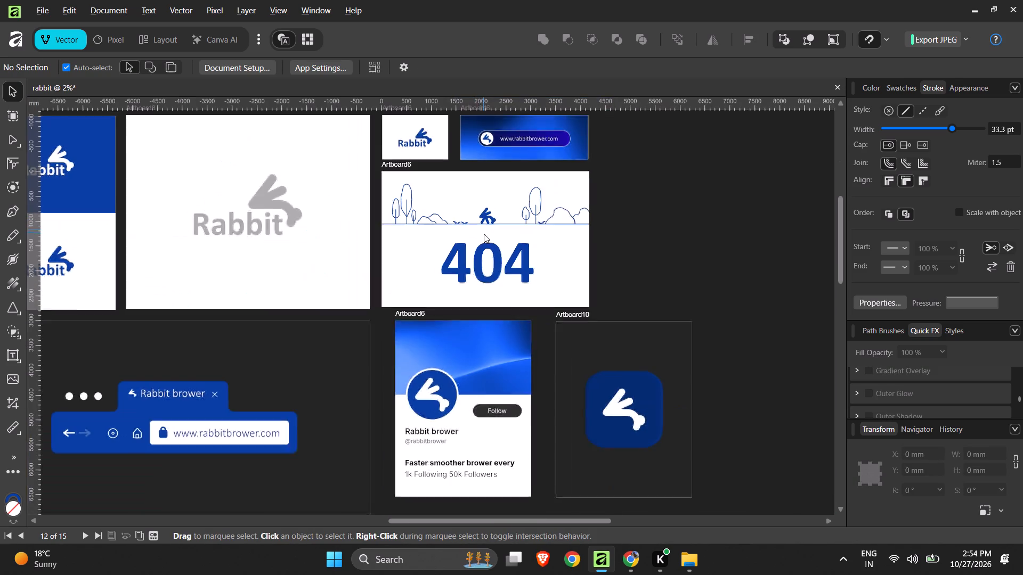
{"action": "scroll", "coordinate": [480, 216], "scroll_direction": "up", "scroll_amount": 8, "text": "ctrl"}
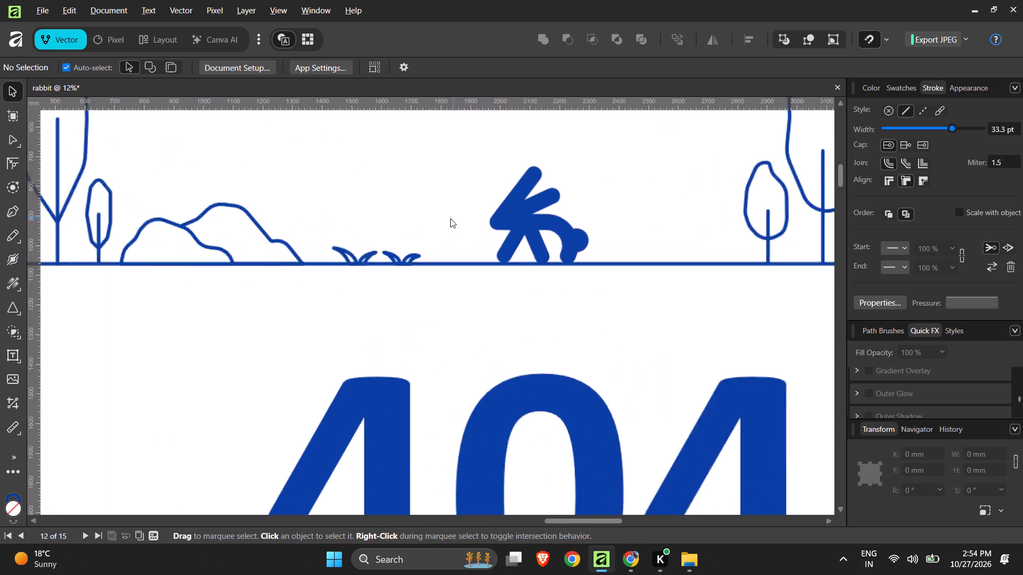
{"action": "scroll", "coordinate": [450, 218], "scroll_direction": "up", "scroll_amount": 1, "text": "ctrl"}
{"action": "left_click", "coordinate": [400, 262]}
{"action": "key", "text": "BackSpace"}
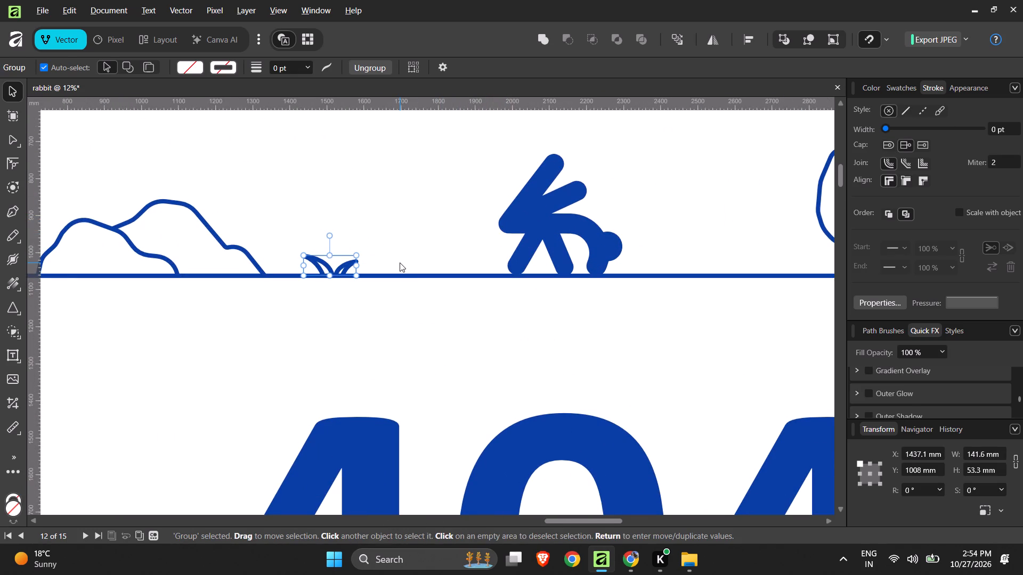
Move the remaining grass tuft along the ground line to the rabbit-side foot of the left bushes, at about X 1335 mm.
{"action": "scroll", "coordinate": [485, 269], "scroll_direction": "down", "scroll_amount": 3, "text": "ctrl"}
{"action": "scroll", "coordinate": [136, 255], "scroll_direction": "up", "scroll_amount": 1, "text": "ctrl"}
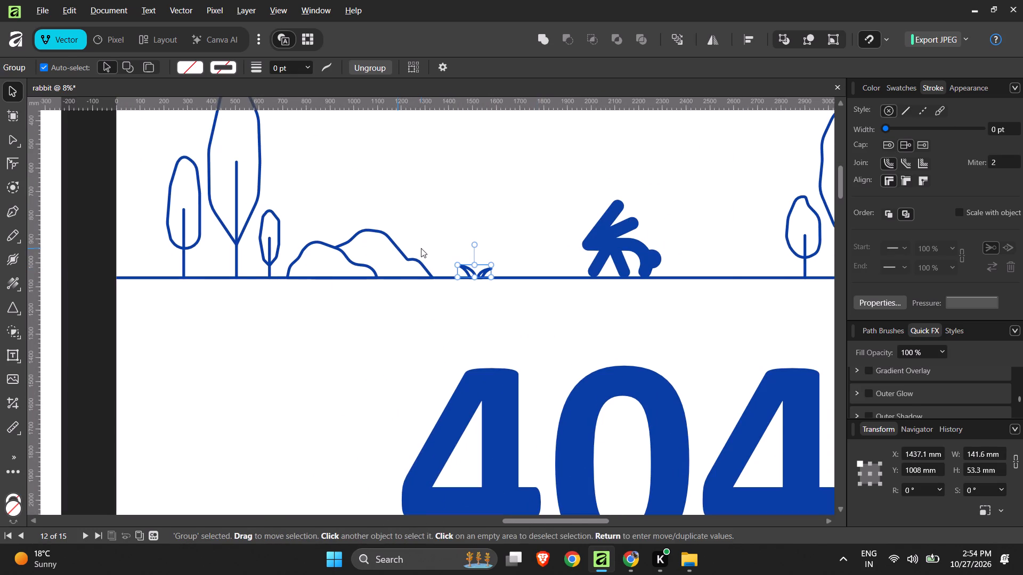
{"action": "left_click_drag", "start_coordinate": [483, 270], "coordinate": [304, 283]}
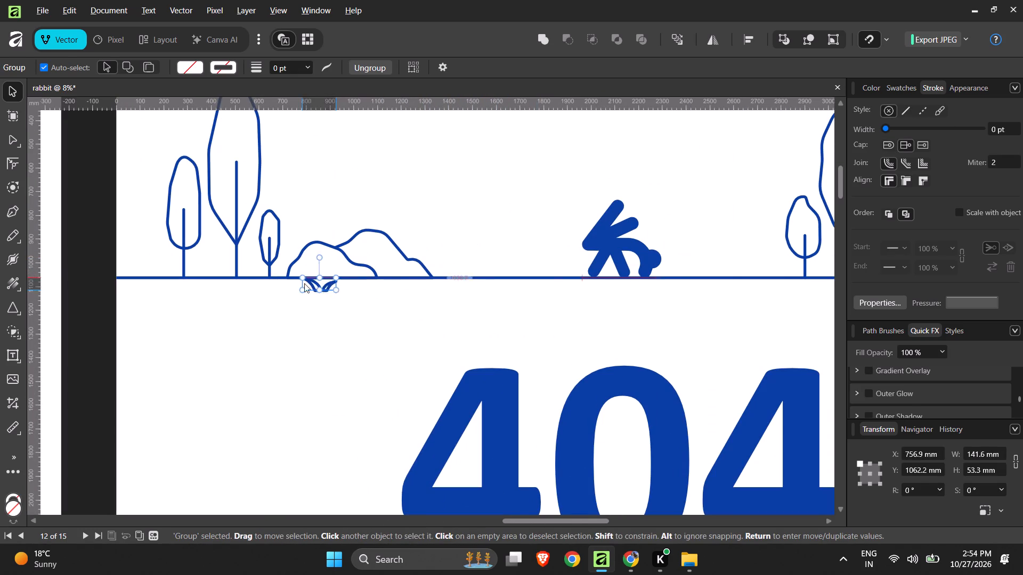
{"action": "left_click_drag", "start_coordinate": [304, 283], "coordinate": [213, 271]}
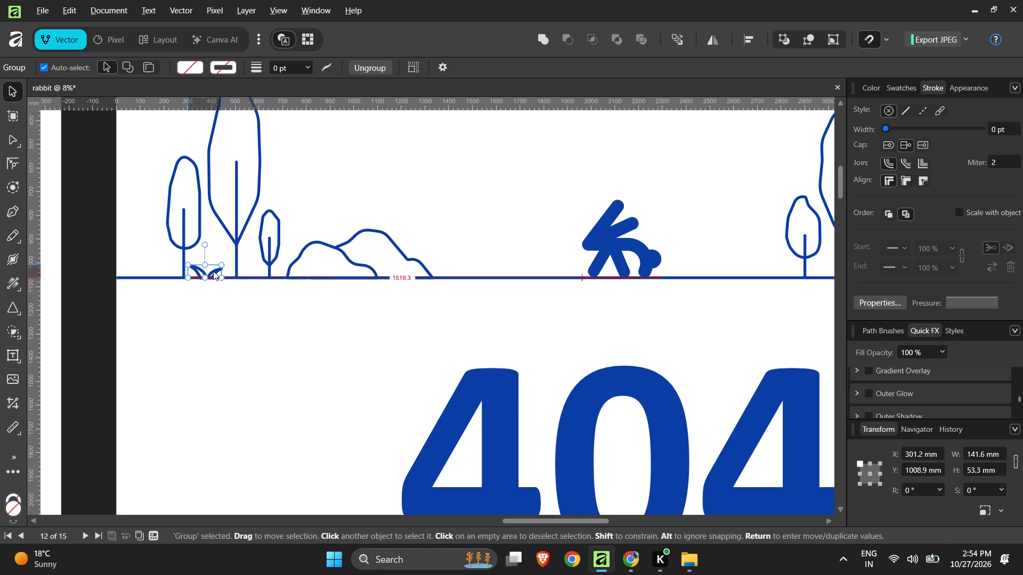
{"action": "left_click_drag", "start_coordinate": [213, 271], "coordinate": [257, 275]}
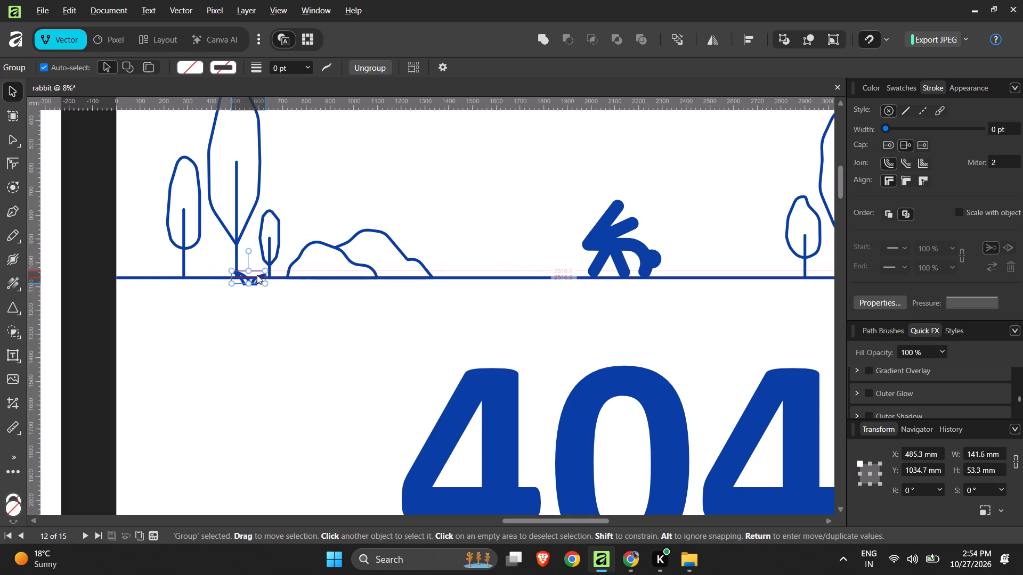
{"action": "left_click_drag", "start_coordinate": [257, 275], "coordinate": [464, 270]}
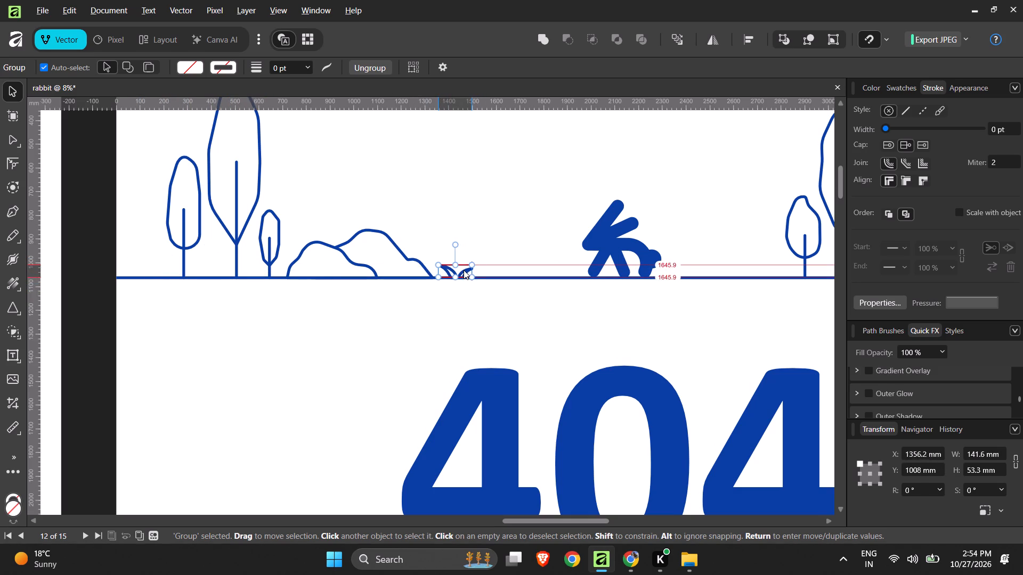
{"action": "left_click_drag", "start_coordinate": [464, 270], "coordinate": [459, 270]}
{"action": "left_click", "coordinate": [558, 221]}
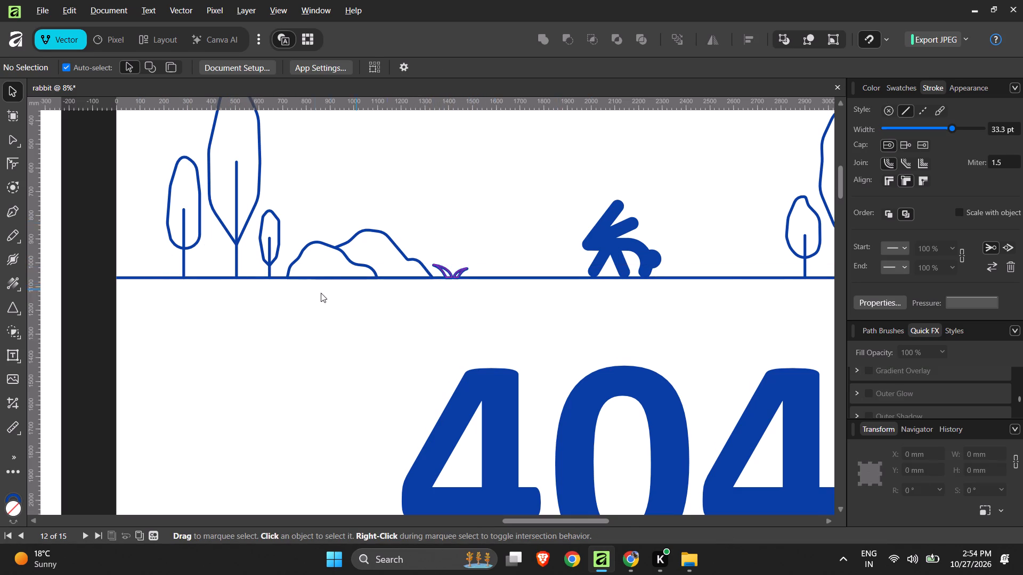
Examine how the scenery is balanced across the 404 artboard on both sides of the rabbit.
{"action": "scroll", "coordinate": [311, 297], "scroll_direction": "down", "scroll_amount": 3, "text": "ctrl"}
{"action": "scroll", "coordinate": [309, 298], "scroll_direction": "up", "scroll_amount": 1, "text": "ctrl"}
{"action": "scroll", "coordinate": [308, 298], "scroll_direction": "down", "scroll_amount": 1, "text": "ctrl"}
{"action": "scroll", "coordinate": [661, 266], "scroll_direction": "up", "scroll_amount": 1, "text": "ctrl"}
{"action": "scroll", "coordinate": [621, 337], "scroll_direction": "down", "scroll_amount": 2, "text": "ctrl"}
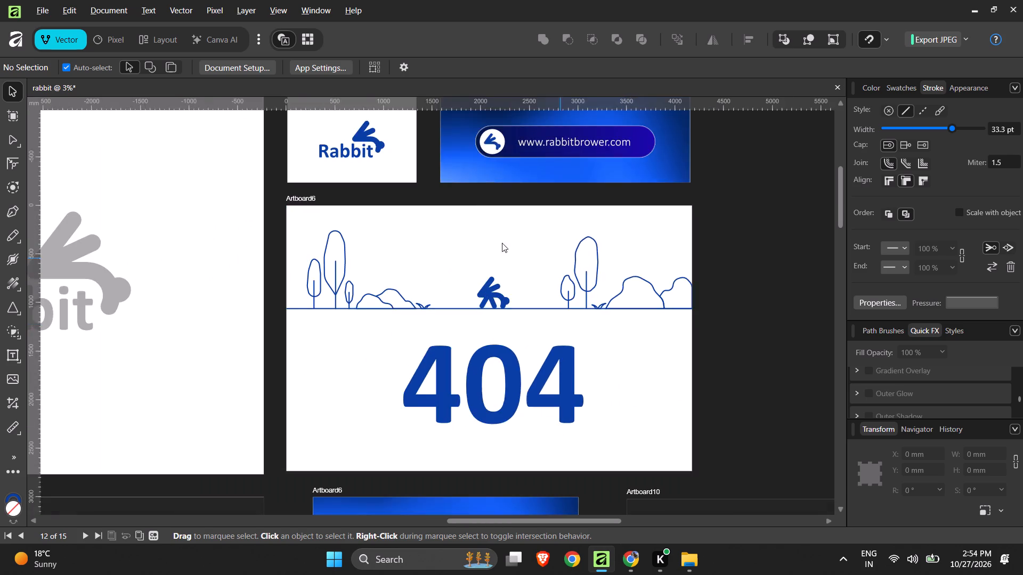
{"action": "scroll", "coordinate": [490, 240], "scroll_direction": "up", "scroll_amount": 3, "text": "ctrl"}
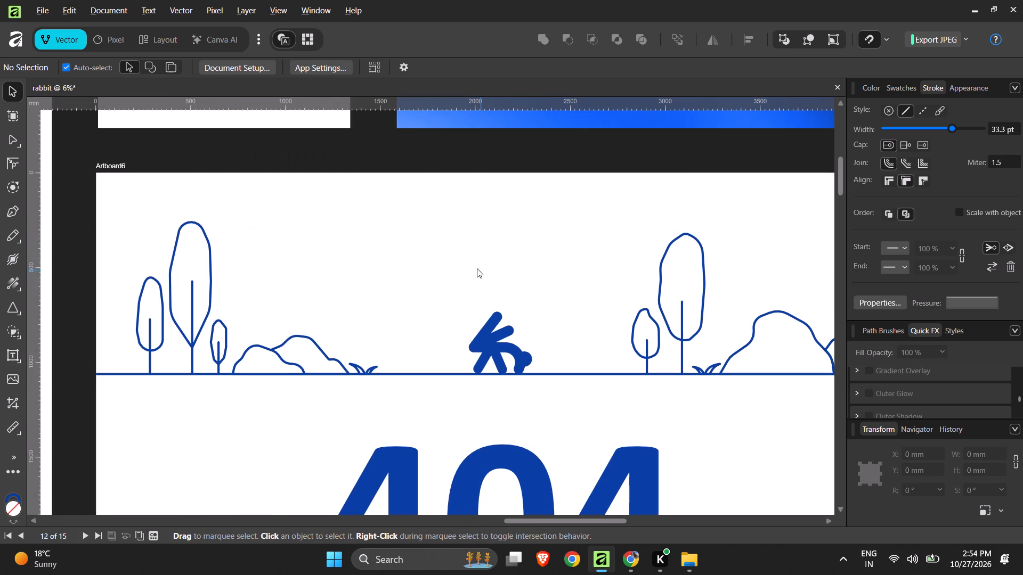
{"action": "scroll", "coordinate": [467, 235], "scroll_direction": "up", "scroll_amount": 1, "text": "ctrl"}
{"action": "scroll", "coordinate": [467, 235], "scroll_direction": "down", "scroll_amount": 4, "text": "ctrl"}
{"action": "scroll", "coordinate": [312, 291], "scroll_direction": "up", "scroll_amount": 1, "text": "ctrl"}
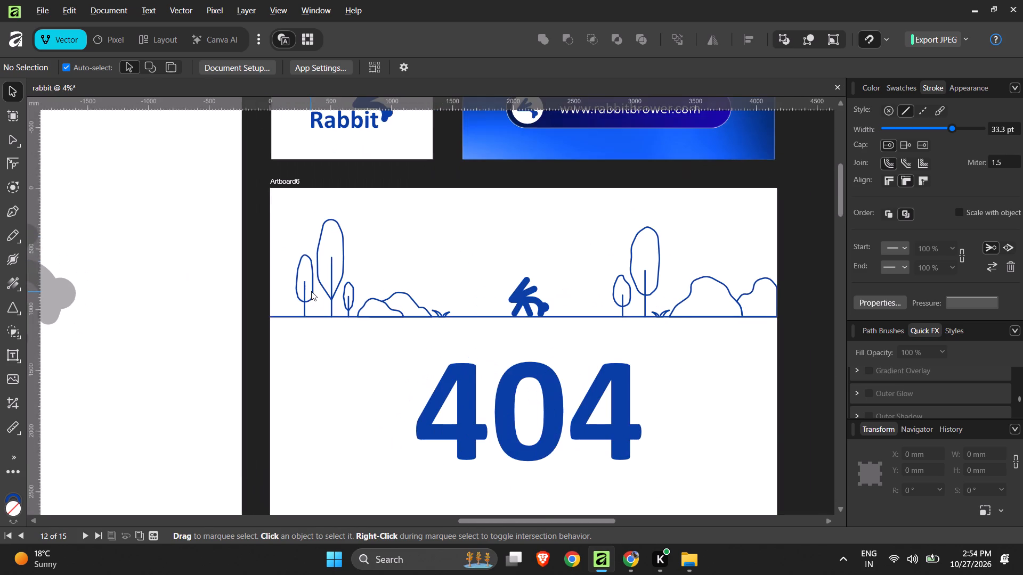
{"action": "scroll", "coordinate": [321, 284], "scroll_direction": "down", "scroll_amount": 1, "text": "ctrl"}
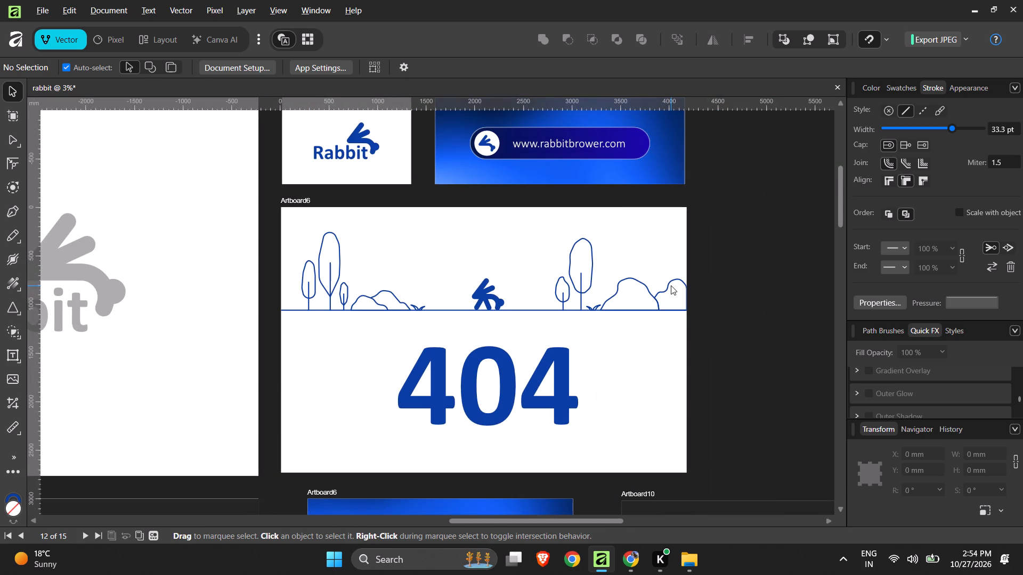
Move the seven scenery objects right of the rabbit together toward it, to about X 2593 mm, keeping their height.
{"action": "left_click", "coordinate": [671, 285]}
{"action": "left_click", "coordinate": [672, 283]}
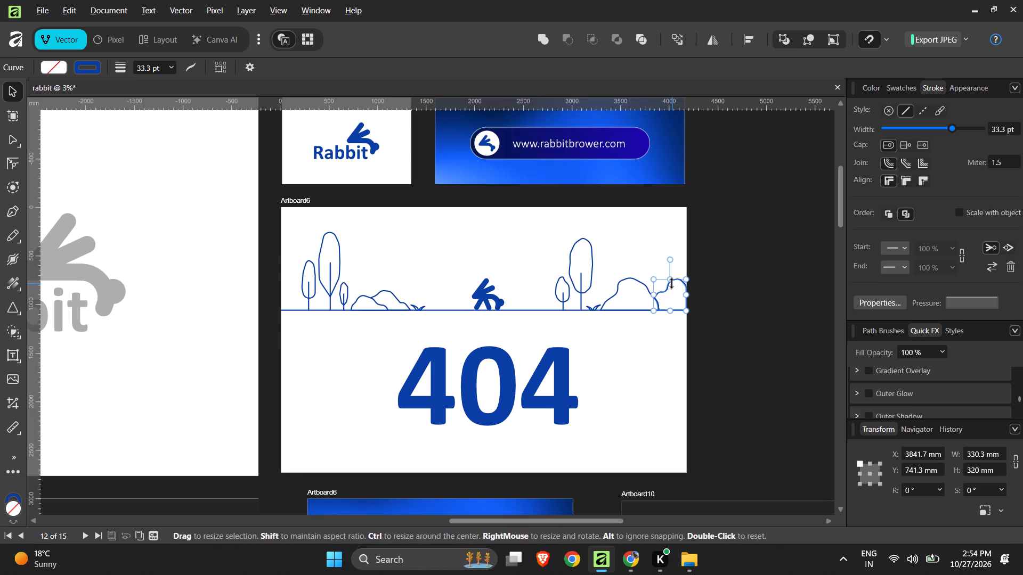
{"action": "left_click", "coordinate": [743, 269]}
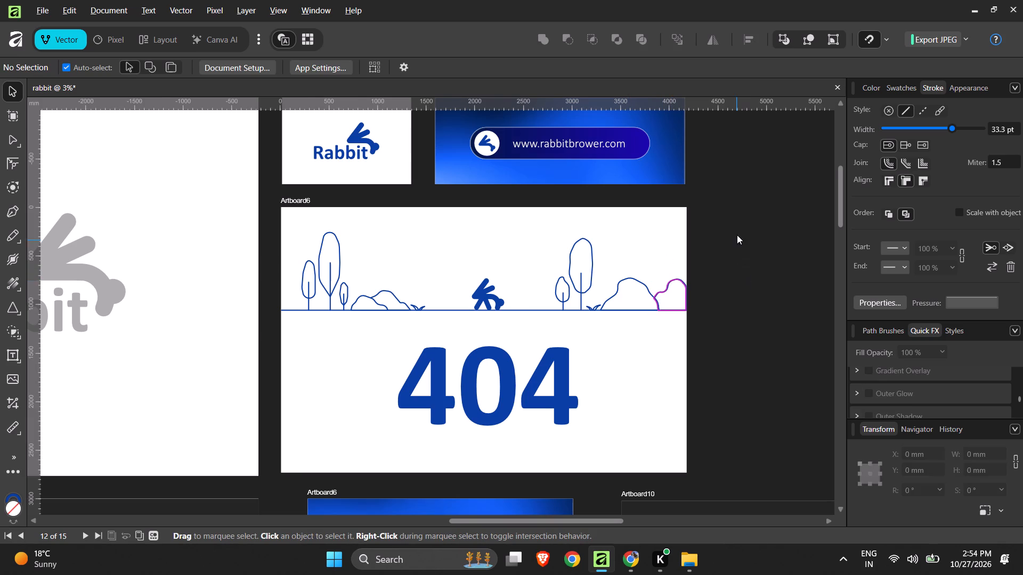
{"action": "left_click_drag", "start_coordinate": [725, 240], "coordinate": [553, 322]}
{"action": "left_click", "coordinate": [532, 308], "text": "shift"}
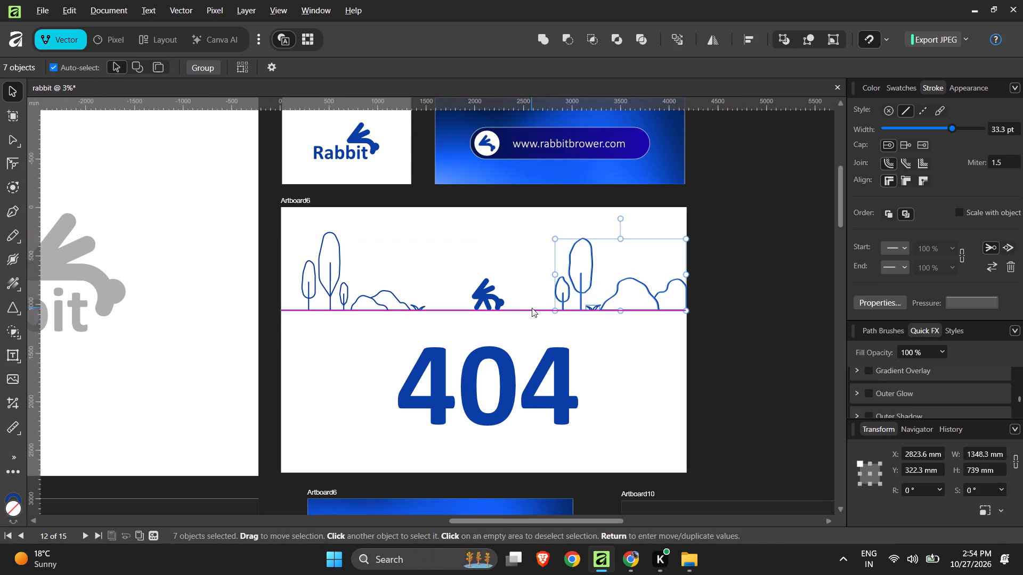
{"action": "left_click_drag", "start_coordinate": [588, 286], "coordinate": [561, 286]}
{"action": "key", "text": "ctrl+z"}
{"action": "left_click_drag", "start_coordinate": [590, 285], "coordinate": [572, 285], "text": "shift"}
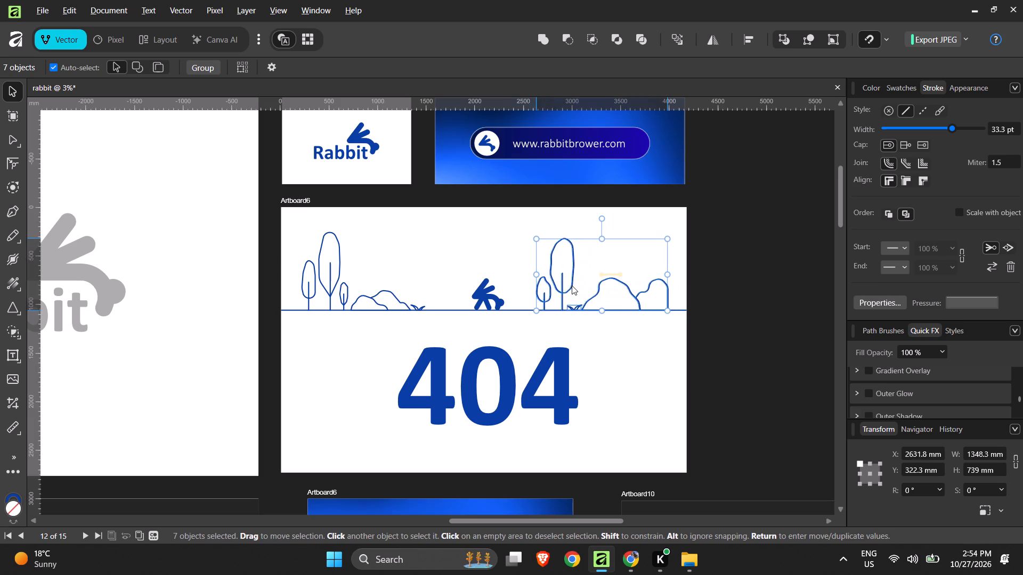
{"action": "left_click_drag", "start_coordinate": [572, 285], "coordinate": [566, 285], "text": "shift"}
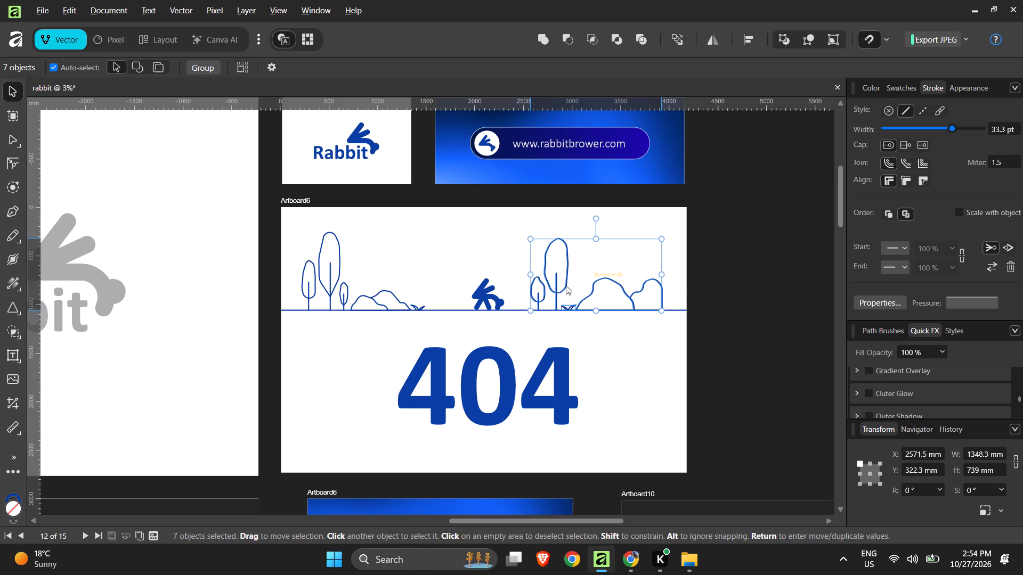
{"action": "left_click_drag", "start_coordinate": [566, 285], "coordinate": [568, 285], "text": "shift"}
{"action": "left_click", "coordinate": [713, 291]}
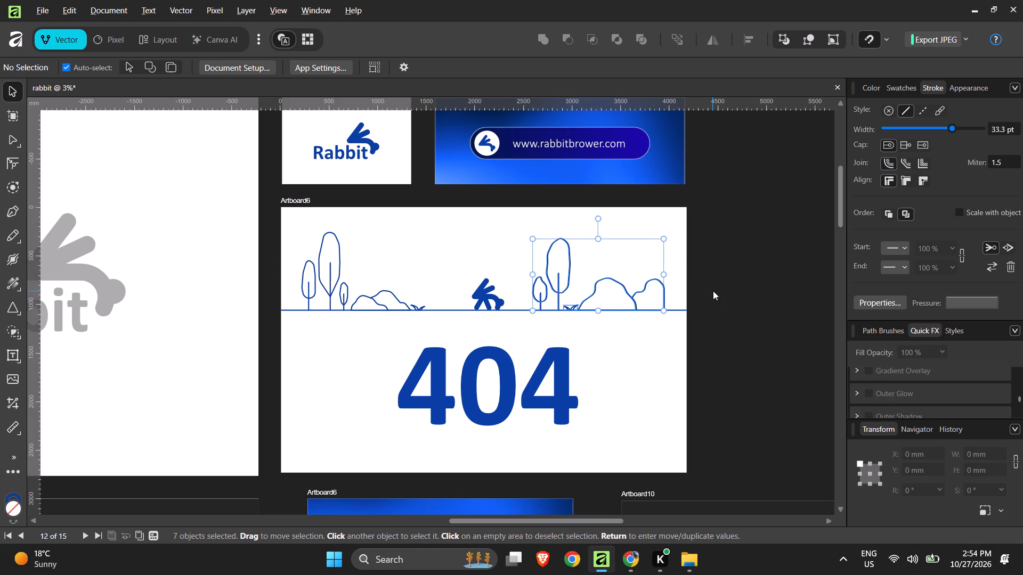
Duplicate the small tree beside the rabbit, trunk and crown, onto the ground line near the artboard's right edge.
{"action": "scroll", "coordinate": [712, 290], "scroll_direction": "down", "scroll_amount": 4, "text": "ctrl"}
{"action": "scroll", "coordinate": [713, 291], "scroll_direction": "up", "scroll_amount": 10, "text": "ctrl"}
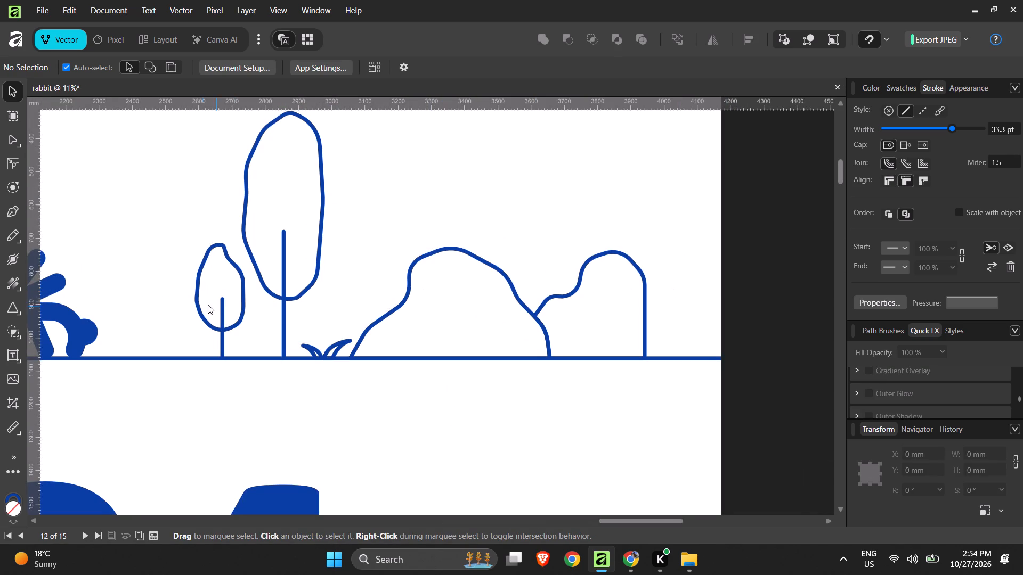
{"action": "left_click", "coordinate": [221, 315]}
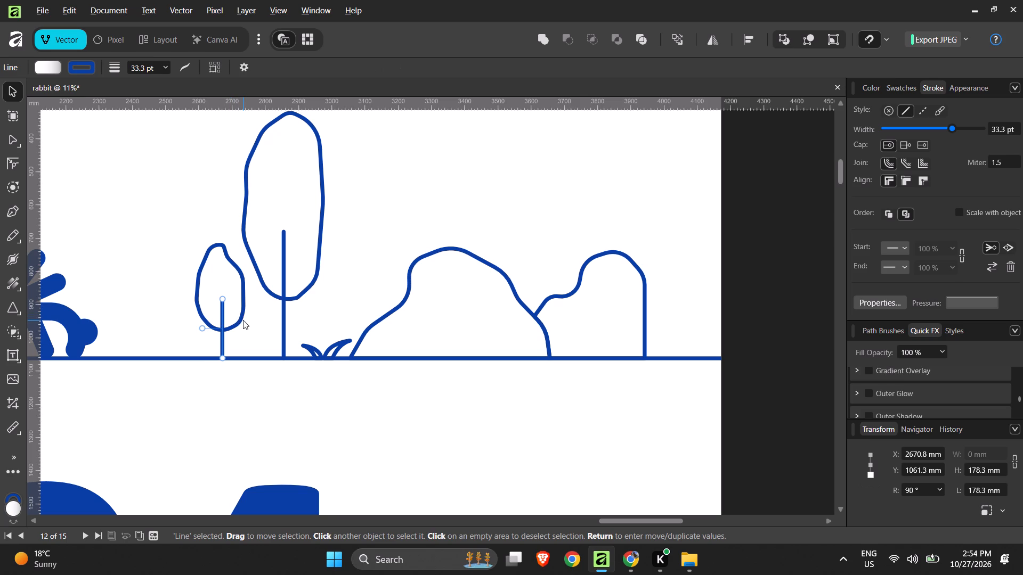
{"action": "left_click", "coordinate": [239, 318], "text": "shift"}
{"action": "left_click_drag", "start_coordinate": [239, 318], "coordinate": [696, 321], "text": "shift"}
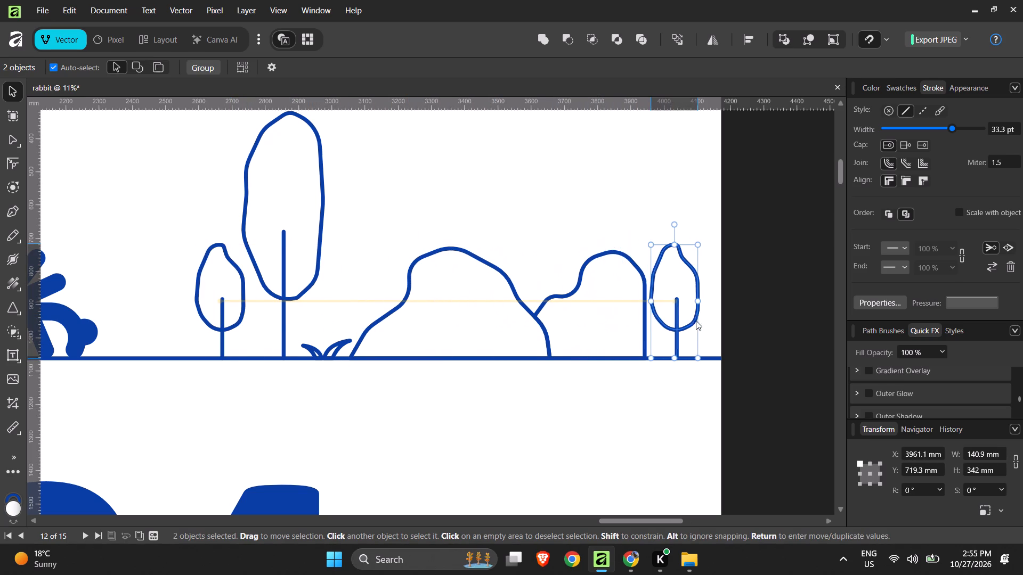
{"action": "left_click_drag", "start_coordinate": [696, 321], "coordinate": [697, 321], "text": "shift"}
Enlarge the duplicated tree proportionally to about 225 by 547 mm, keeping its base on the ground line.
{"action": "left_click_drag", "start_coordinate": [679, 245], "coordinate": [677, 172], "text": "shift"}
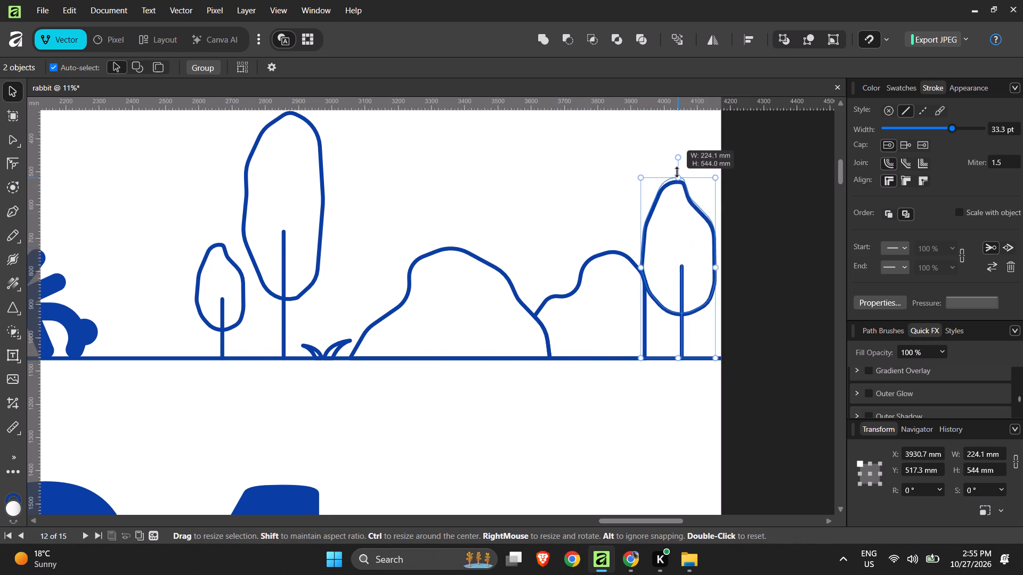
{"action": "left_click_drag", "start_coordinate": [677, 172], "coordinate": [651, 177], "text": "shift"}
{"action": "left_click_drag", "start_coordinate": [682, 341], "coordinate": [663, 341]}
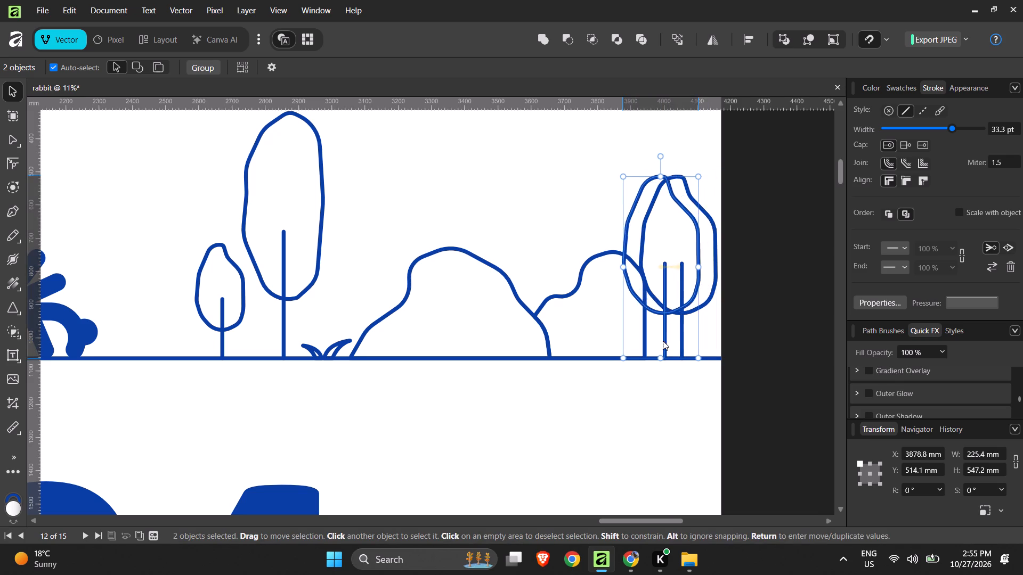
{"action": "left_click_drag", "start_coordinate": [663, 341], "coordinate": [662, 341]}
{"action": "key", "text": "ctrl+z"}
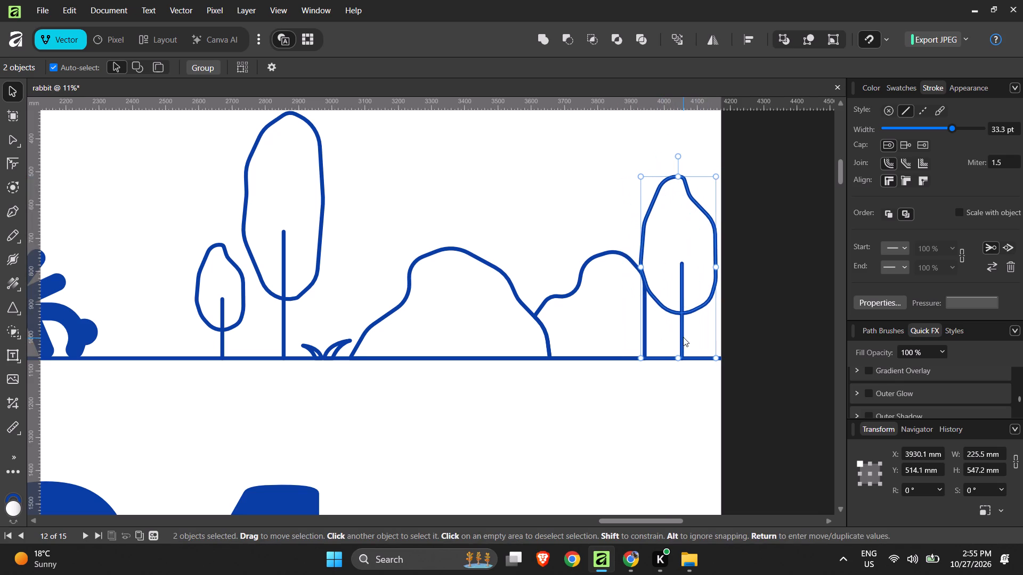
Shift the enlarged tree slightly toward the bushes, leaving a gap before the artboard's right edge.
{"action": "left_click_drag", "start_coordinate": [682, 336], "coordinate": [668, 338]}
Move the outer right-hand bush toward its larger neighbour so their outlines overlap, at about X 3491 mm.
{"action": "left_click", "coordinate": [565, 294]}
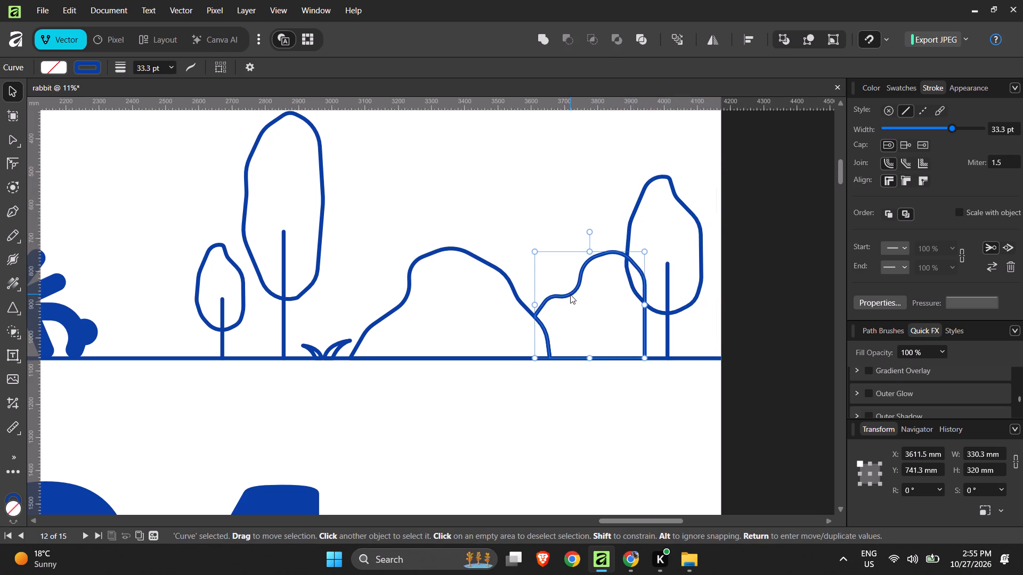
{"action": "left_click_drag", "start_coordinate": [570, 294], "coordinate": [522, 298]}
{"action": "key", "text": "ctrl+z"}
{"action": "left_click_drag", "start_coordinate": [562, 293], "coordinate": [539, 292]}
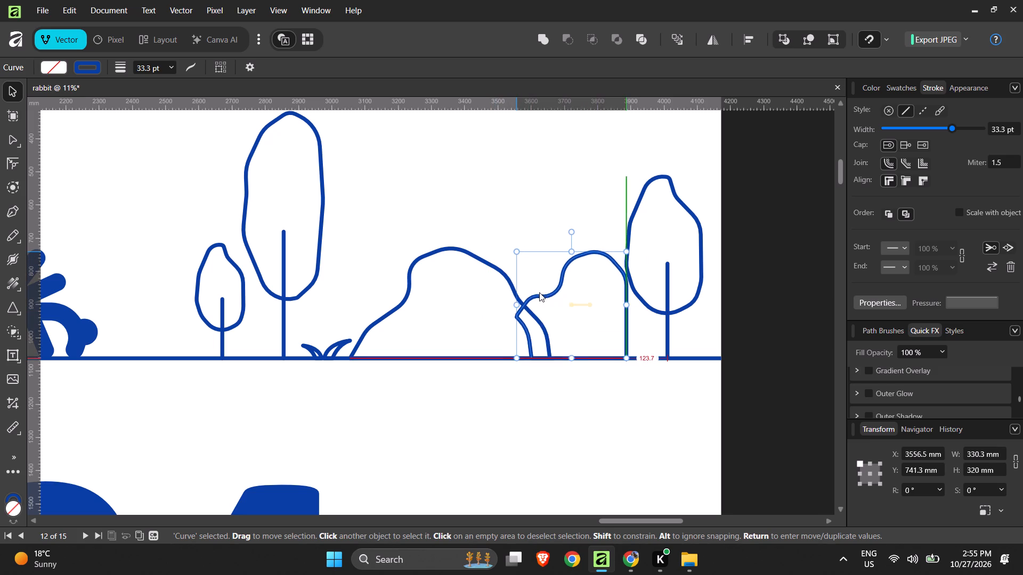
{"action": "left_click_drag", "start_coordinate": [539, 292], "coordinate": [521, 292]}
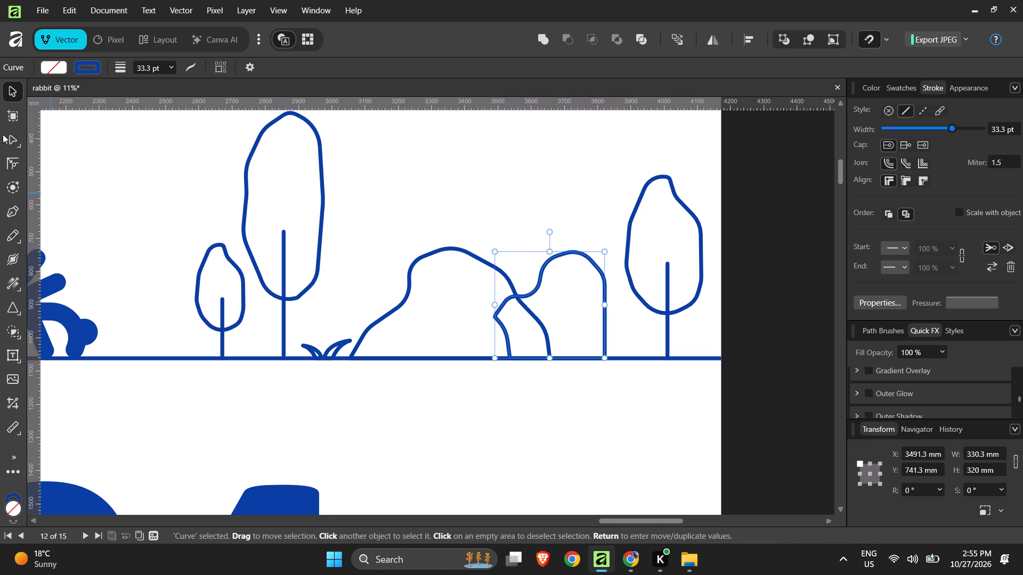
Reshape the outer bush's straight edge into a rounded curve, moving its upper node to the ground line at about X 3887 mm.
{"action": "left_click", "coordinate": [15, 136]}
{"action": "left_click", "coordinate": [606, 283]}
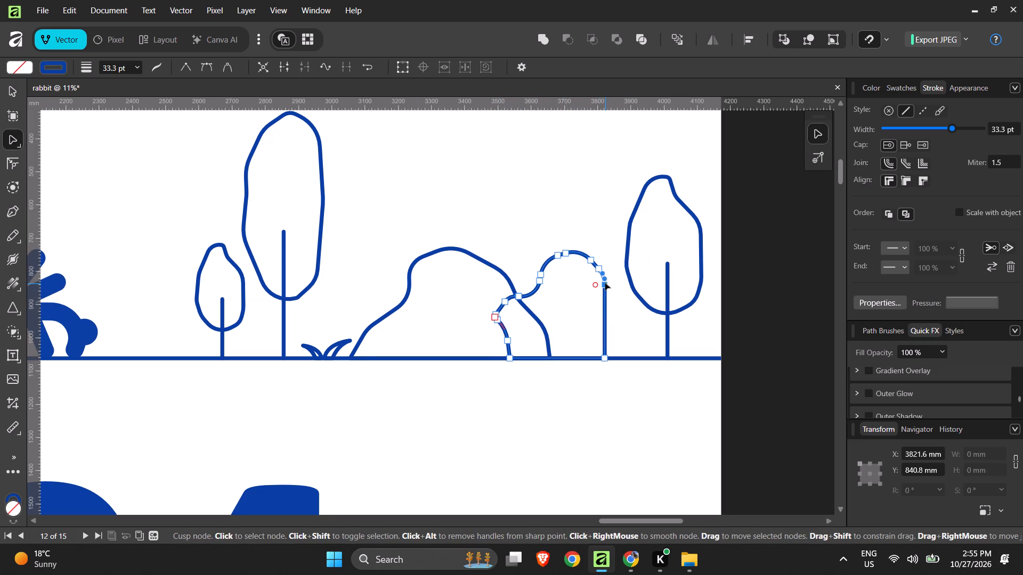
{"action": "left_click_drag", "start_coordinate": [605, 284], "coordinate": [628, 362]}
{"action": "left_click_drag", "start_coordinate": [624, 349], "coordinate": [640, 323]}
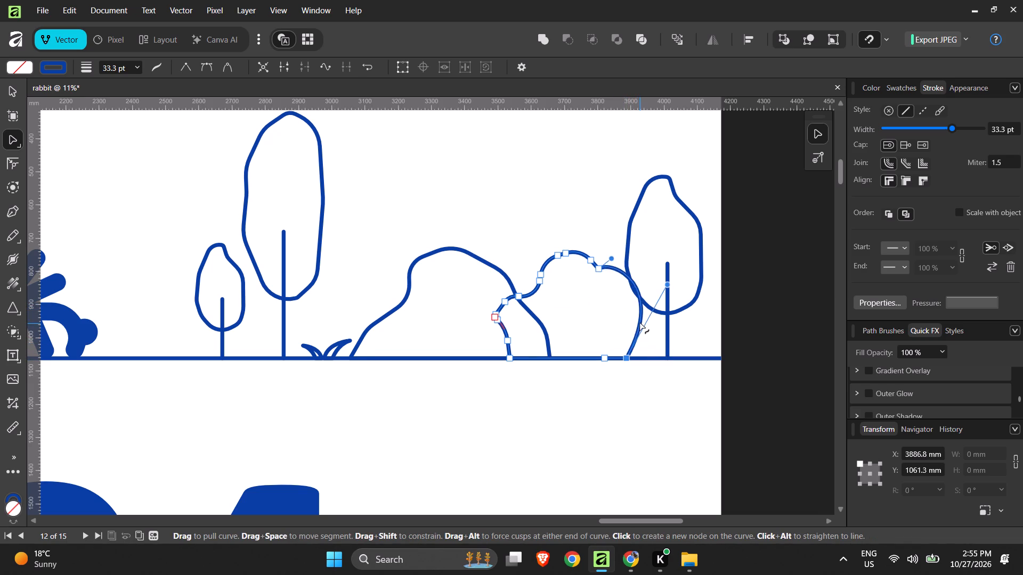
{"action": "left_click_drag", "start_coordinate": [640, 323], "coordinate": [636, 336]}
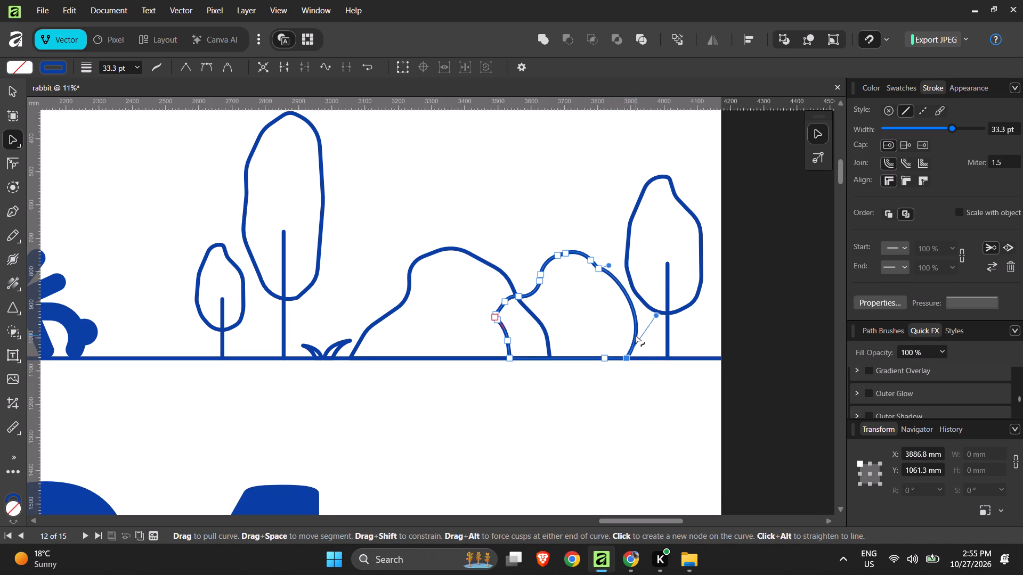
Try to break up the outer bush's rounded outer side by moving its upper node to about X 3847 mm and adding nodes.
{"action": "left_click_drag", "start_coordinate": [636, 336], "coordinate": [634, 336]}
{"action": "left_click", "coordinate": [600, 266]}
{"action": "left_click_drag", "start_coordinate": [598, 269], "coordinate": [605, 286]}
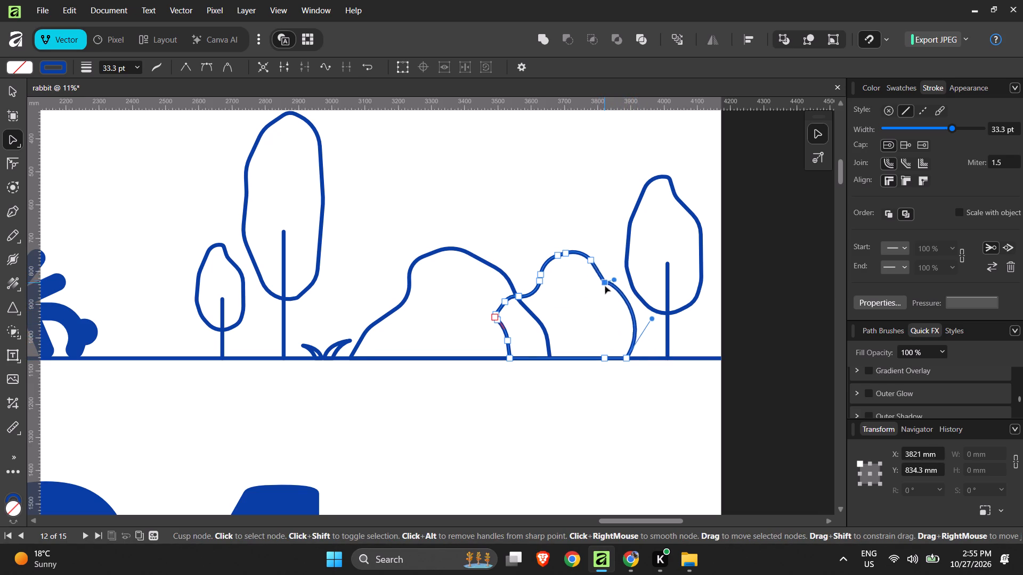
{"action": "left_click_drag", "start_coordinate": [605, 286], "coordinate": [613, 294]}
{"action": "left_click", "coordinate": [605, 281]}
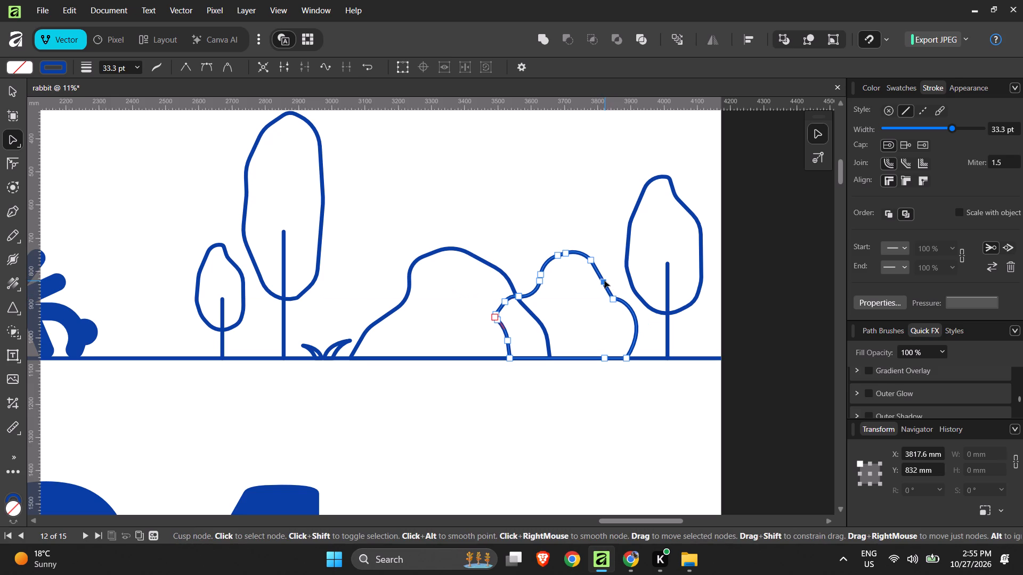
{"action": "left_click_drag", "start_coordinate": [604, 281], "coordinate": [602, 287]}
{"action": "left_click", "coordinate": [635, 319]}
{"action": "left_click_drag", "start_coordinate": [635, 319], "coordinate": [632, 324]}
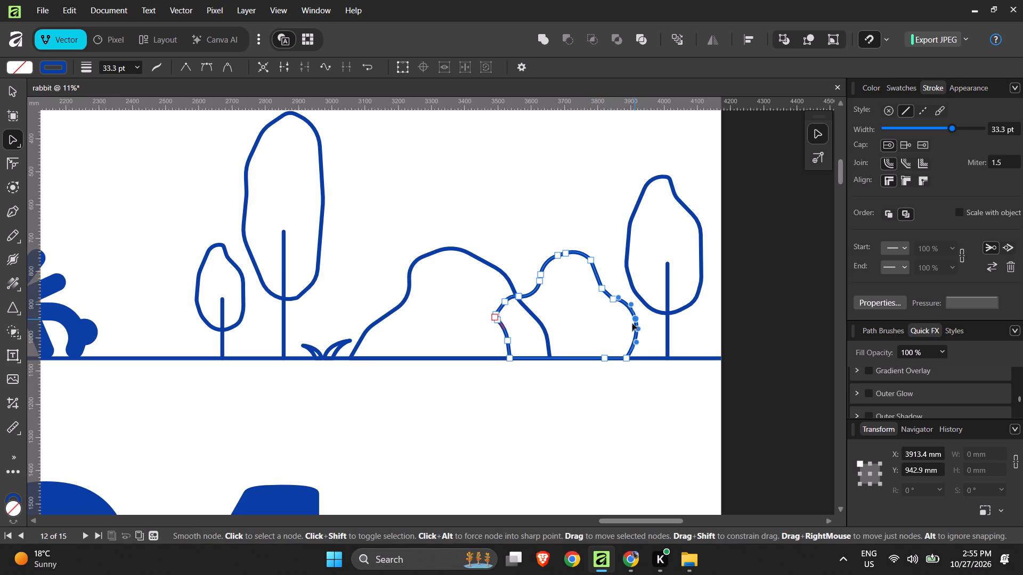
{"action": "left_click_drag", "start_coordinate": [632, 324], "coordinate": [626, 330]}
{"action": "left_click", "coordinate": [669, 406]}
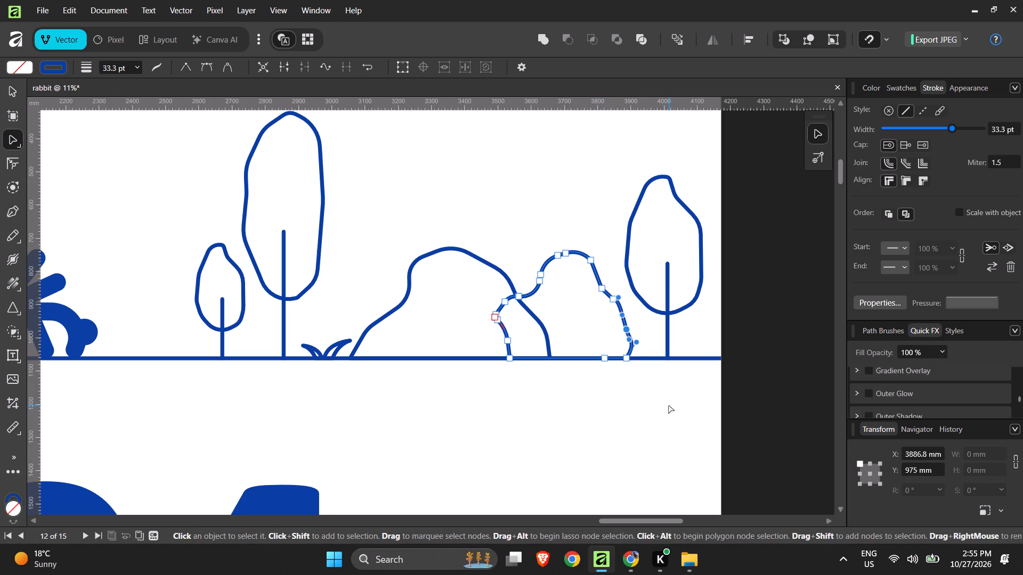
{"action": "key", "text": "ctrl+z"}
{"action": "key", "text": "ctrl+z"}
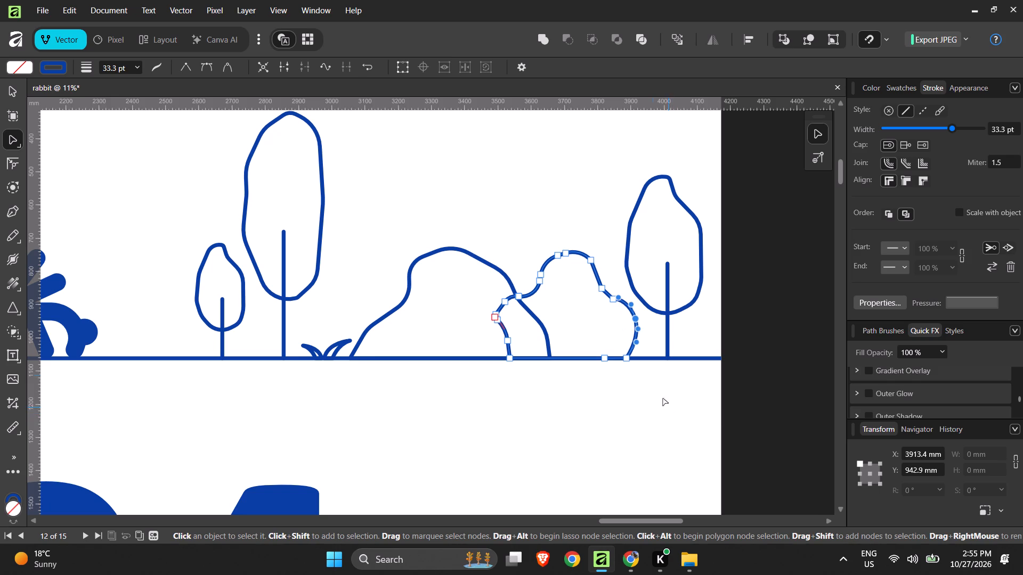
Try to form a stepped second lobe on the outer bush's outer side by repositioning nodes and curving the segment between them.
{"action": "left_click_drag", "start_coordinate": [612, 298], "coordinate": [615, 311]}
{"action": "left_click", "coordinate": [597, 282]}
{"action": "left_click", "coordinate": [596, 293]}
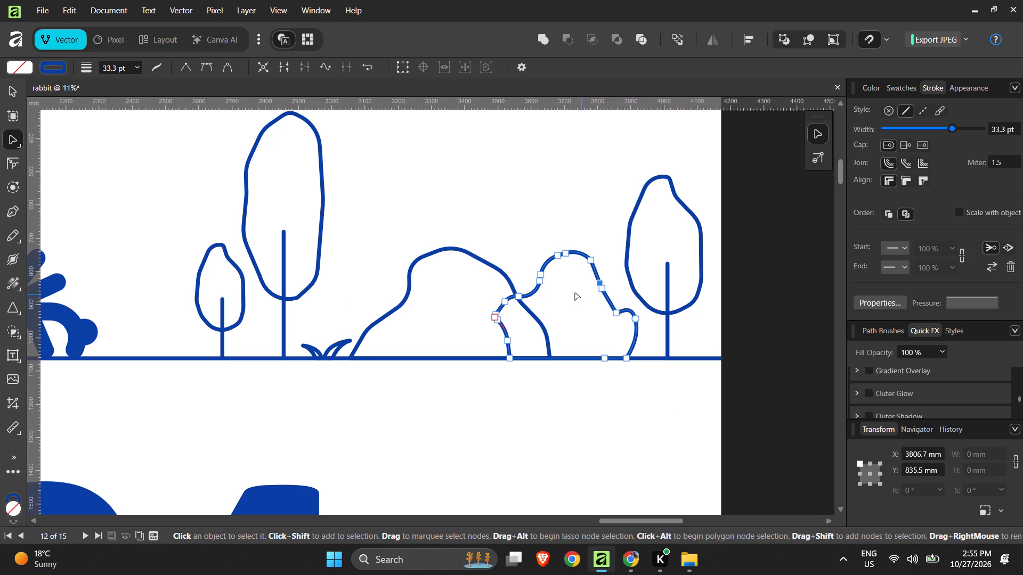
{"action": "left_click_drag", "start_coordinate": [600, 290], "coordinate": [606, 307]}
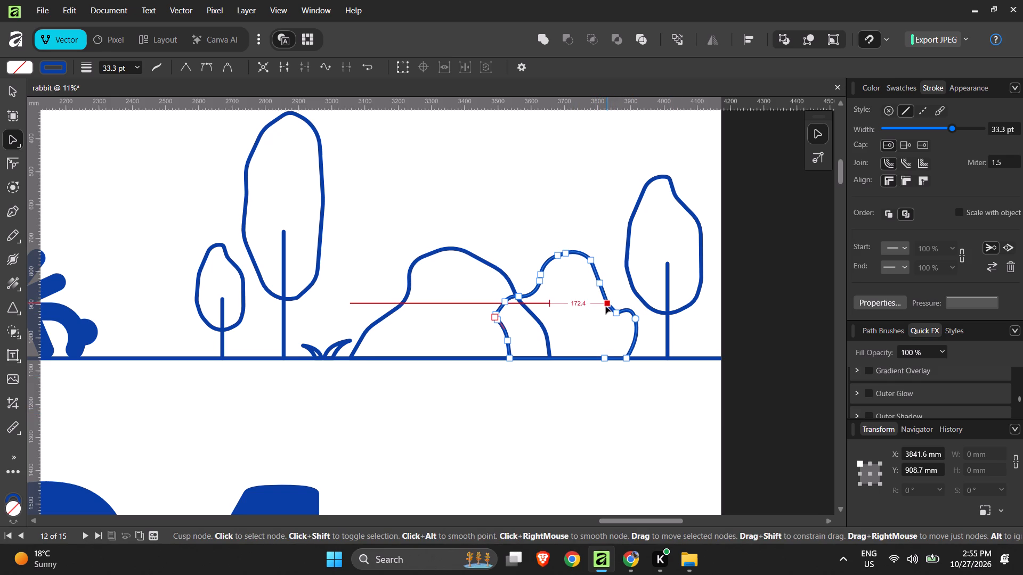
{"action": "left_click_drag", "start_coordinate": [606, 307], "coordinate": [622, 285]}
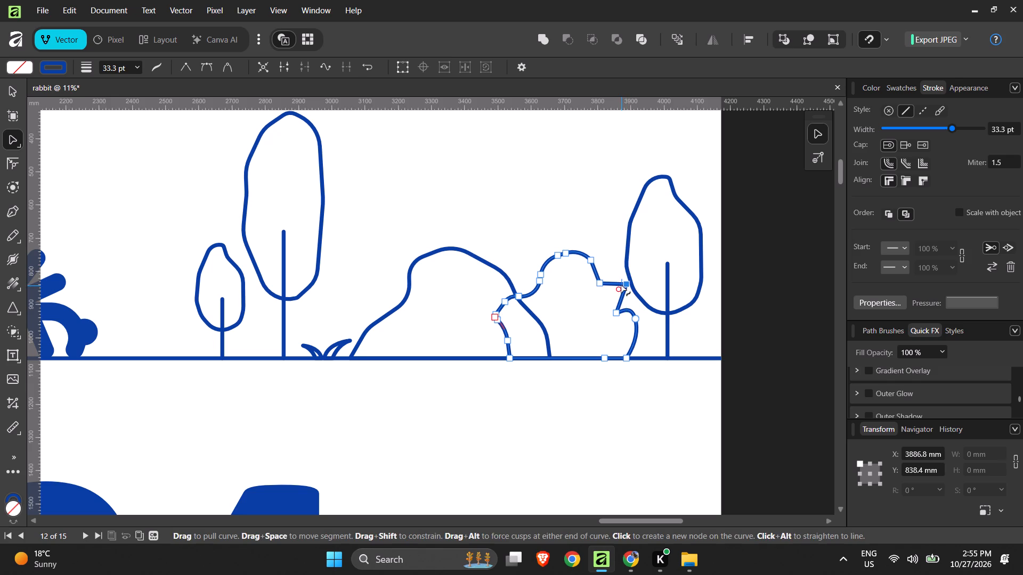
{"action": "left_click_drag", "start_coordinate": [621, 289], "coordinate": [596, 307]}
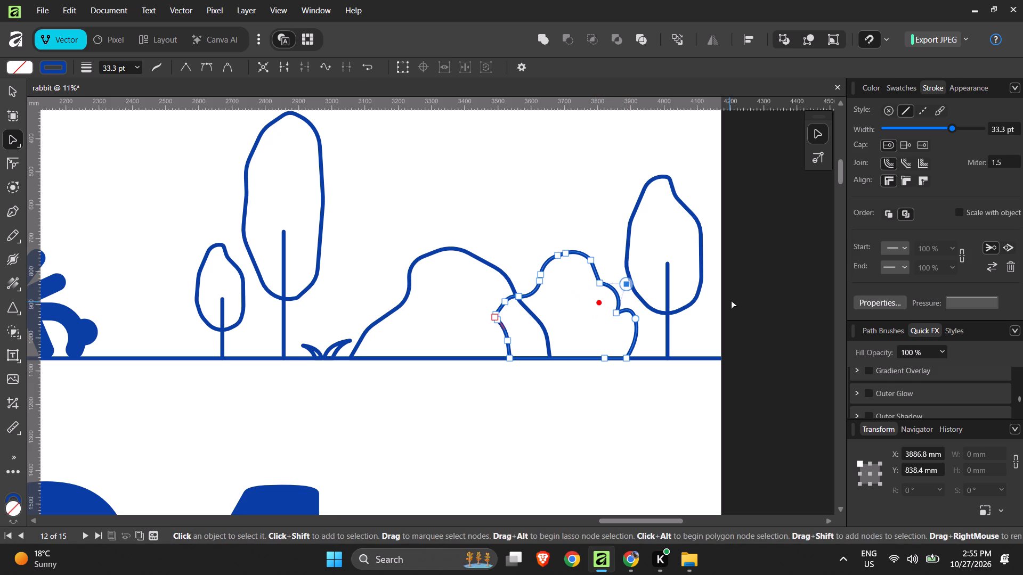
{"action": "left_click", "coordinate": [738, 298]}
Undo the recent bush and tree edits back to before the right-hand scenery group was moved away from the artboard edge.
{"action": "key", "text": "ctrl+z"}
{"action": "key", "text": "ctrl+z"}
{"action": "key", "text": "ctrl+z"}
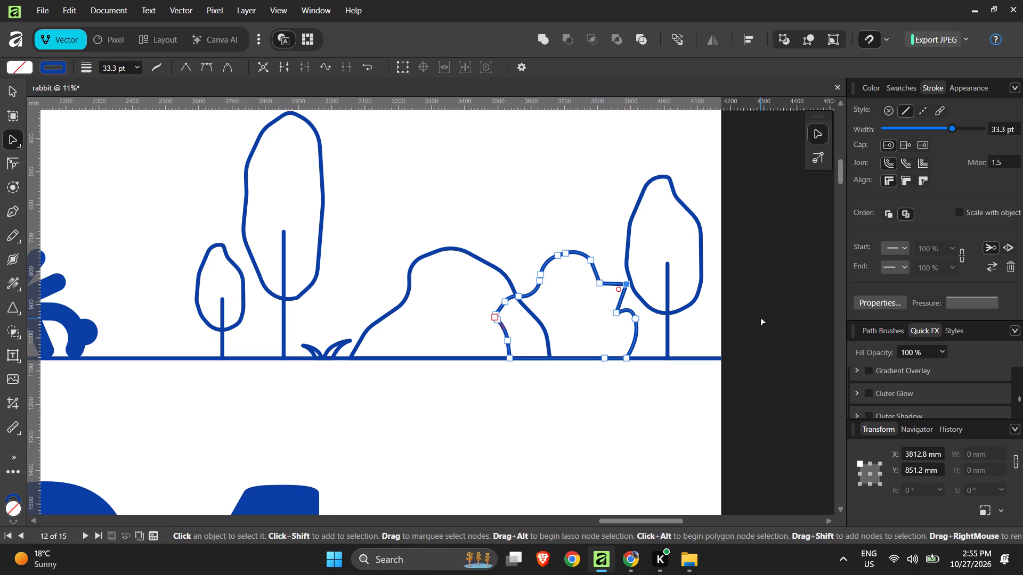
{"action": "key", "text": "ctrl+z"}
{"action": "key", "text": "ctrl+z"}
{"action": "key", "text": "ctrl+z"}
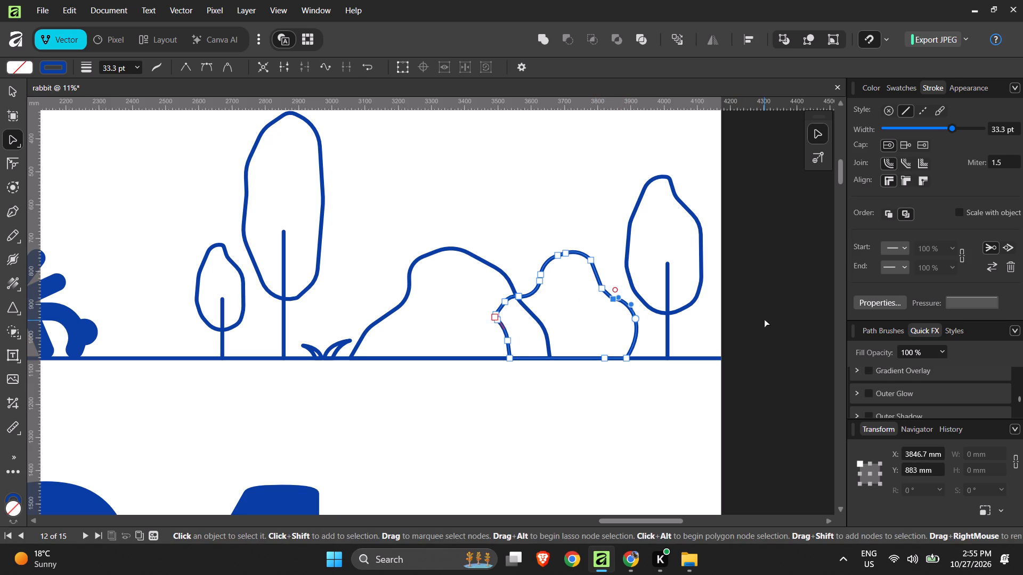
{"action": "key", "text": "ctrl+z"}
{"action": "key", "text": "ctrl+z"}
{"action": "key", "text": "ctrl+z"}
{"action": "key", "text": "ctrl+z"}
{"action": "key", "text": "ctrl+z"}
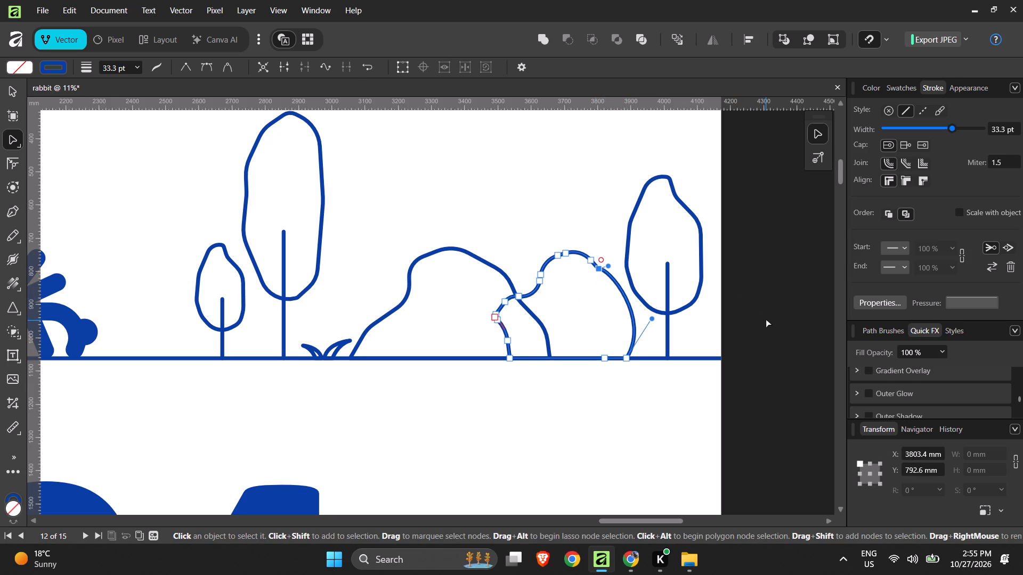
{"action": "key", "text": "ctrl+z"}
{"action": "key", "text": "ctrl+z"}
{"action": "key", "text": "ctrl+z"}
{"action": "key", "text": "ctrl+z"}
{"action": "key", "text": "ctrl+z"}
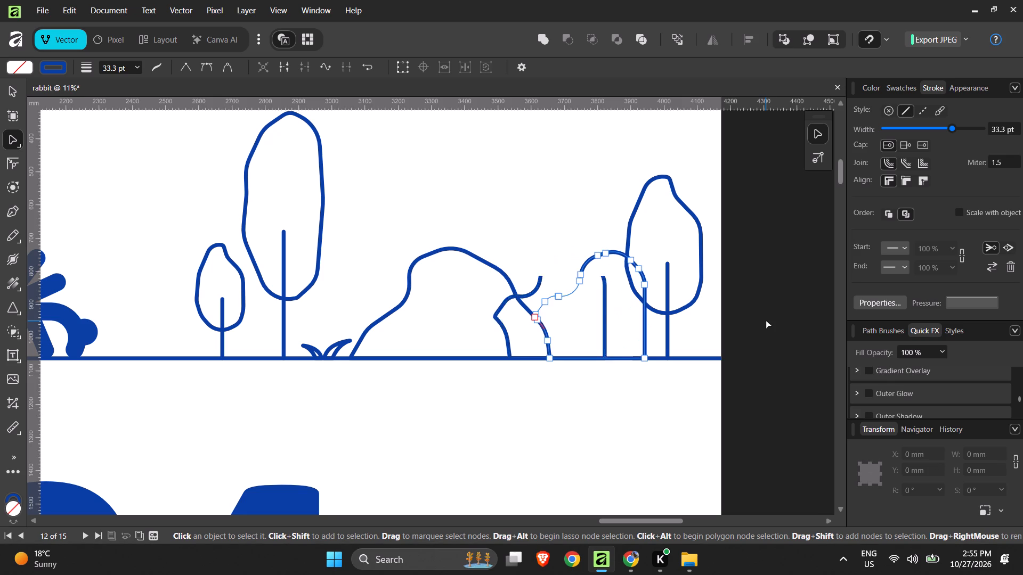
{"action": "key", "text": "ctrl+z"}
{"action": "key", "text": "ctrl+z"}
{"action": "key", "text": "ctrl+z"}
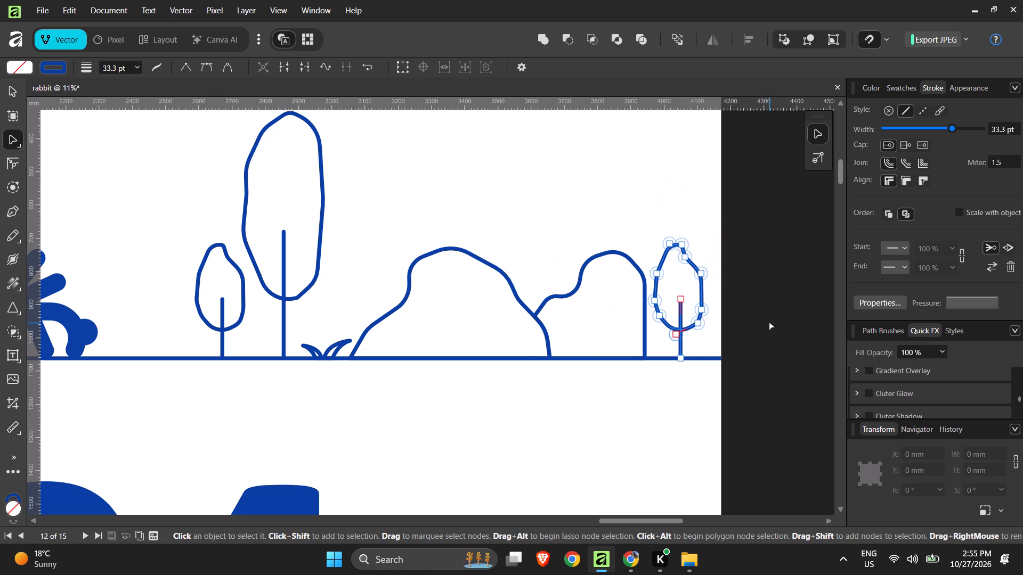
{"action": "key", "text": "ctrl+z"}
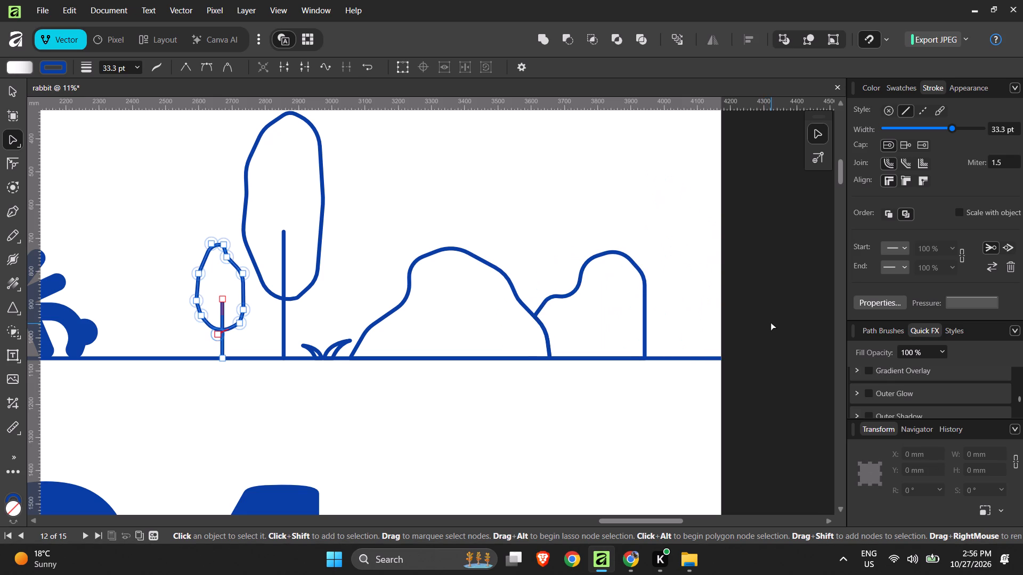
{"action": "left_click", "coordinate": [757, 282]}
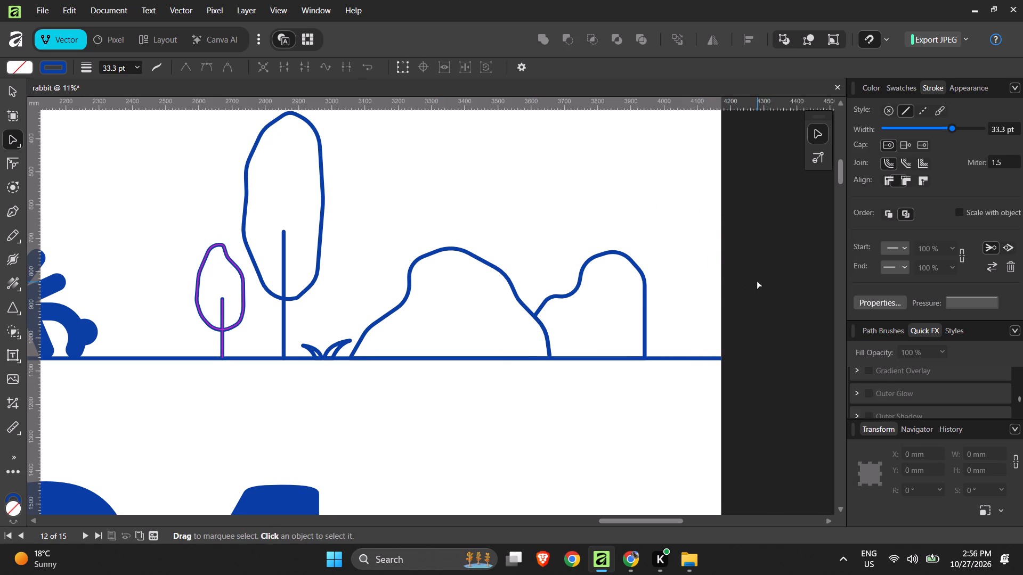
{"action": "key", "text": "ctrl+z"}
{"action": "key", "text": "ctrl+z"}
{"action": "key", "text": "ctrl+z"}
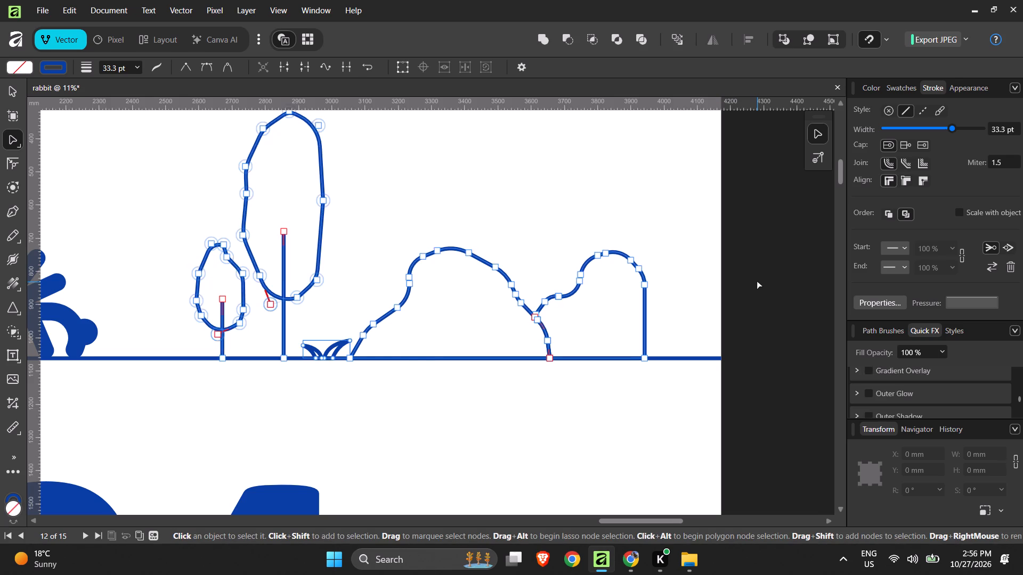
{"action": "key", "text": "ctrl+z"}
{"action": "left_click", "coordinate": [763, 275]}
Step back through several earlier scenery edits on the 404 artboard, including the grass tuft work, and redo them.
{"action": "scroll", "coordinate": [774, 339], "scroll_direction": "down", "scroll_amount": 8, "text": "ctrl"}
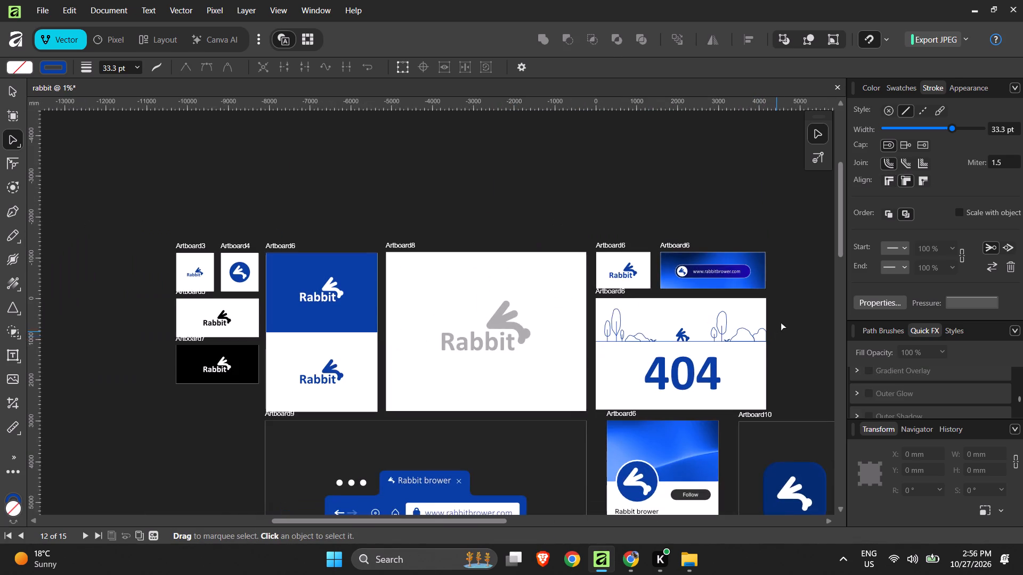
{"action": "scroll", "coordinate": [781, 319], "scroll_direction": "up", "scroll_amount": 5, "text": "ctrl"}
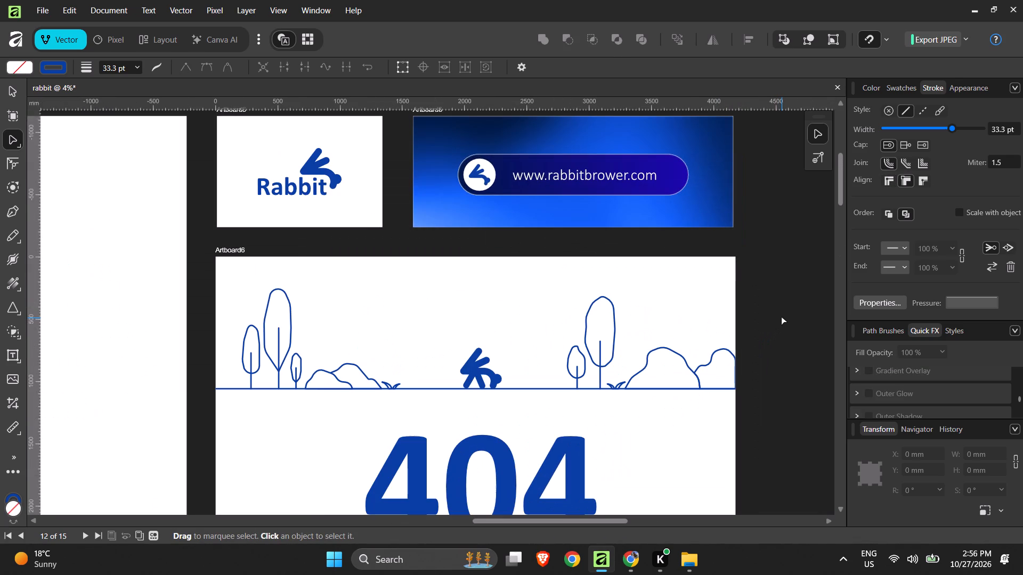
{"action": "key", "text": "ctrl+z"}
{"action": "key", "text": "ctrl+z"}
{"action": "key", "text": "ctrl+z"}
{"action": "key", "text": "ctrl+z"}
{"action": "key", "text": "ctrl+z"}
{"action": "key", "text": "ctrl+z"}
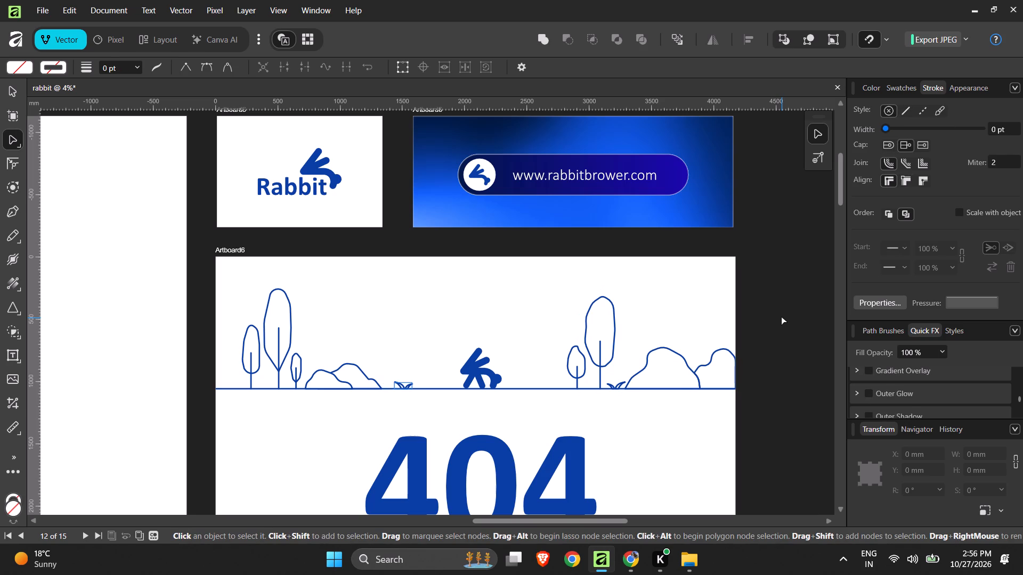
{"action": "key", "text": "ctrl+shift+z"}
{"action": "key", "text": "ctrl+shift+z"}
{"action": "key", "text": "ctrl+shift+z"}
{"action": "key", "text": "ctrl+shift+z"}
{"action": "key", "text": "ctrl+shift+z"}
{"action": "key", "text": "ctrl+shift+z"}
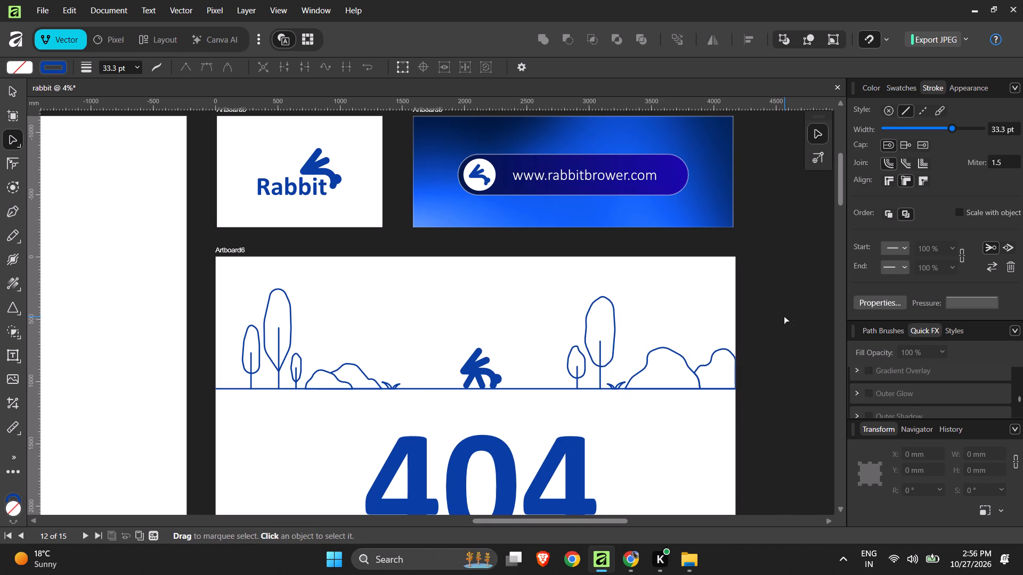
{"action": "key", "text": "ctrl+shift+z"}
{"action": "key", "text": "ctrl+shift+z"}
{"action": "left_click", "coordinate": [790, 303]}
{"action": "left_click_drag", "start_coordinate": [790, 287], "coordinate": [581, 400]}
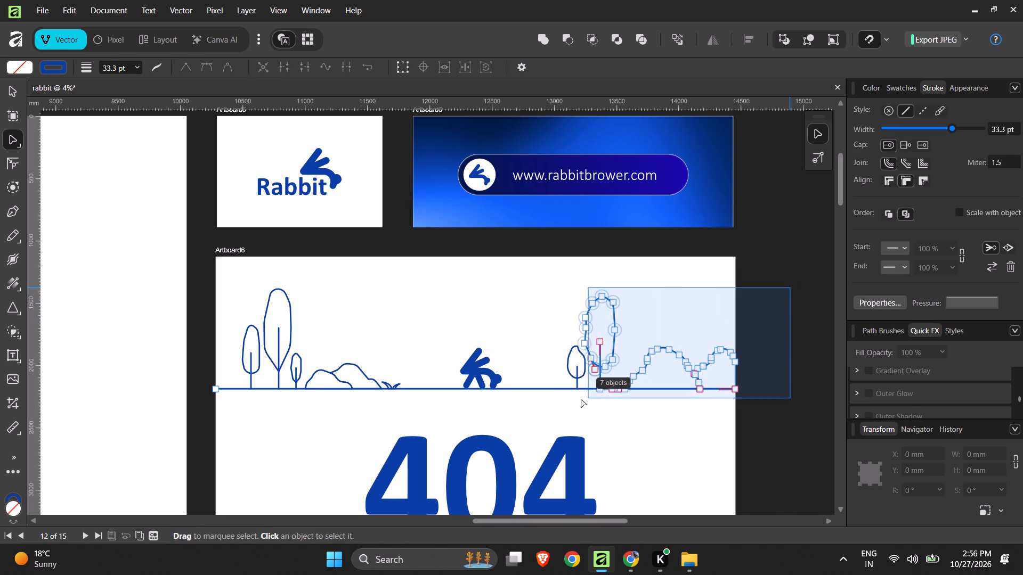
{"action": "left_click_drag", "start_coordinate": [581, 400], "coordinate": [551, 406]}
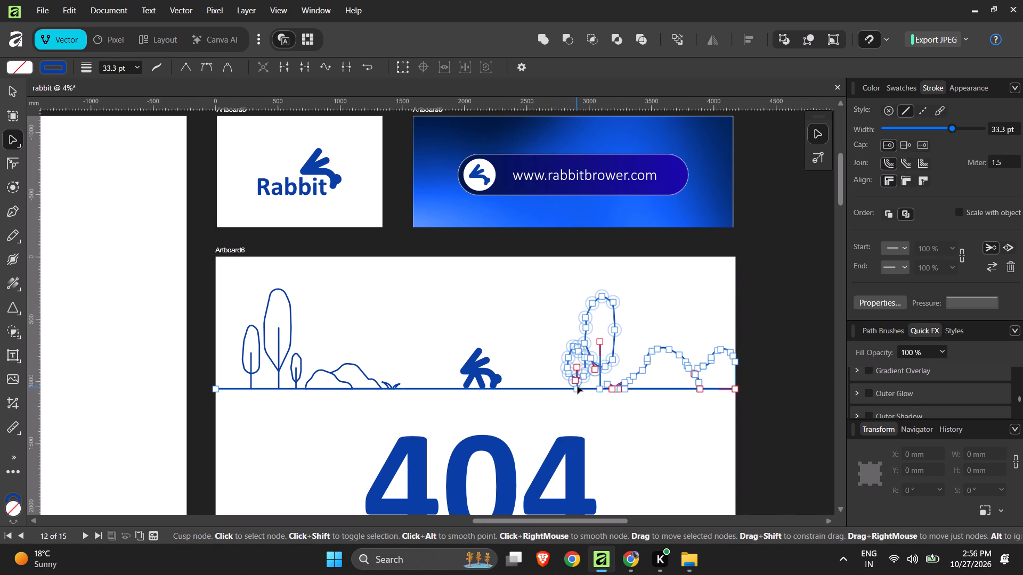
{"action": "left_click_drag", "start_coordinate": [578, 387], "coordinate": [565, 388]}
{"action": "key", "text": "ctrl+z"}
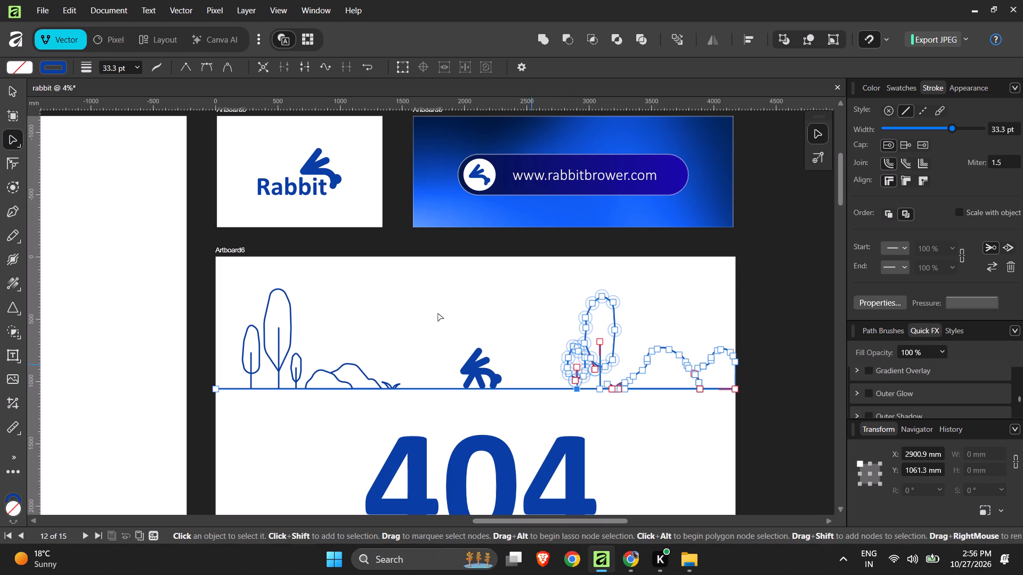
Move the right-hand trees, grass tuft and bushes together toward the rabbit, without the ground line, to about X 2580 mm.
{"action": "left_click", "coordinate": [13, 91]}
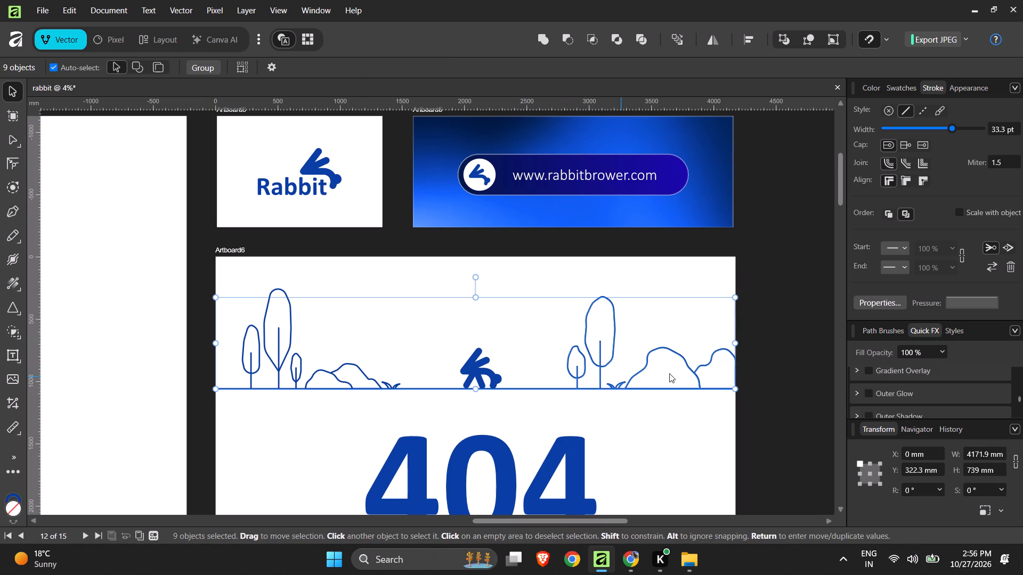
{"action": "left_click", "coordinate": [781, 319]}
{"action": "left_click_drag", "start_coordinate": [760, 284], "coordinate": [537, 410]}
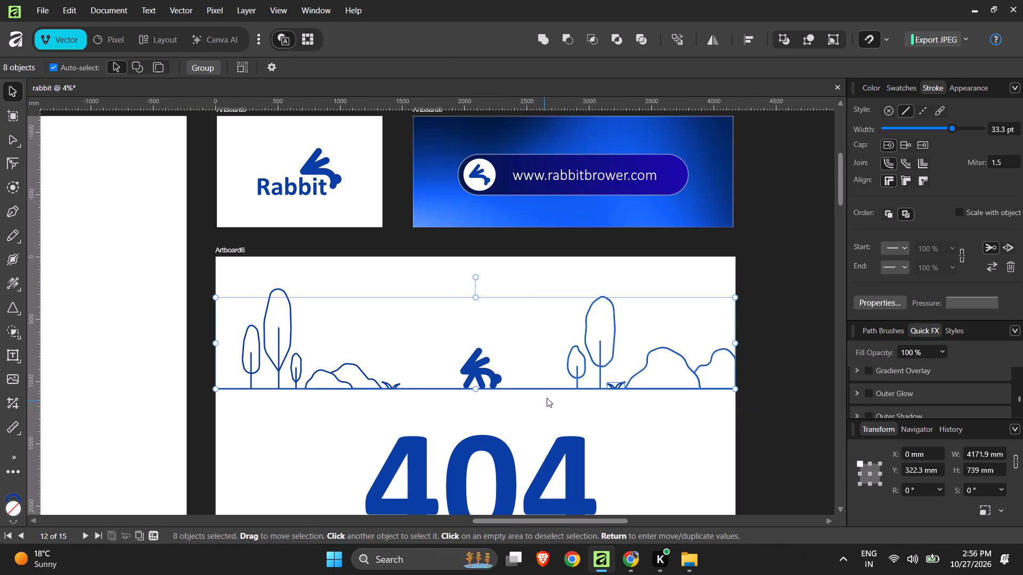
{"action": "left_click", "coordinate": [551, 388], "text": "shift"}
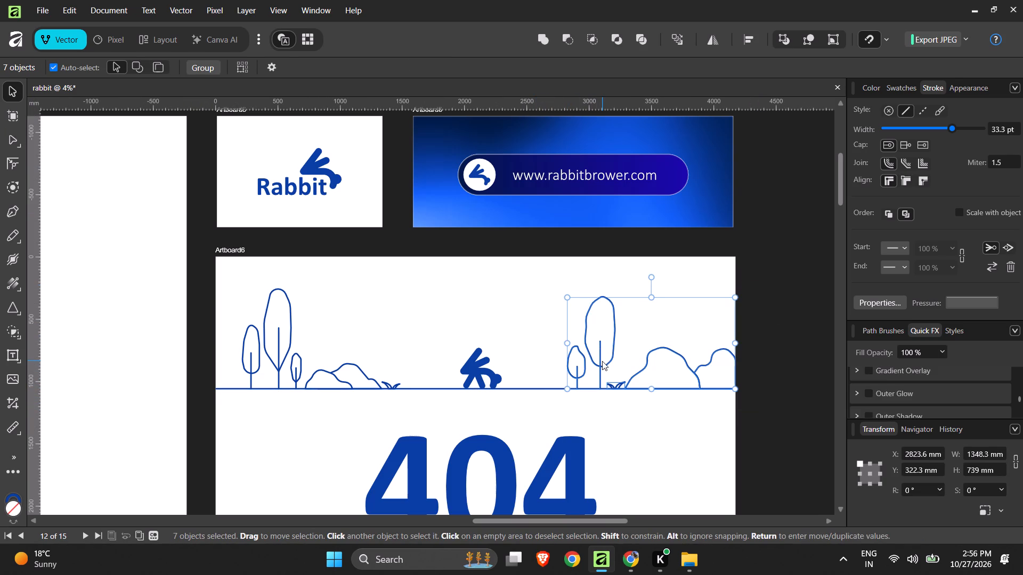
{"action": "left_click_drag", "start_coordinate": [600, 362], "coordinate": [570, 359]}
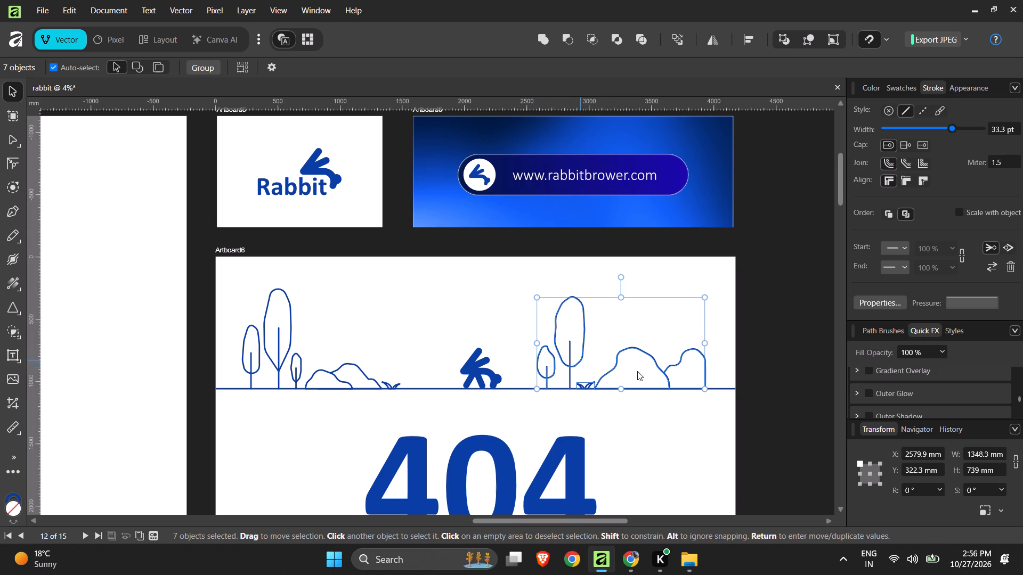
{"action": "left_click", "coordinate": [766, 367]}
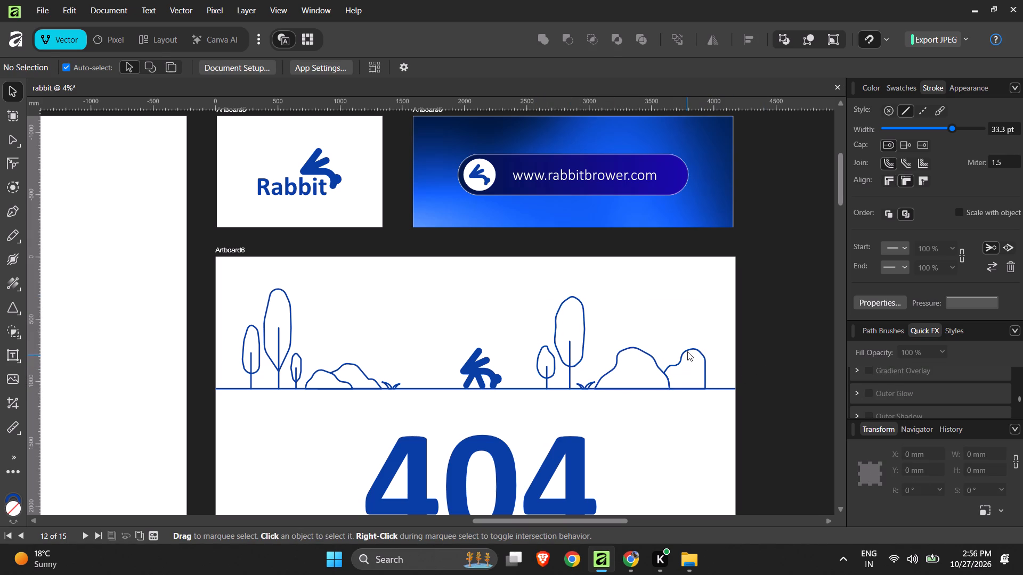
Delete the outer bush with the straight vertical side from the right-hand scenery.
{"action": "left_click", "coordinate": [687, 351]}
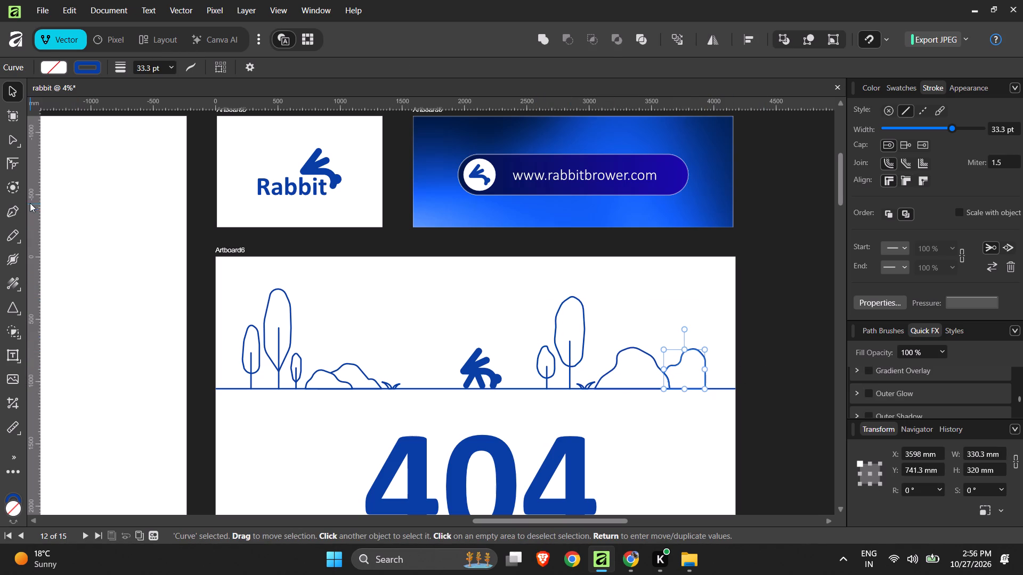
{"action": "key", "text": "BackSpace"}
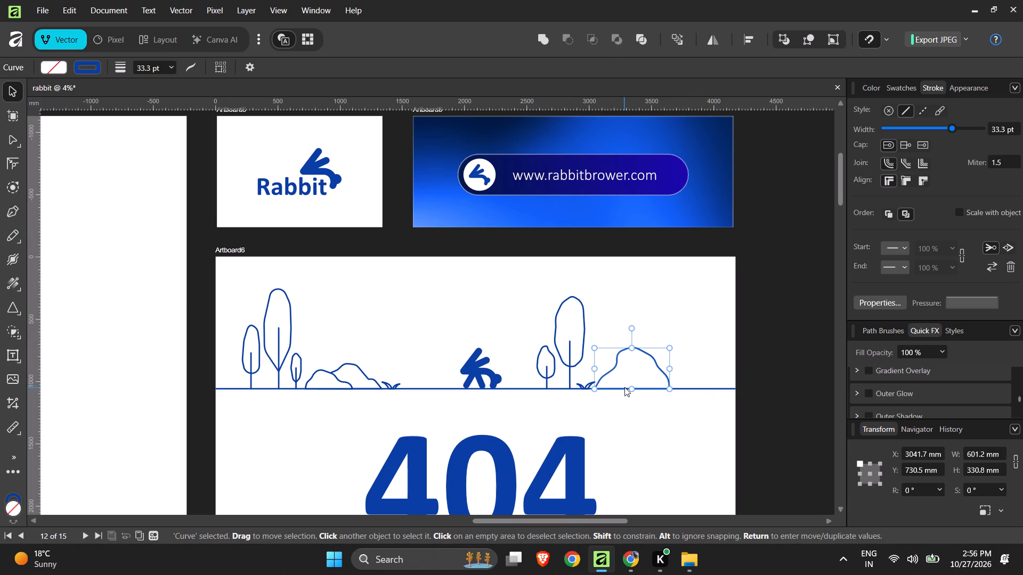
Duplicate the small tree's canopy and trunk and place the copy beyond the large bush at about X 3690 mm.
{"action": "left_click", "coordinate": [553, 374]}
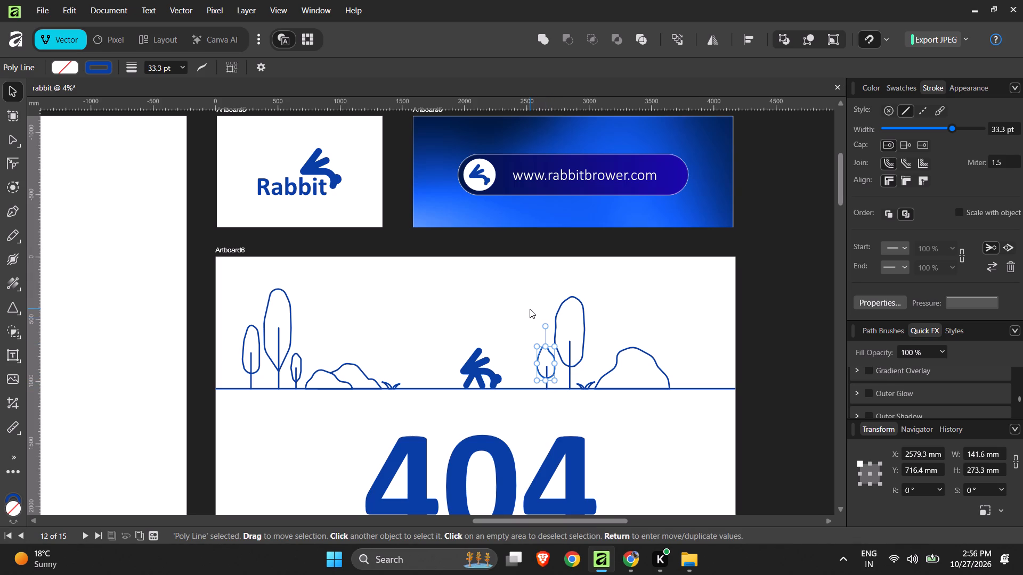
{"action": "scroll", "coordinate": [528, 310], "scroll_direction": "down", "scroll_amount": 2, "text": "alt"}
{"action": "scroll", "coordinate": [687, 308], "scroll_direction": "up", "scroll_amount": 2, "text": "alt"}
{"action": "scroll", "coordinate": [681, 325], "scroll_direction": "down", "scroll_amount": 2, "text": "ctrl"}
{"action": "scroll", "coordinate": [692, 352], "scroll_direction": "up", "scroll_amount": 5, "text": "ctrl"}
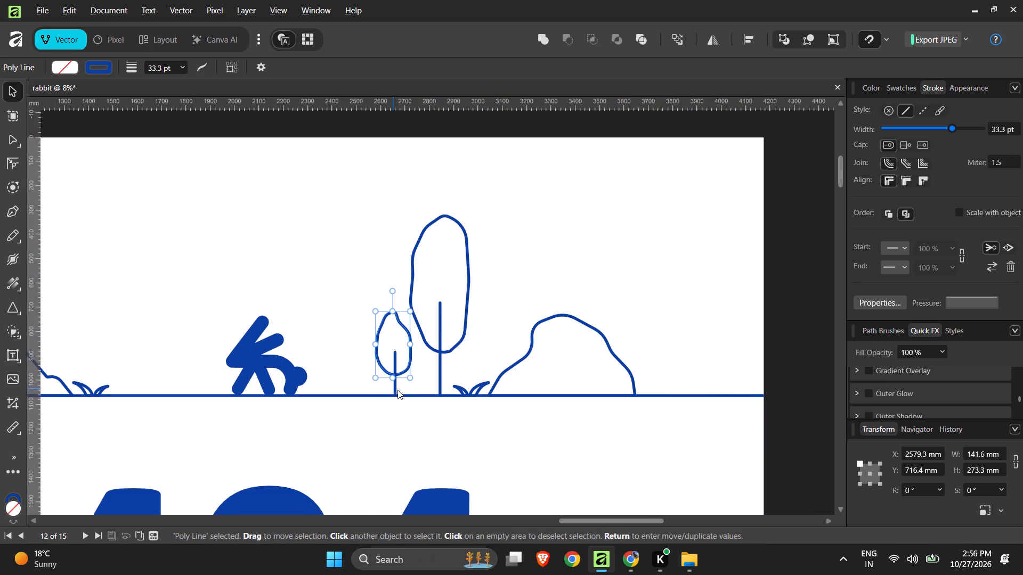
{"action": "left_click", "coordinate": [395, 388], "text": "shift"}
{"action": "left_click_drag", "start_coordinate": [395, 388], "coordinate": [604, 399], "text": "alt"}
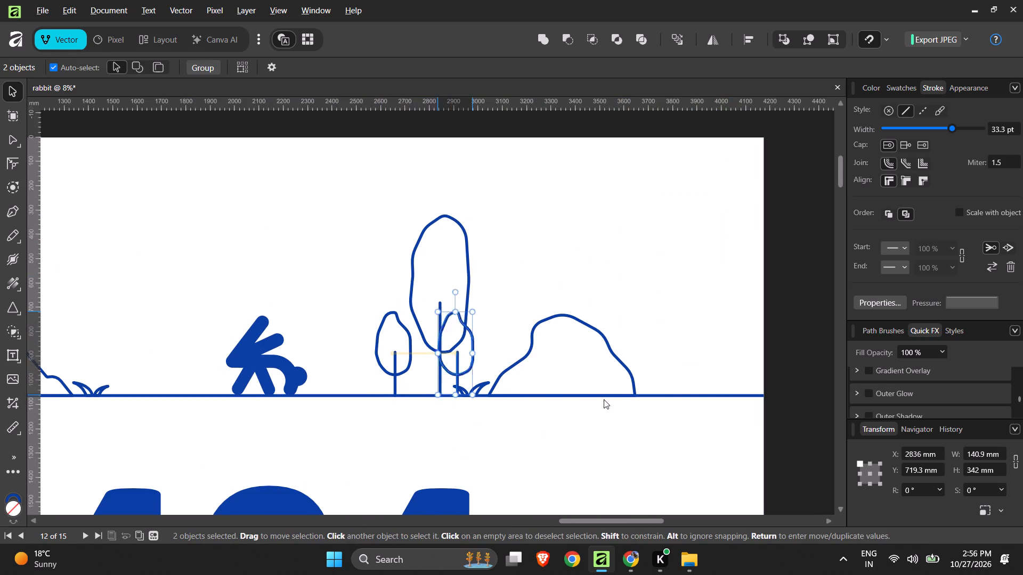
{"action": "left_click_drag", "start_coordinate": [604, 399], "coordinate": [665, 399], "text": "alt"}
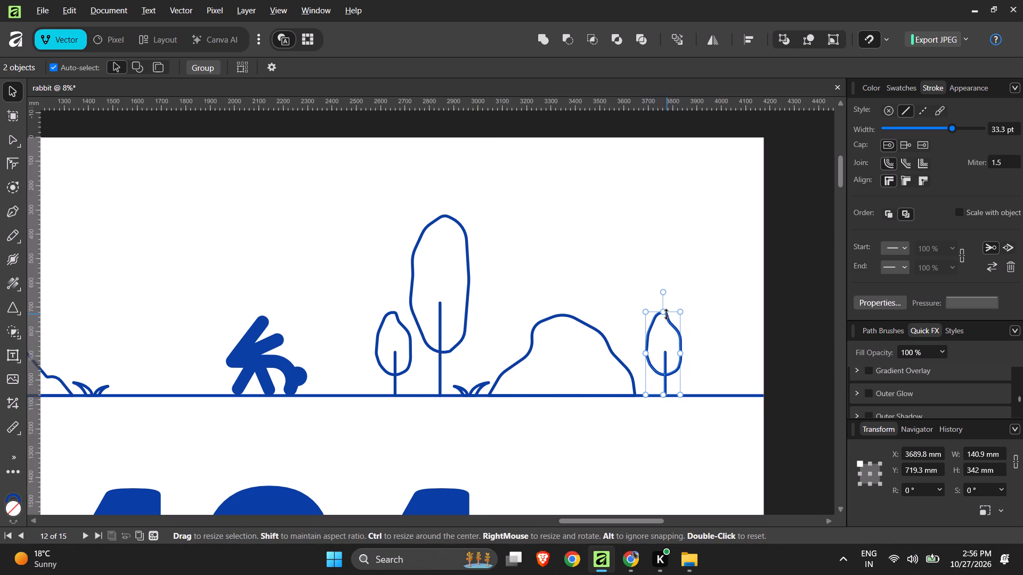
Enlarge the copied tree proportionally around its centre, keeping its base on the ground line, to about 382 × 927 mm.
{"action": "left_click_drag", "start_coordinate": [667, 314], "coordinate": [656, 172], "text": "shift"}
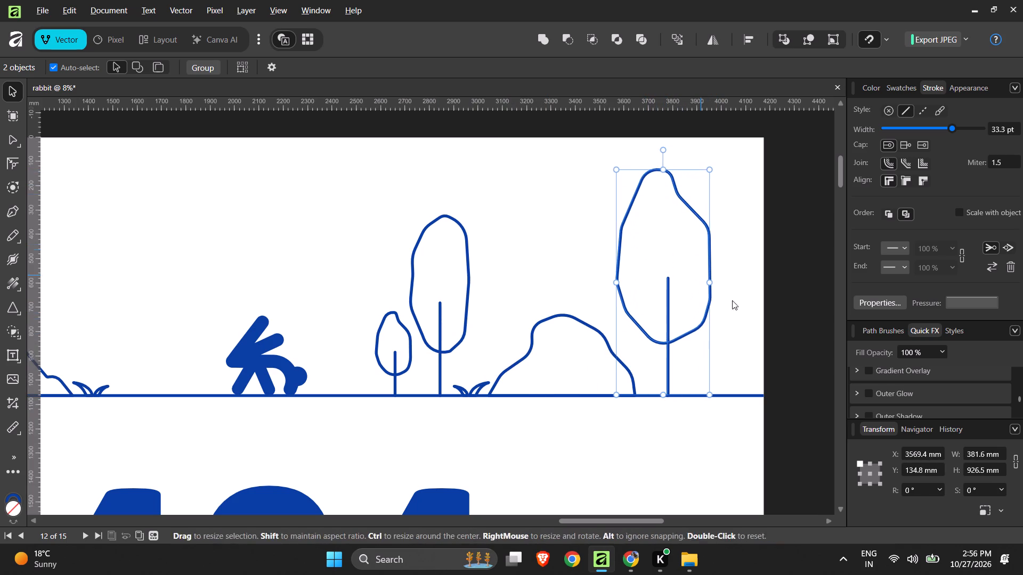
{"action": "left_click", "coordinate": [820, 312]}
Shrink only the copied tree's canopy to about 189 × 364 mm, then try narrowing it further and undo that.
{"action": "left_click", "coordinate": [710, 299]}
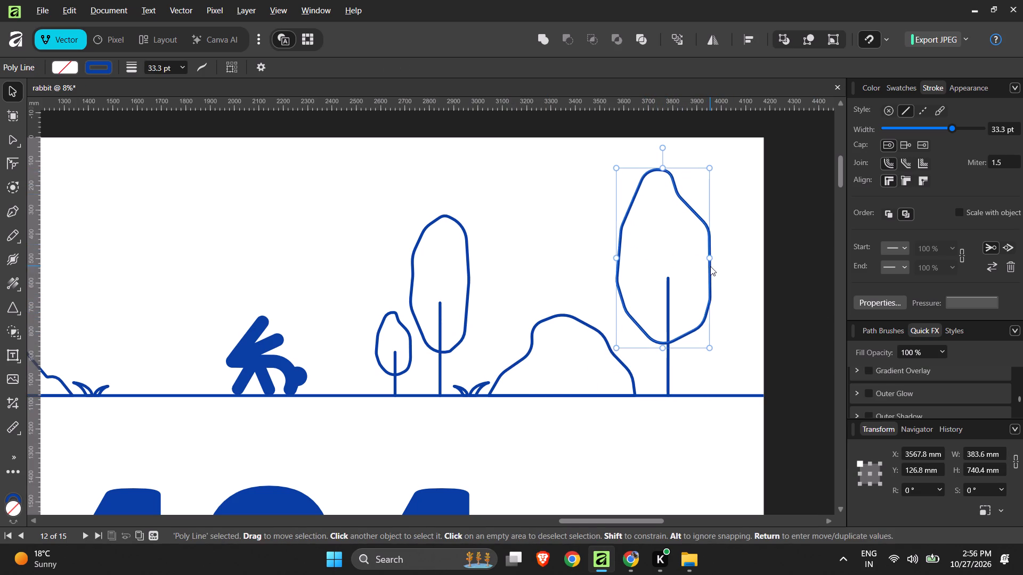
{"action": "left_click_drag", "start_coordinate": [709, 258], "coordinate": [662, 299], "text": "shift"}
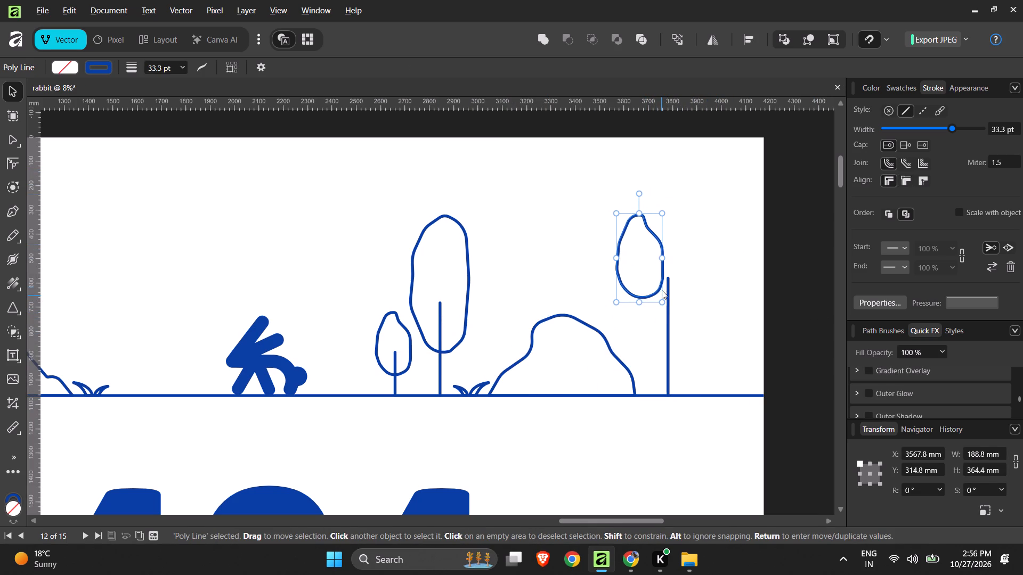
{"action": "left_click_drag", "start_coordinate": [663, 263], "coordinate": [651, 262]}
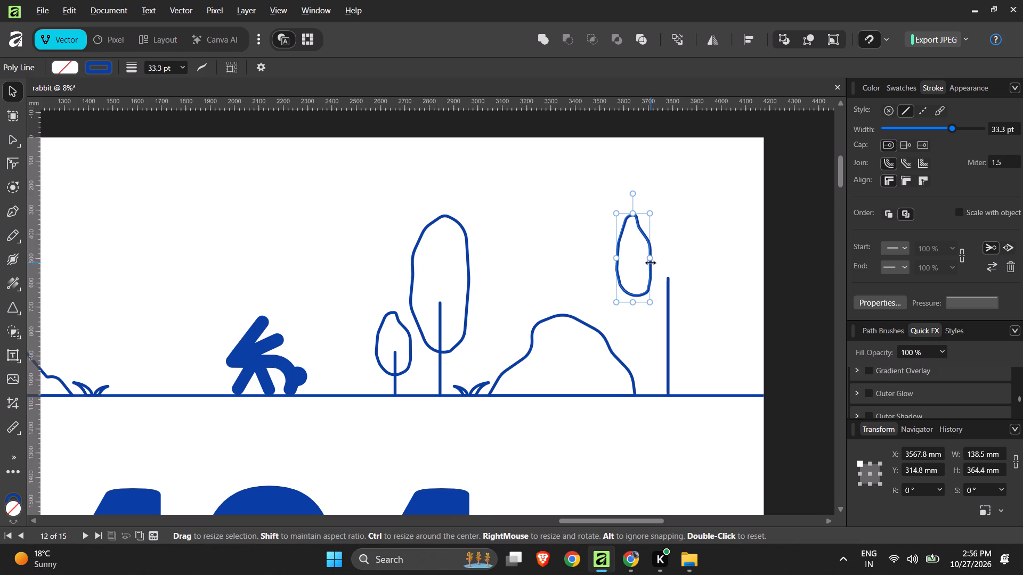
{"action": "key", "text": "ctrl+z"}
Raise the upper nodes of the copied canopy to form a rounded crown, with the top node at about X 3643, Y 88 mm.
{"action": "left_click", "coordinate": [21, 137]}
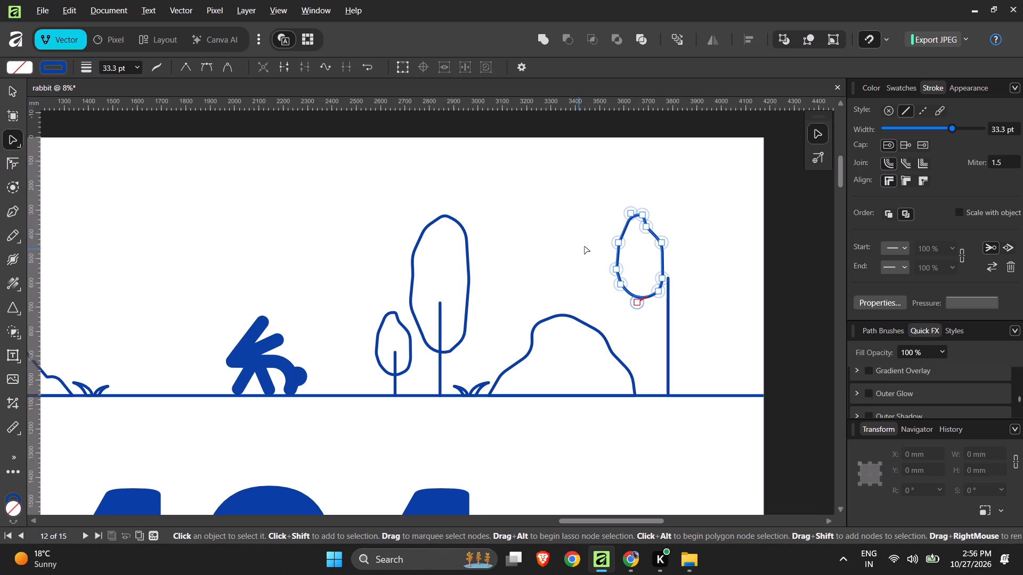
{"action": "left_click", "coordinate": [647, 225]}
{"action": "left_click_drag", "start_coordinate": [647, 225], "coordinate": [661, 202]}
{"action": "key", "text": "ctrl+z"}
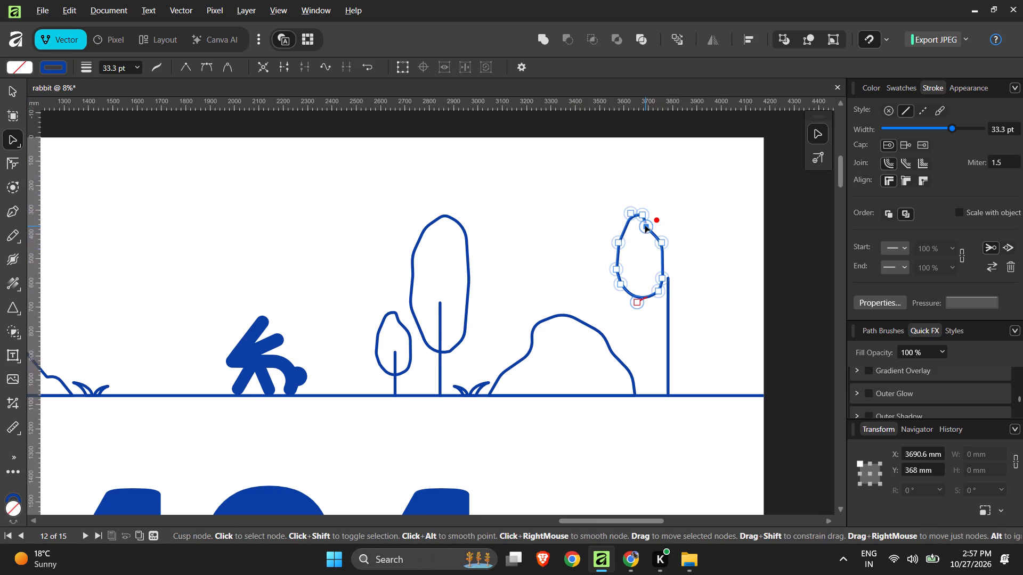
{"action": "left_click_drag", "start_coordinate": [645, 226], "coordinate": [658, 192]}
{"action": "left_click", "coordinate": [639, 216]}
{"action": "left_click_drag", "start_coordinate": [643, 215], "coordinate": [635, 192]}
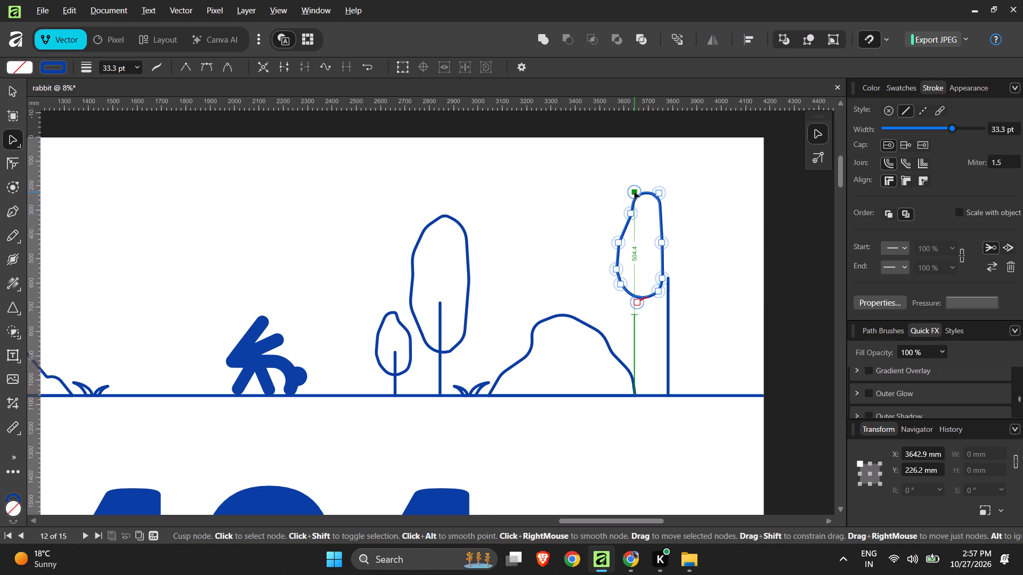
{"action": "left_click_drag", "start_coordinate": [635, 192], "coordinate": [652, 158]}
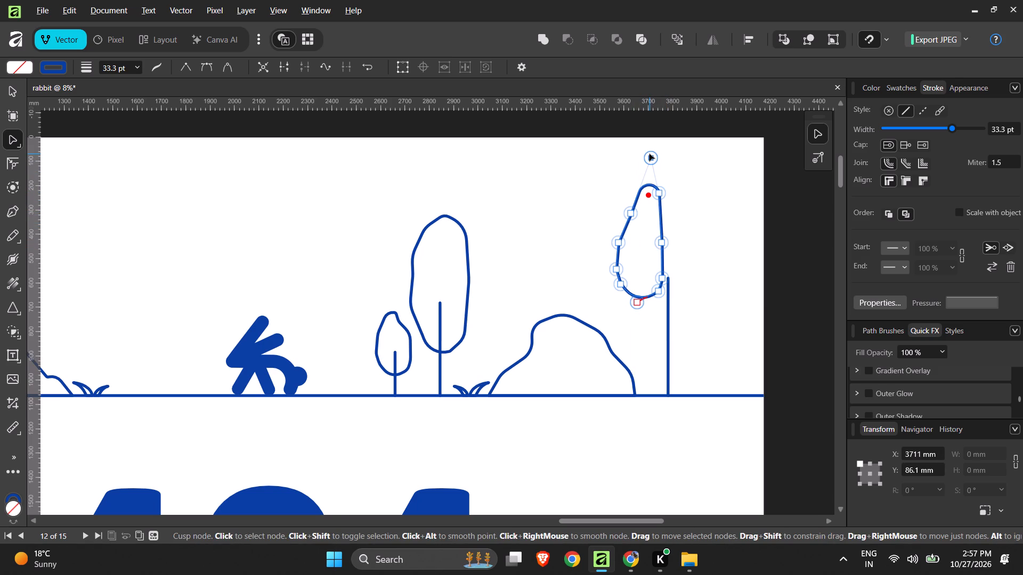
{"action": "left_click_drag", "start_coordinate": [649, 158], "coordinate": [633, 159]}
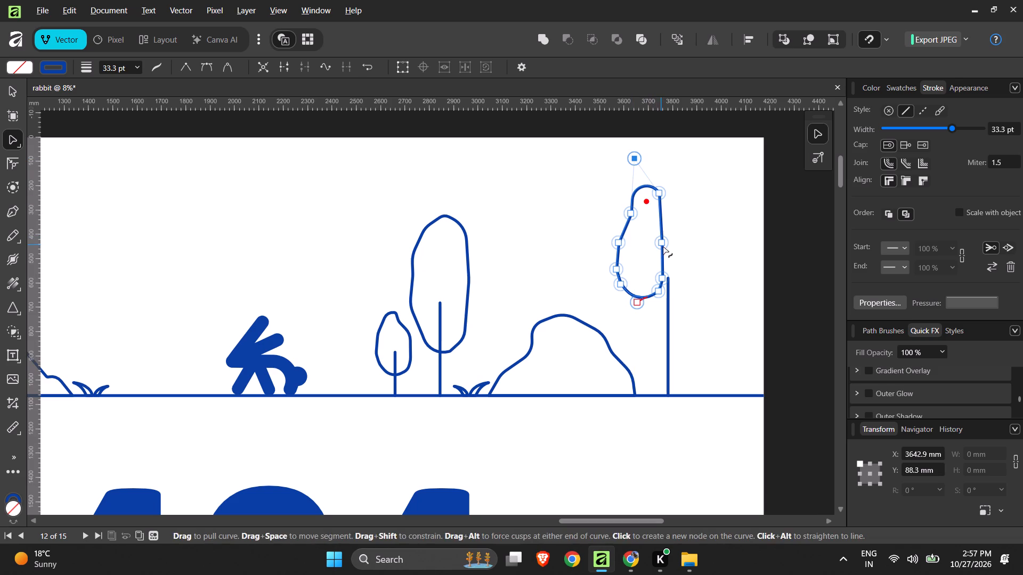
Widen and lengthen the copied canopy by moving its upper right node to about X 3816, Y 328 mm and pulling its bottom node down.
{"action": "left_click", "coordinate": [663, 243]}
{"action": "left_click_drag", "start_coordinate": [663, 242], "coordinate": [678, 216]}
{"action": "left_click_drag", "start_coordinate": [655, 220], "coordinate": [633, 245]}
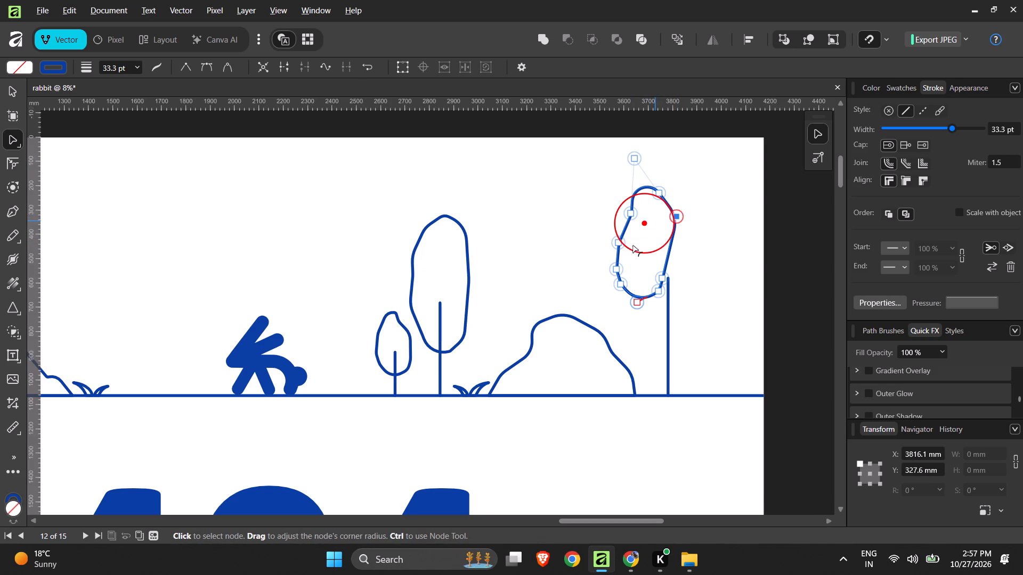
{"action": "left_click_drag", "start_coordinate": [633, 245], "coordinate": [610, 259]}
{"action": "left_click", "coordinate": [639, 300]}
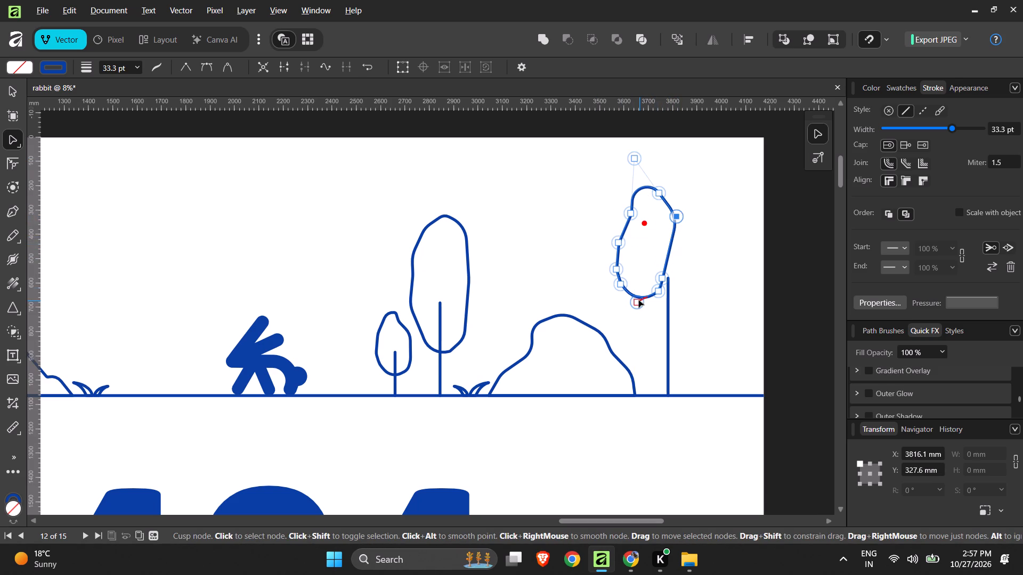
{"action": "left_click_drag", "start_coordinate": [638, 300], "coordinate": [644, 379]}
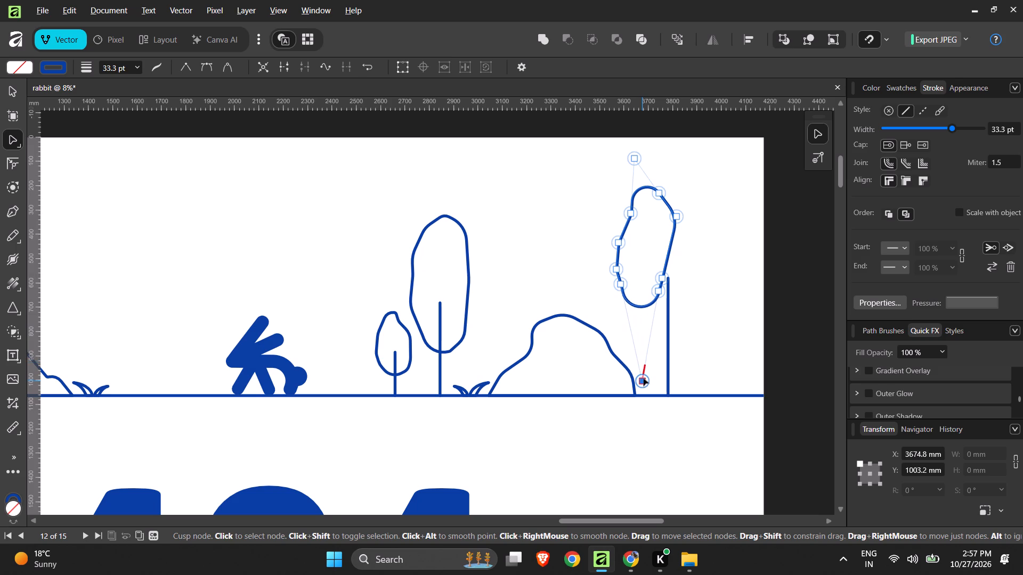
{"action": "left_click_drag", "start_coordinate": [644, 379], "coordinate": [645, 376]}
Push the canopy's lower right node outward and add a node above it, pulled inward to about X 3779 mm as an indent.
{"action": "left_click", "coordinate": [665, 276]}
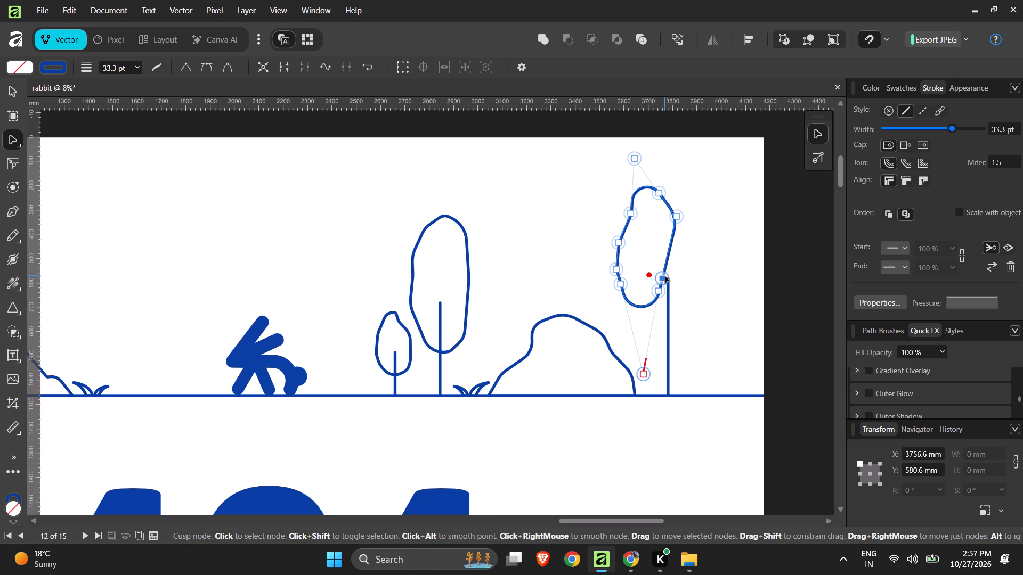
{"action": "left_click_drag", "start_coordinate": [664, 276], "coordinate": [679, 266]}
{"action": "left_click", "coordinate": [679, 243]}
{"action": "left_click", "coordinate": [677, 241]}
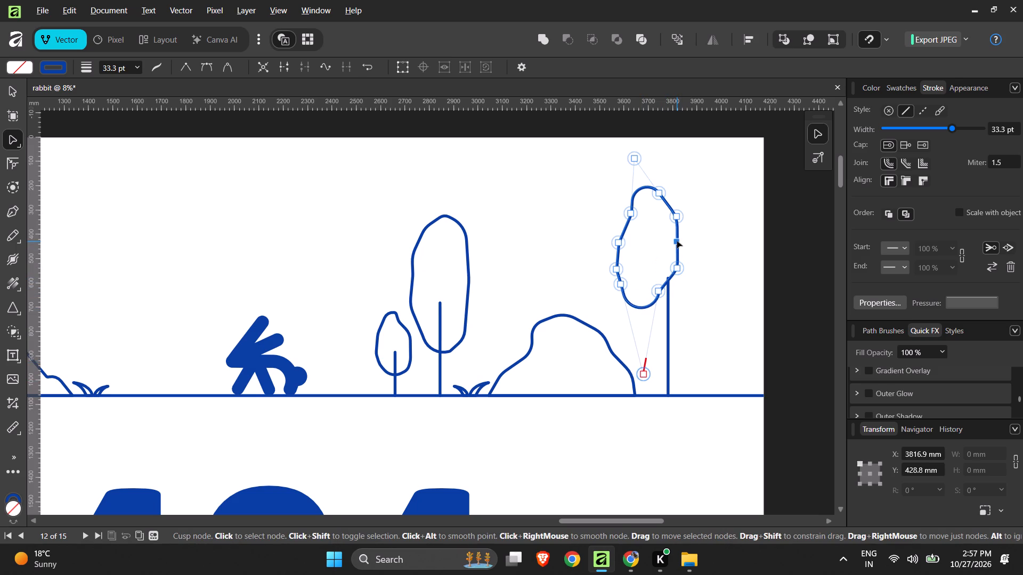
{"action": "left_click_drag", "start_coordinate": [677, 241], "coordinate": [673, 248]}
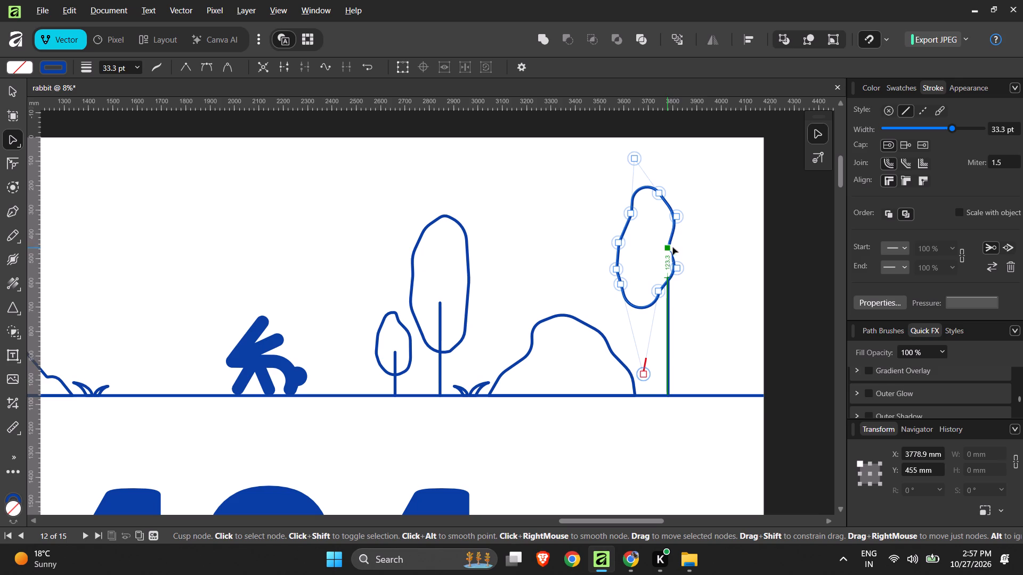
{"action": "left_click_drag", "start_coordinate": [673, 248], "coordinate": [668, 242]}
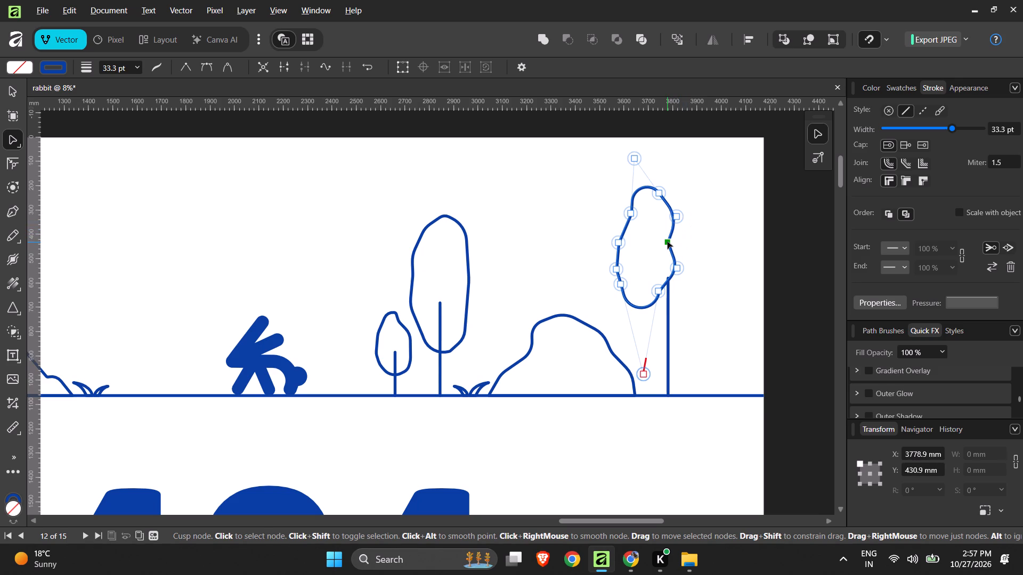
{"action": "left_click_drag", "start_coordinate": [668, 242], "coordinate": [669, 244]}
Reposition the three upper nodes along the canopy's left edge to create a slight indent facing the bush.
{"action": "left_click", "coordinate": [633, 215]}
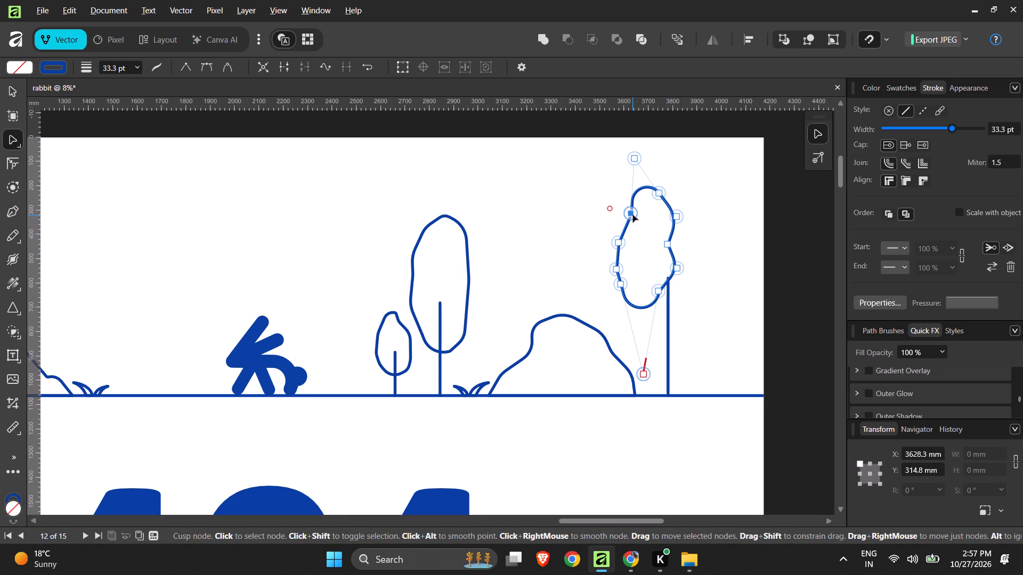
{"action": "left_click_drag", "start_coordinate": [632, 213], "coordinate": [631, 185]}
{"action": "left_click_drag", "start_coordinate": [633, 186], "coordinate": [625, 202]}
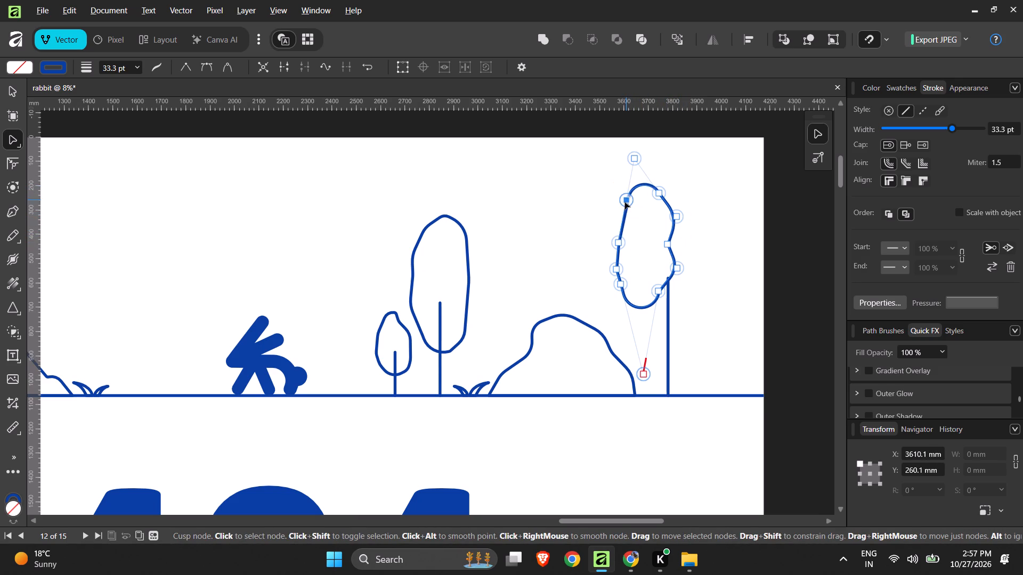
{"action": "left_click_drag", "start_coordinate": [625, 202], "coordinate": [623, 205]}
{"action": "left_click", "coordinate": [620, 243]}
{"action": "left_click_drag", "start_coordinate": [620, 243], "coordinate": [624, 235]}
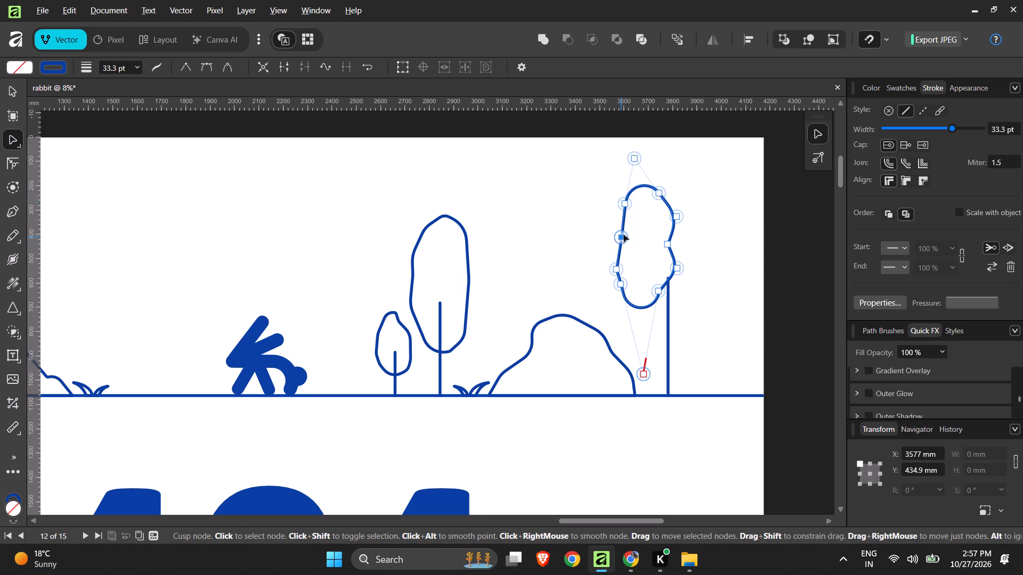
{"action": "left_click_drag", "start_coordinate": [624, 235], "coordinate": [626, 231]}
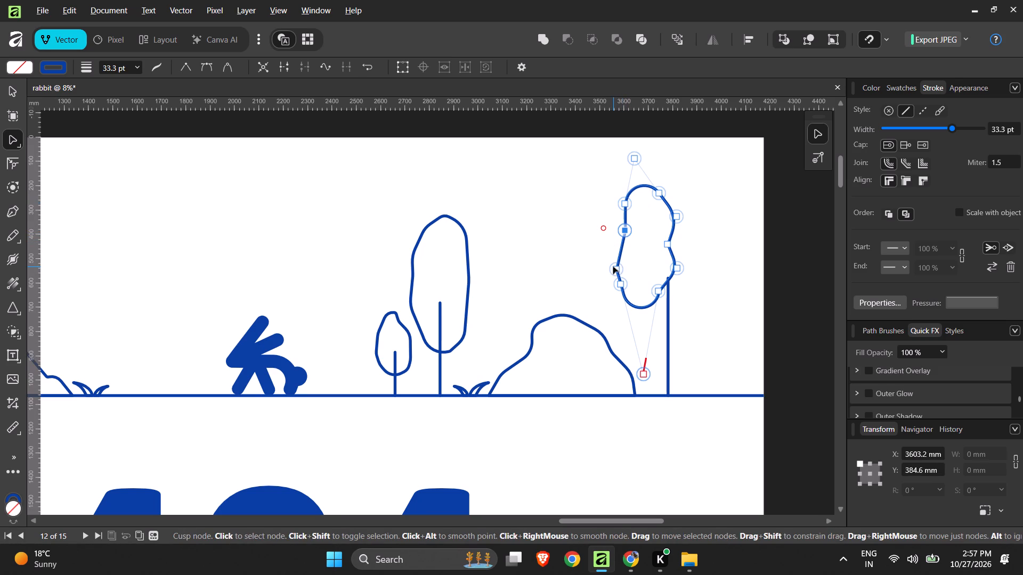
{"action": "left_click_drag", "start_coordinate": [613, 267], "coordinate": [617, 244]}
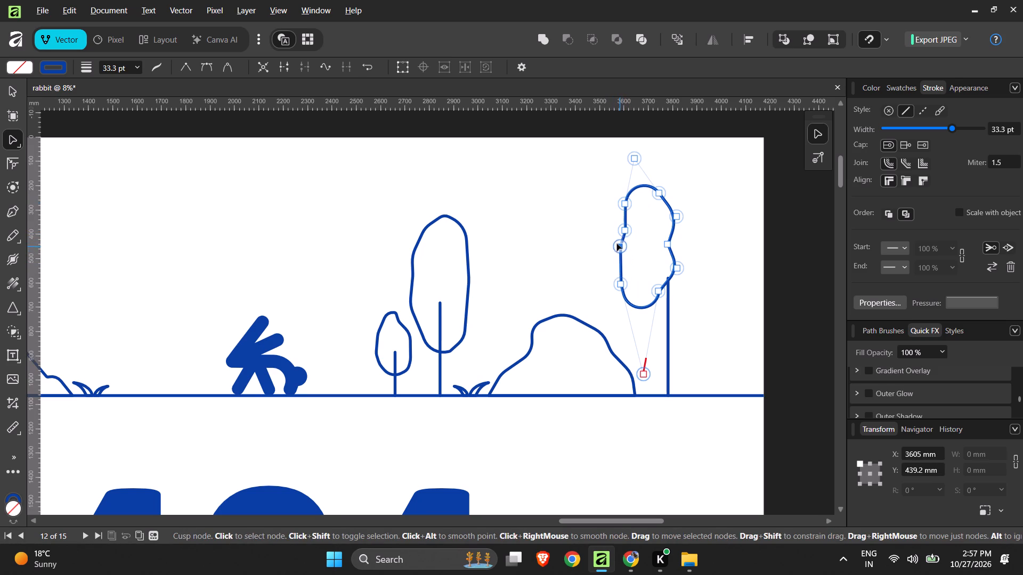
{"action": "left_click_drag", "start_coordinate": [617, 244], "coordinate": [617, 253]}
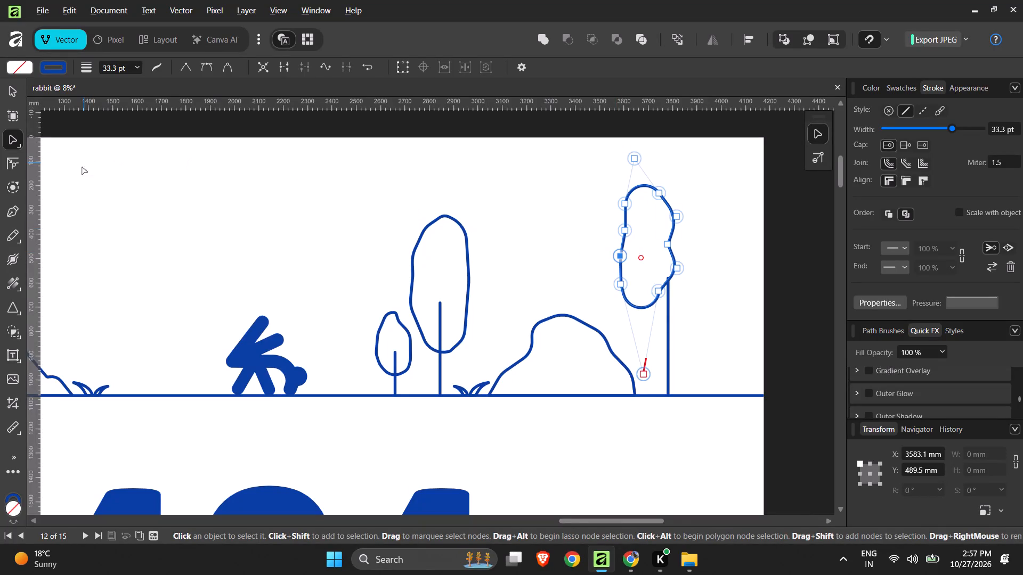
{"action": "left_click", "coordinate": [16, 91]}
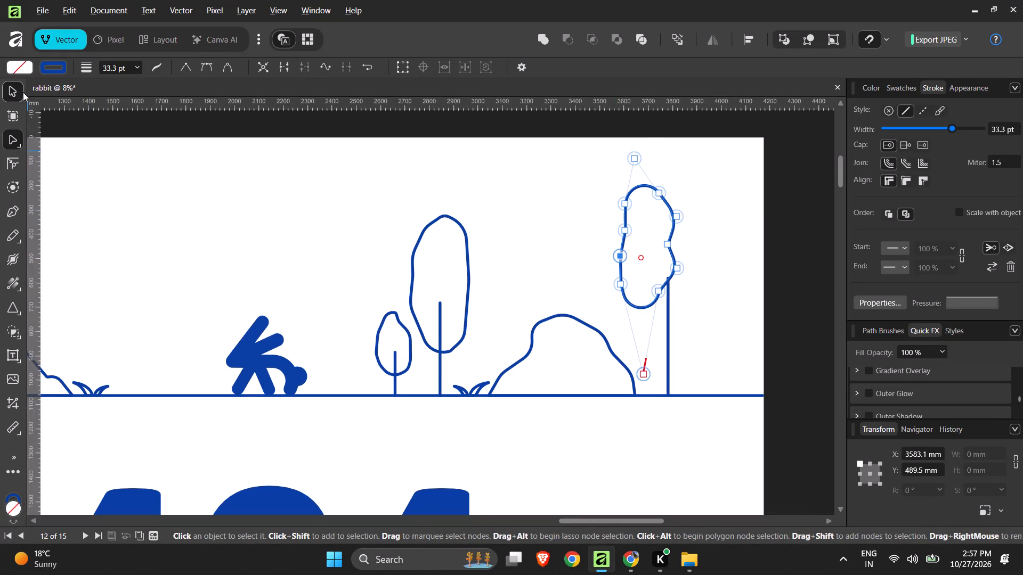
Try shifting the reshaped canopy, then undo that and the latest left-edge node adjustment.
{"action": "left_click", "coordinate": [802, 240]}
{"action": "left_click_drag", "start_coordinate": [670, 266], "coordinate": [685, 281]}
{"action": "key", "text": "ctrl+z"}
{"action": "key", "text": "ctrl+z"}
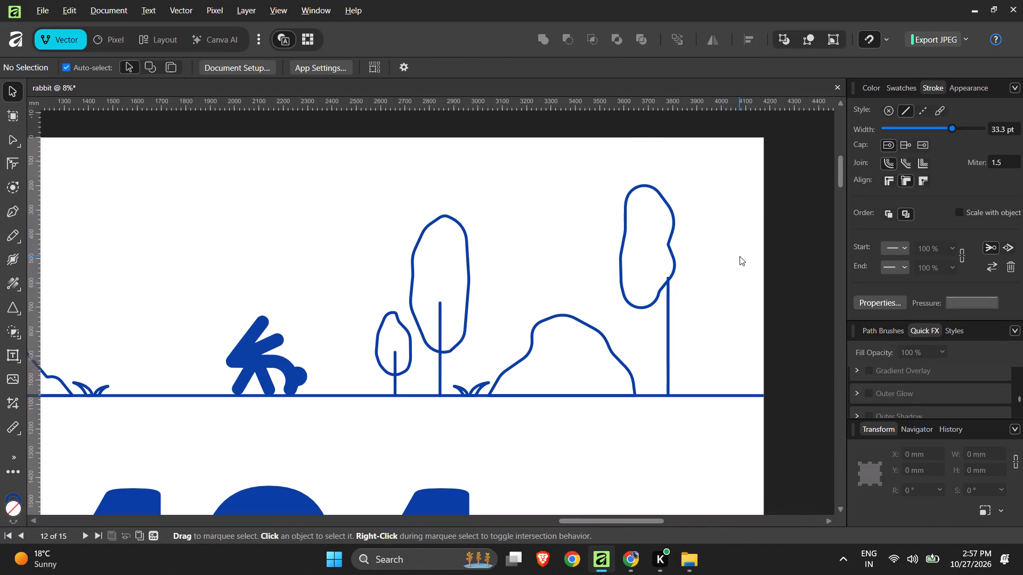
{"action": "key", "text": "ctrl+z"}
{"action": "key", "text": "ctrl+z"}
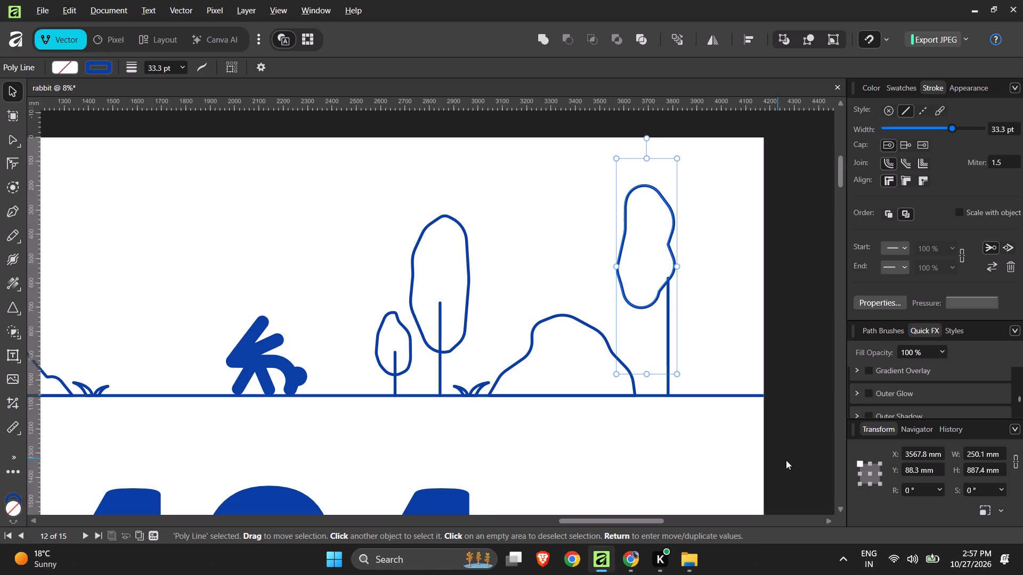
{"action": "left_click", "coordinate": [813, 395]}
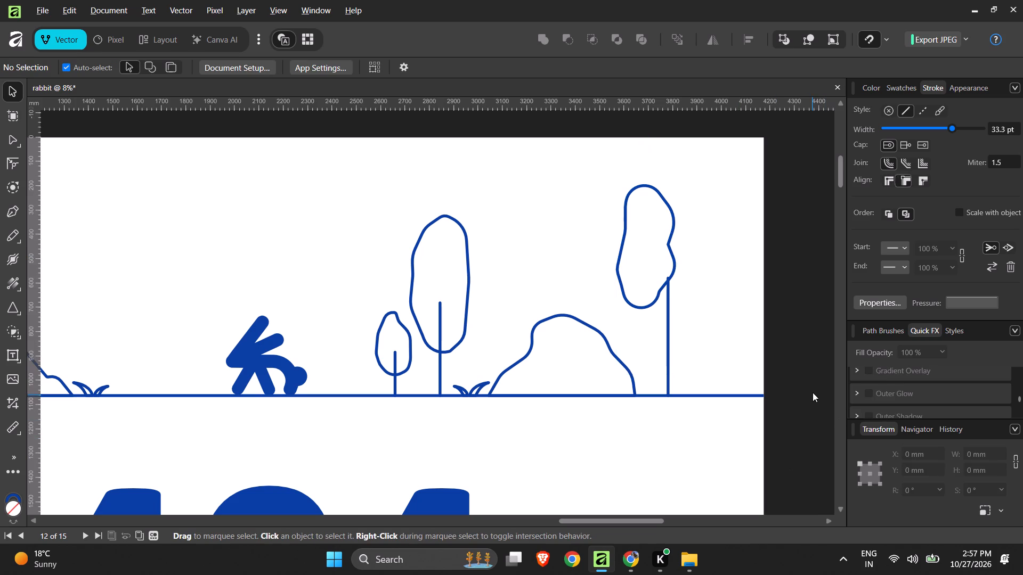
Delete the reshaped canopy of the copied tree, keeping its tall trunk.
{"action": "left_click", "coordinate": [635, 307]}
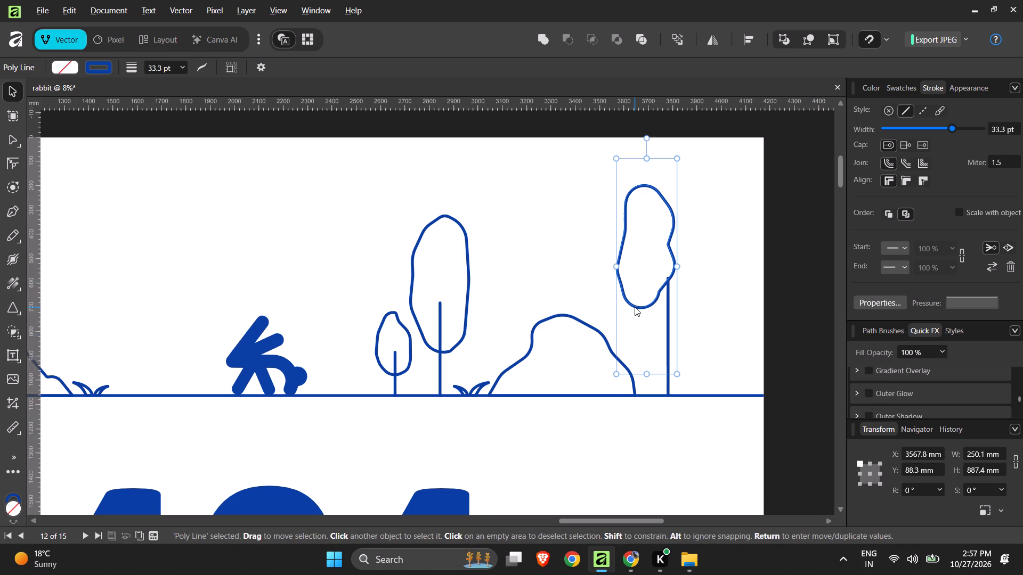
{"action": "key", "text": "BackSpace"}
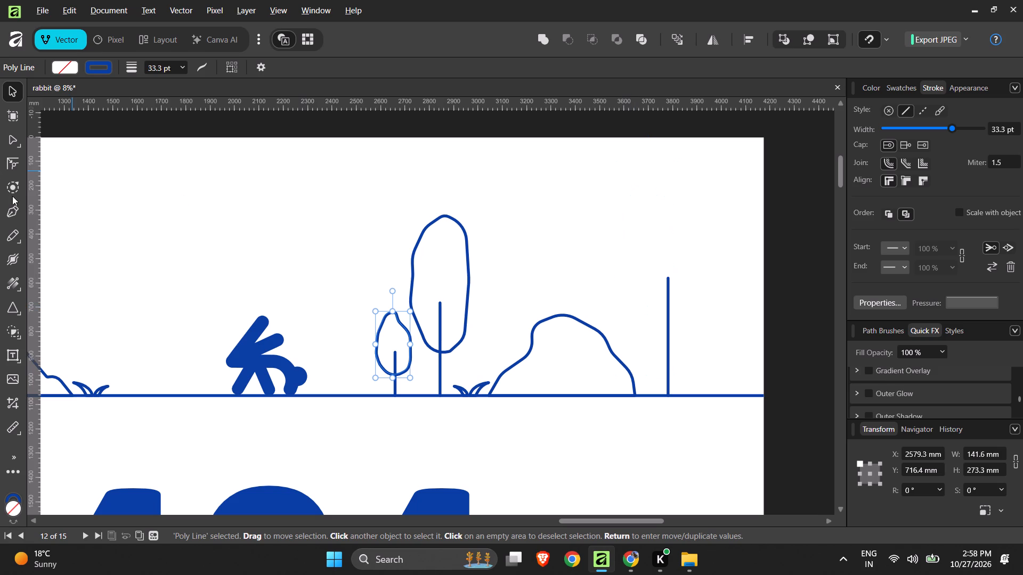
Draw a closed angular canopy outline about 231 × 664 mm around the bare tall trunk with the Pen tool.
{"action": "left_click", "coordinate": [14, 210]}
{"action": "left_click", "coordinate": [668, 344]}
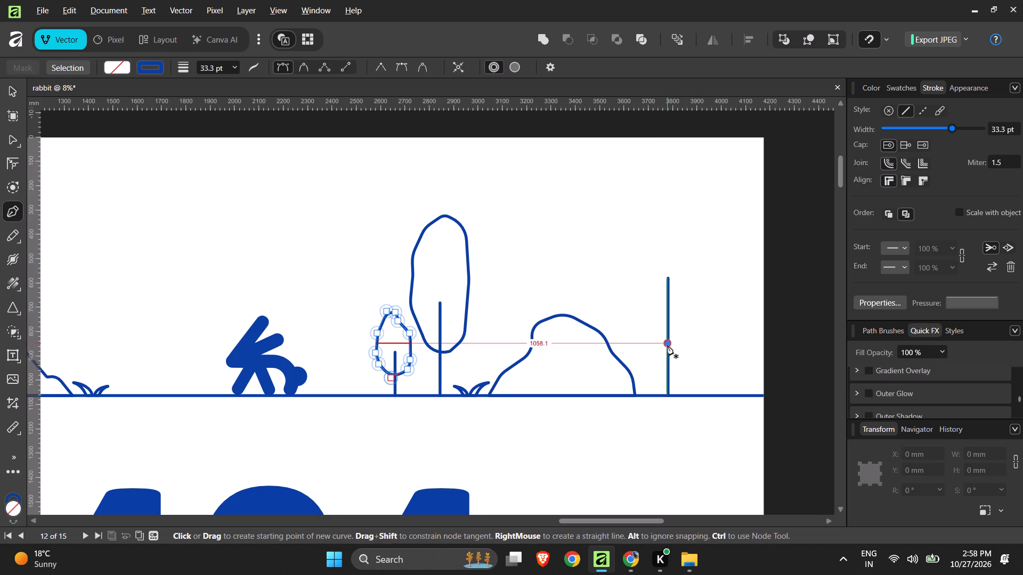
{"action": "left_click", "coordinate": [649, 330]}
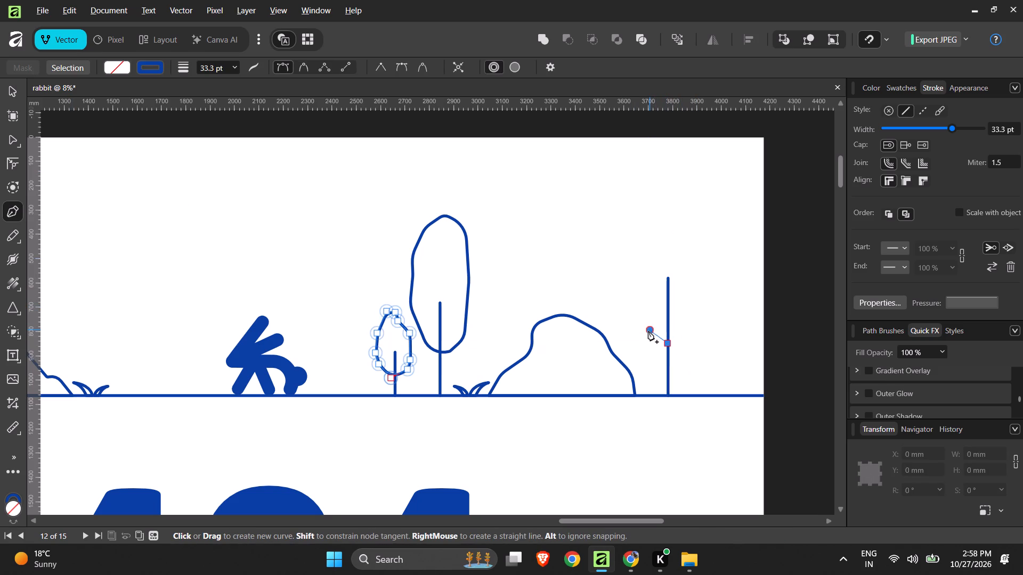
{"action": "left_click", "coordinate": [637, 294]}
{"action": "left_click", "coordinate": [643, 260]}
{"action": "left_click", "coordinate": [636, 201]}
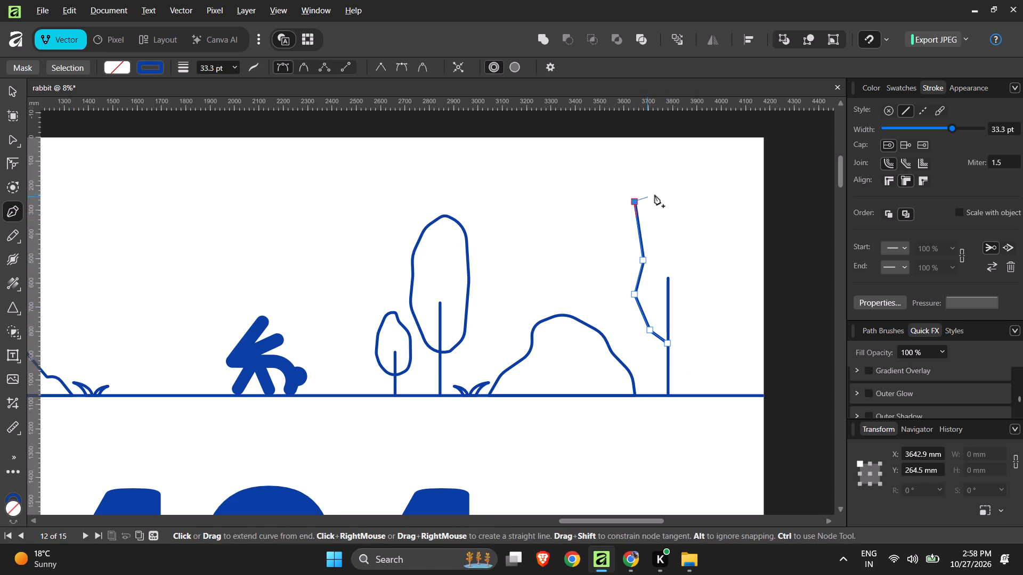
{"action": "key", "text": "ctrl+z"}
{"action": "left_click", "coordinate": [643, 200]}
{"action": "key", "text": "ctrl+z"}
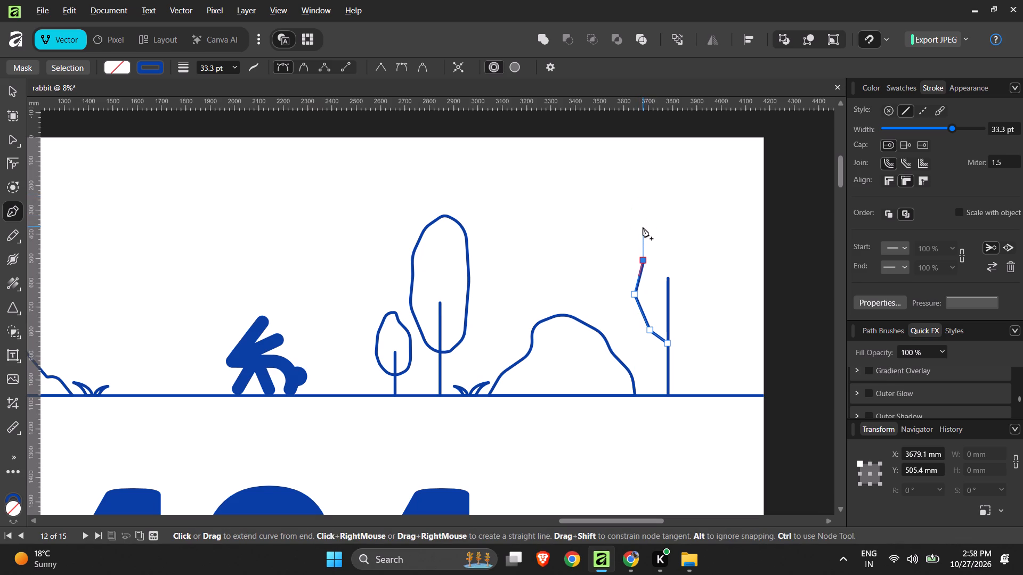
{"action": "left_click", "coordinate": [643, 227]}
{"action": "left_click", "coordinate": [648, 193]}
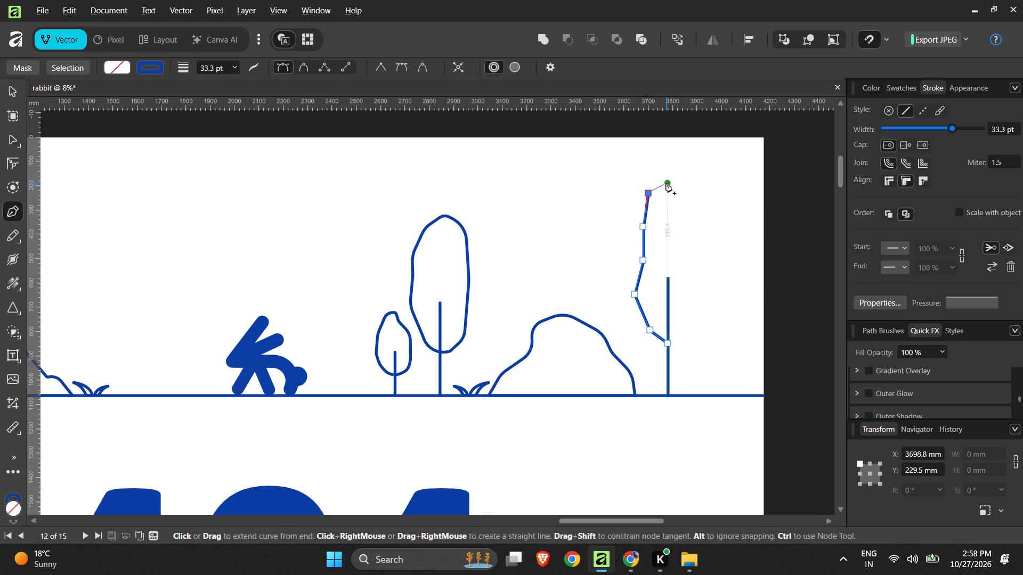
{"action": "left_click", "coordinate": [666, 182]}
{"action": "left_click", "coordinate": [691, 225]}
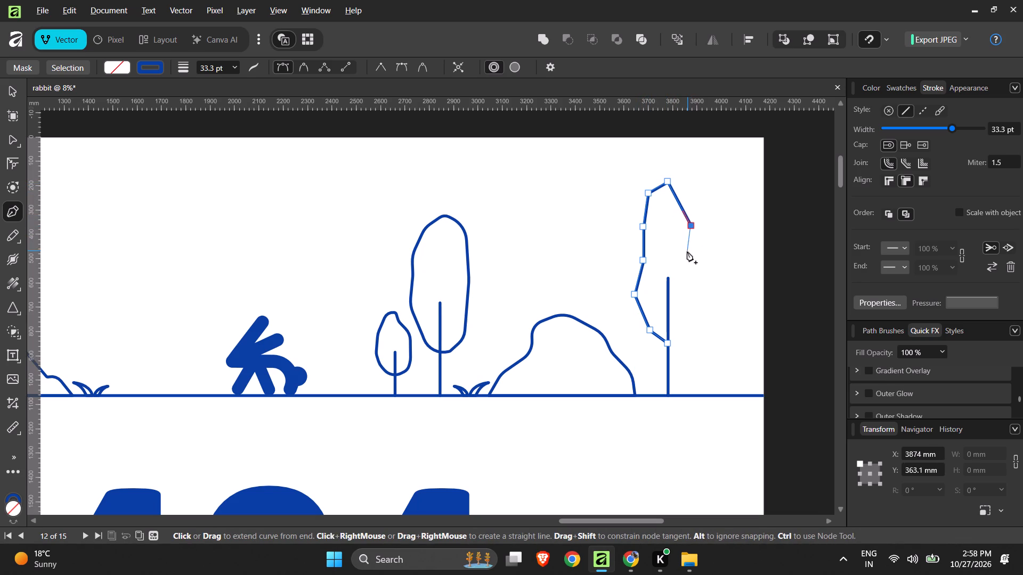
{"action": "left_click", "coordinate": [687, 251]}
{"action": "left_click", "coordinate": [691, 294]}
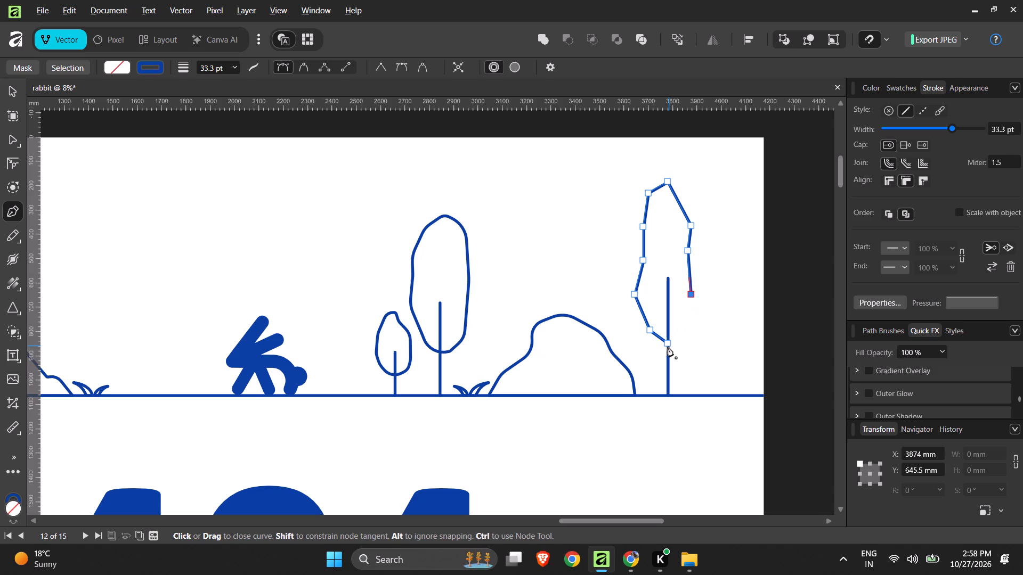
{"action": "left_click", "coordinate": [668, 342]}
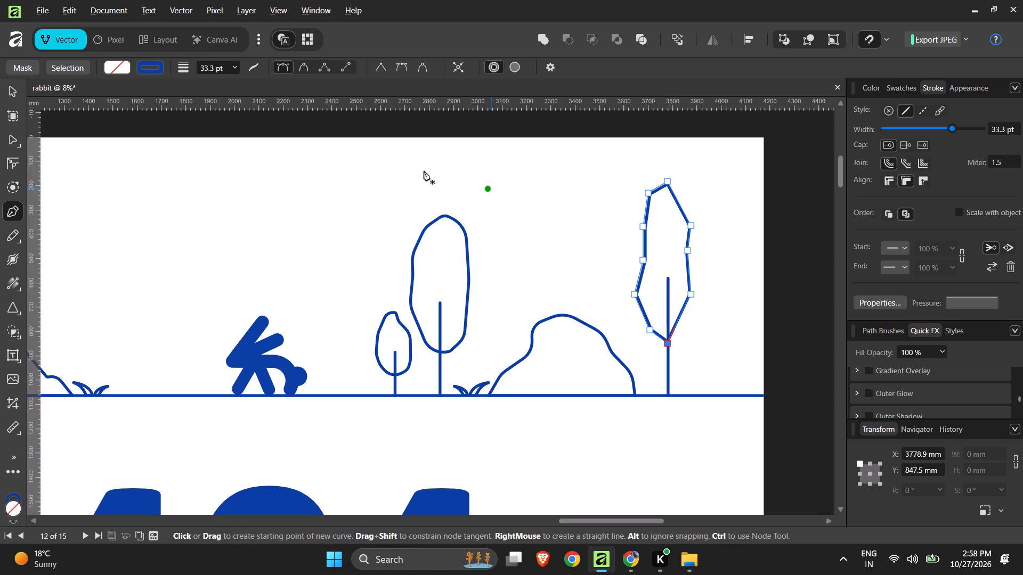
Round all the corners of the new canopy outline into smooth curves, leaving it deselected.
{"action": "left_click", "coordinate": [14, 139]}
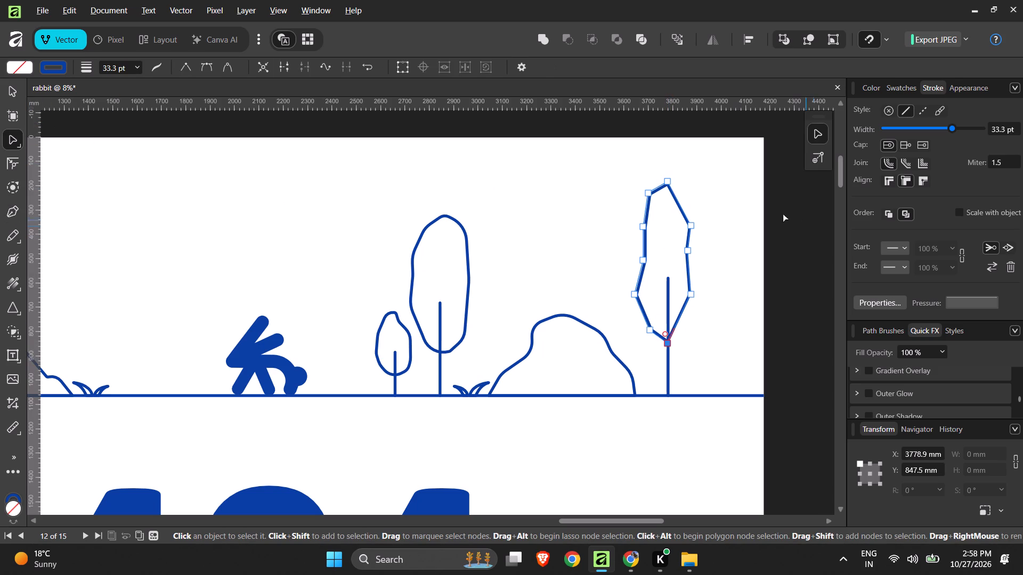
{"action": "left_click_drag", "start_coordinate": [733, 173], "coordinate": [627, 355]}
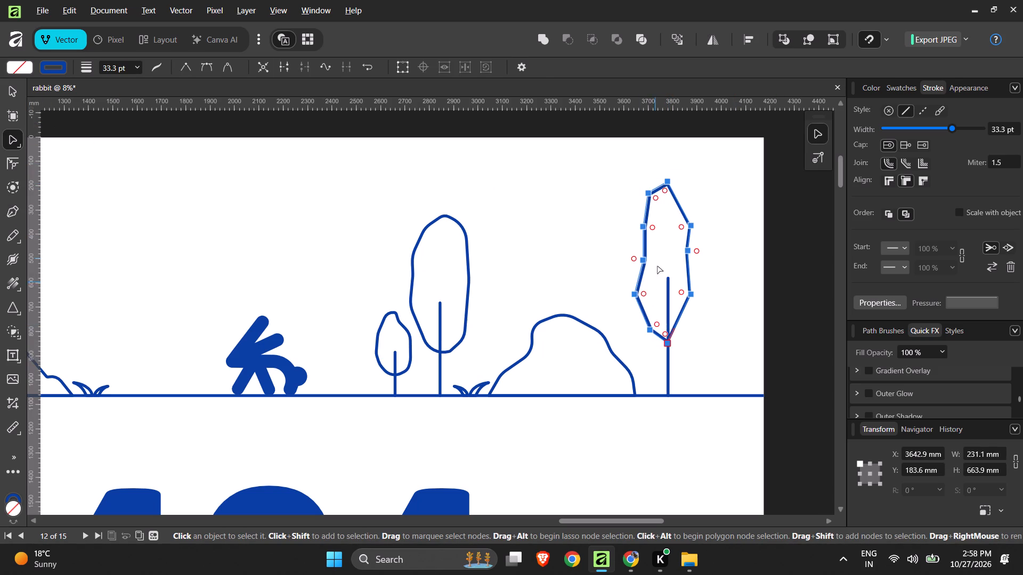
{"action": "left_click_drag", "start_coordinate": [654, 226], "coordinate": [668, 291]}
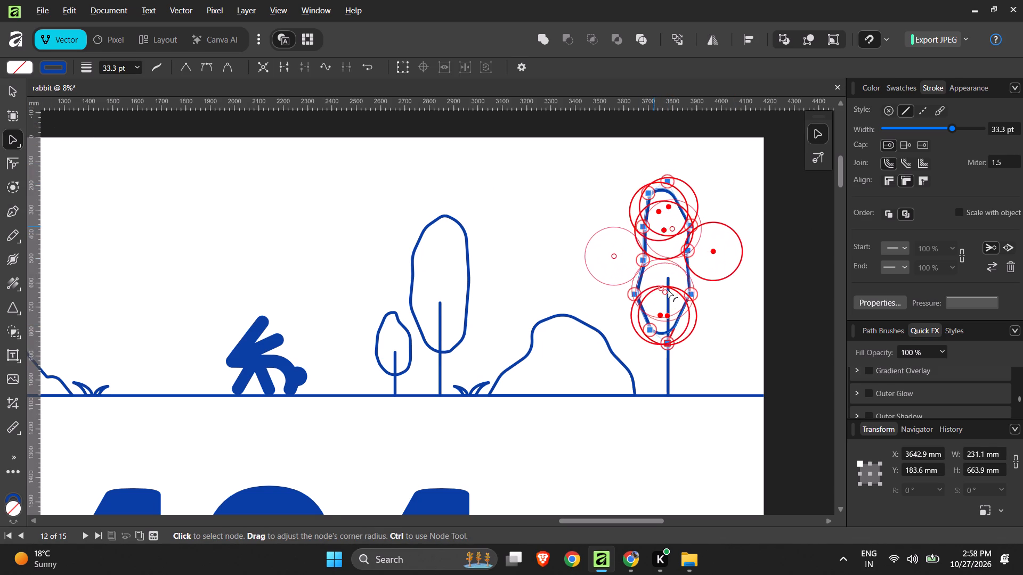
{"action": "left_click_drag", "start_coordinate": [668, 291], "coordinate": [683, 332]}
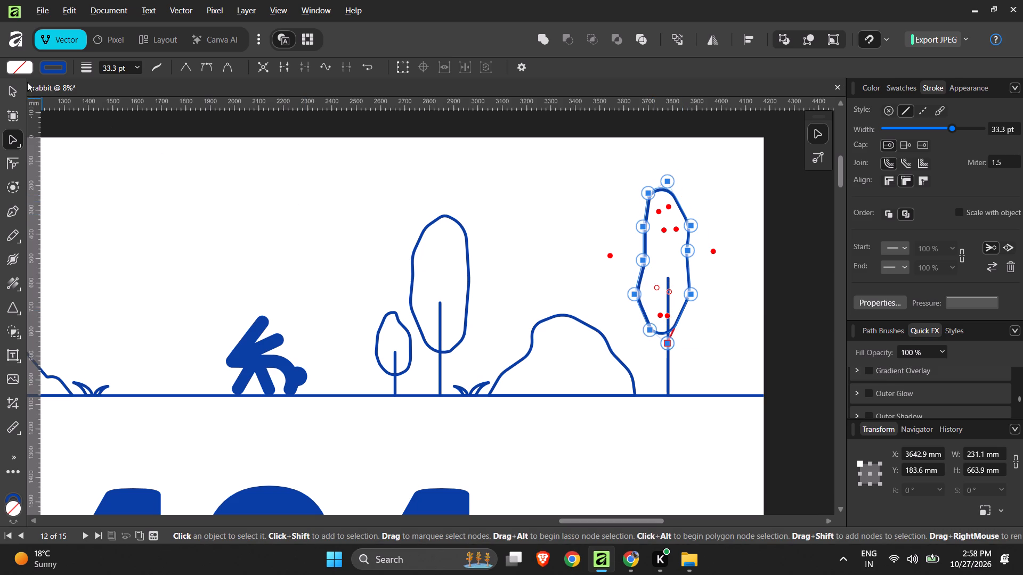
{"action": "left_click", "coordinate": [12, 93]}
{"action": "left_click", "coordinate": [776, 307]}
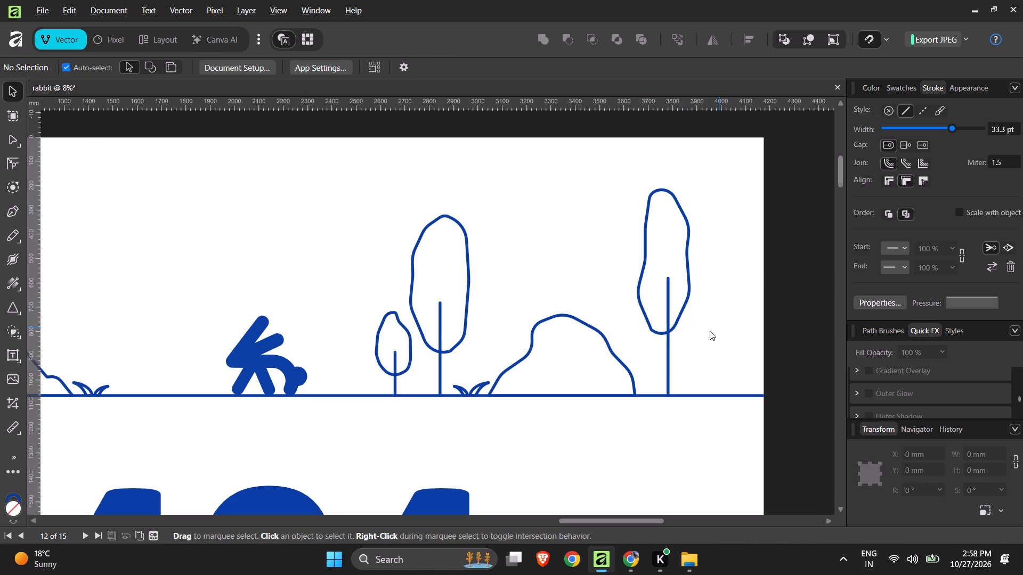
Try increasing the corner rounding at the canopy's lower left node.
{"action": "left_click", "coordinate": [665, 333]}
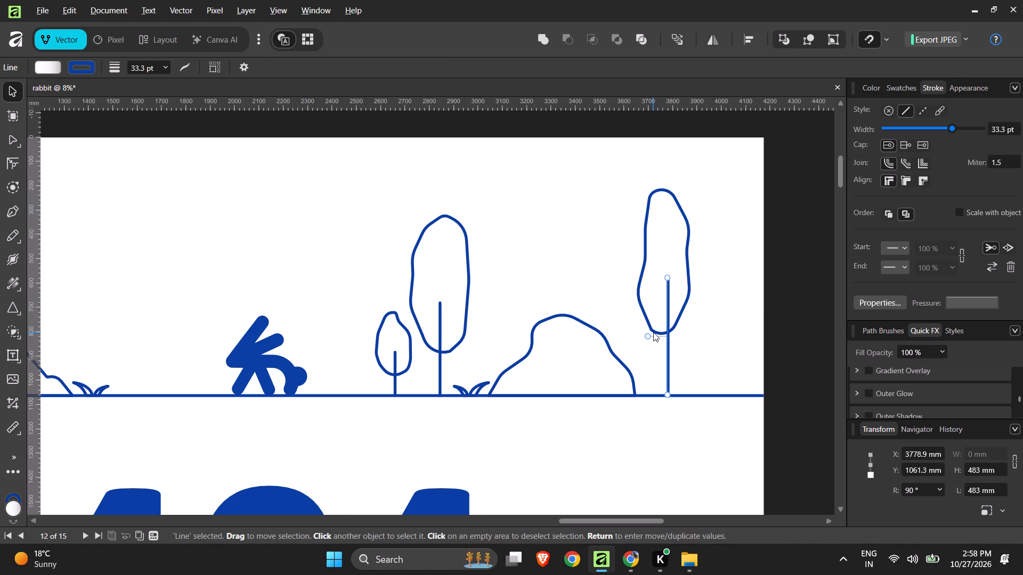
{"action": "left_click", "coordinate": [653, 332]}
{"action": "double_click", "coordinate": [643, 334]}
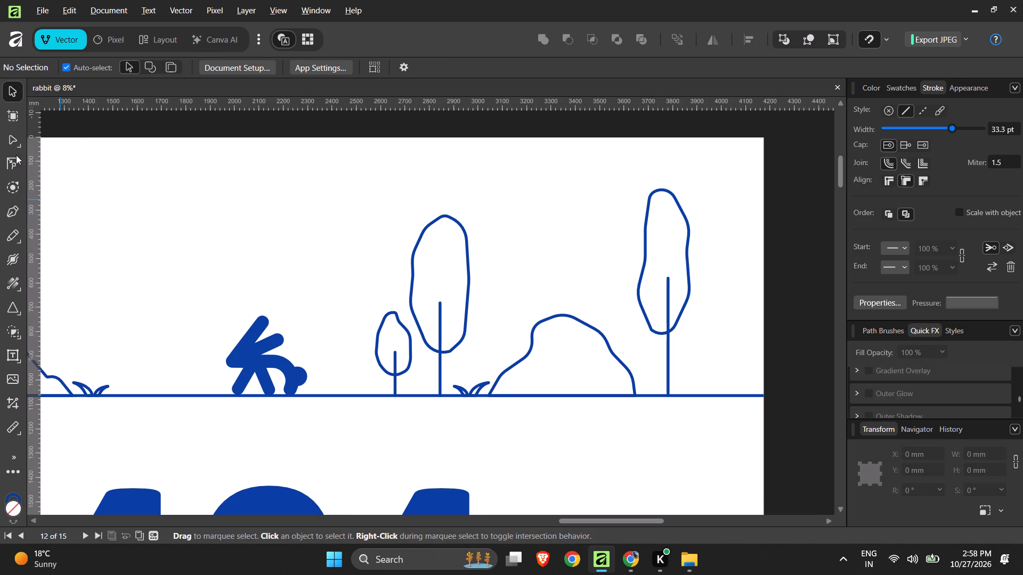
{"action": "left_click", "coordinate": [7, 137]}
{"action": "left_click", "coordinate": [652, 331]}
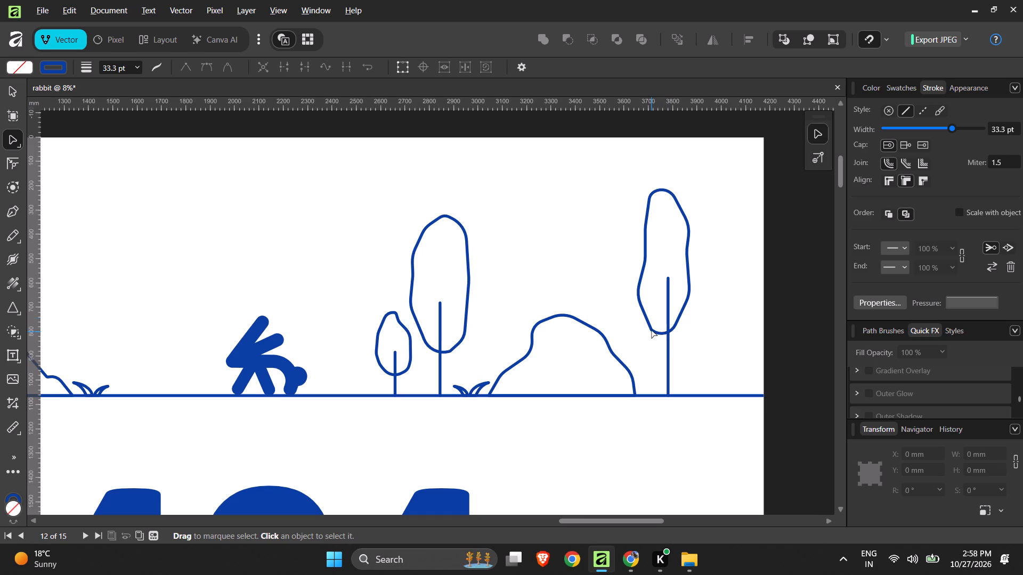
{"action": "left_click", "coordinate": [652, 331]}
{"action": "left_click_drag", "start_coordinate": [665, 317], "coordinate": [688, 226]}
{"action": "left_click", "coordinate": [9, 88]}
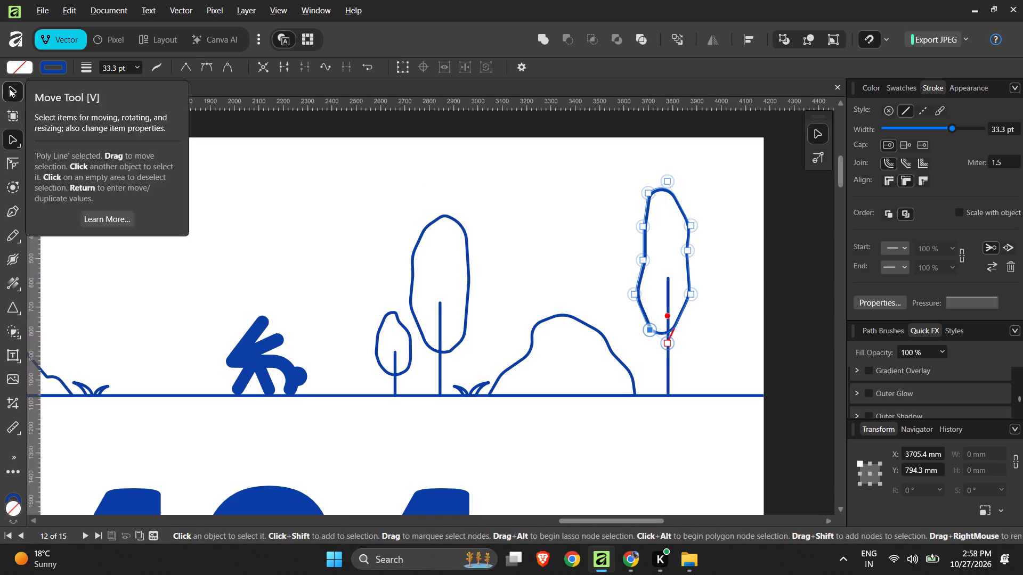
Move the canopy down and centre it over its trunk at about X 3661 mm, Y 219 mm.
{"action": "scroll", "coordinate": [680, 280], "scroll_direction": "down", "scroll_amount": 3, "text": "ctrl"}
{"action": "scroll", "coordinate": [685, 292], "scroll_direction": "up", "scroll_amount": 4, "text": "ctrl"}
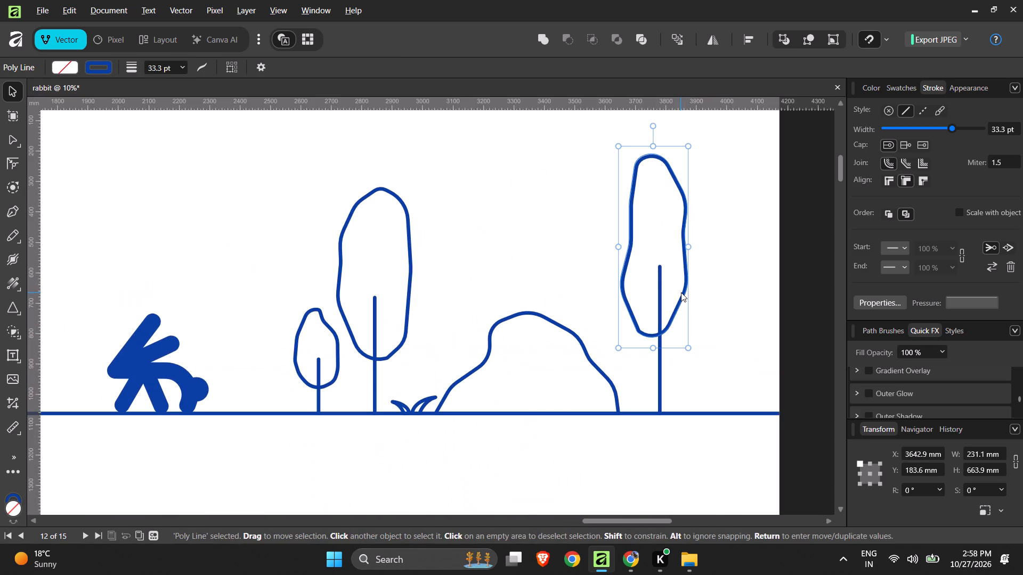
{"action": "left_click_drag", "start_coordinate": [681, 299], "coordinate": [689, 316]}
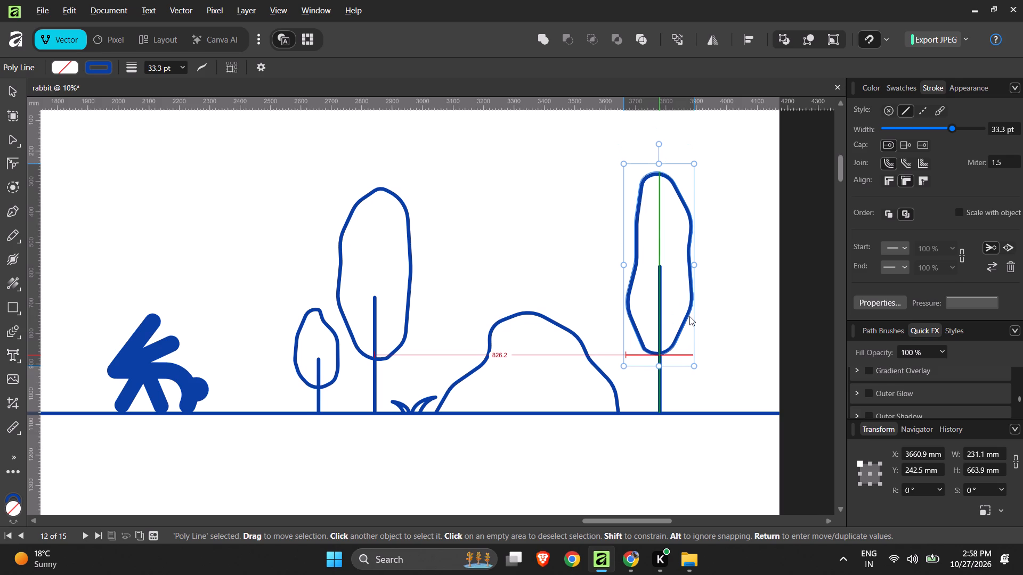
{"action": "left_click_drag", "start_coordinate": [689, 316], "coordinate": [689, 310]}
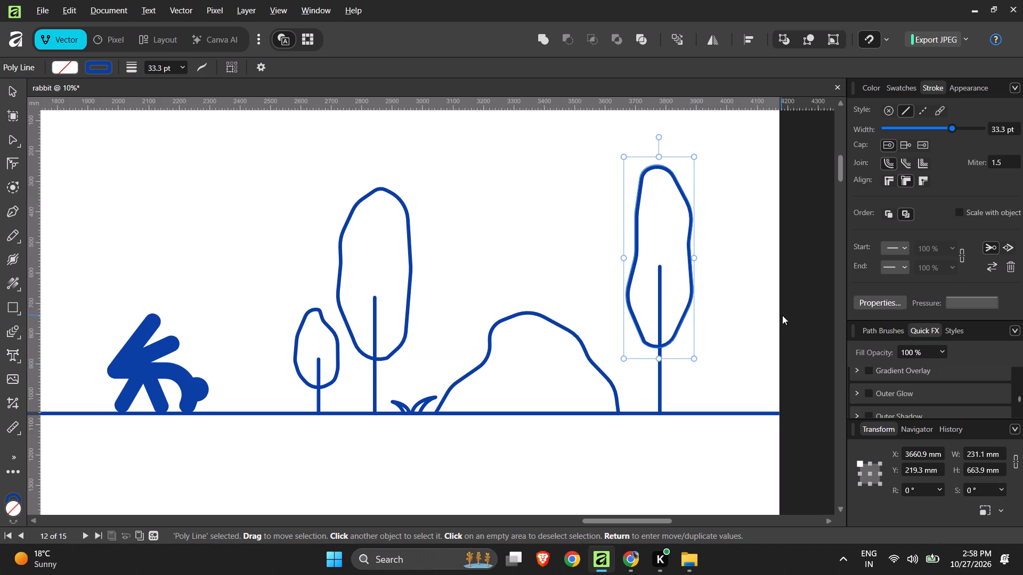
{"action": "left_click", "coordinate": [795, 313]}
Scale the canopy and its trunk down together to about 167 × 615 mm, keeping the base on the ground line.
{"action": "scroll", "coordinate": [775, 323], "scroll_direction": "down", "scroll_amount": 4, "text": "ctrl"}
{"action": "scroll", "coordinate": [782, 380], "scroll_direction": "up", "scroll_amount": 2, "text": "ctrl"}
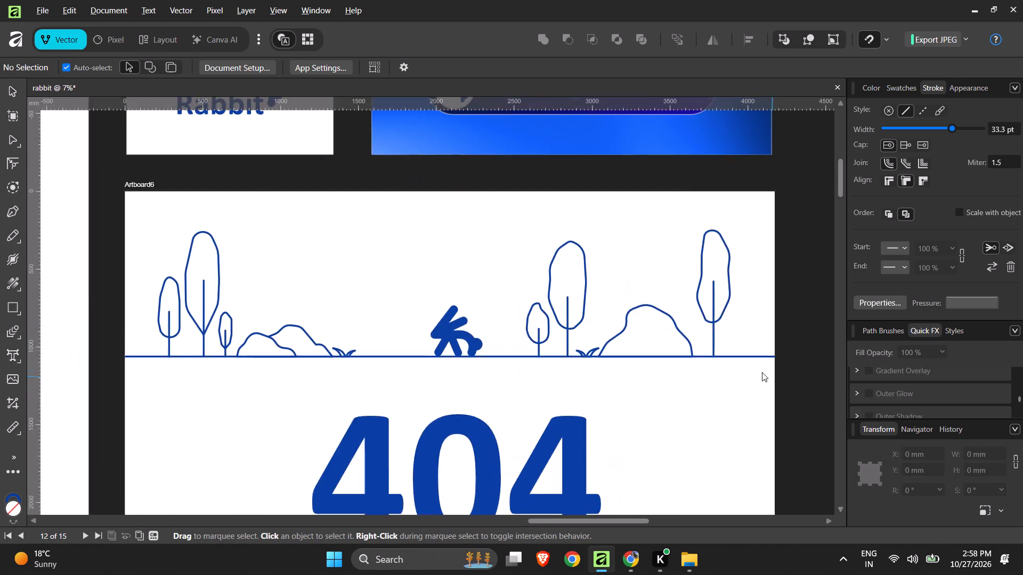
{"action": "scroll", "coordinate": [762, 372], "scroll_direction": "up", "scroll_amount": 1, "text": "ctrl"}
{"action": "left_click_drag", "start_coordinate": [751, 229], "coordinate": [676, 315]}
{"action": "left_click_drag", "start_coordinate": [695, 152], "coordinate": [691, 191], "text": "shift"}
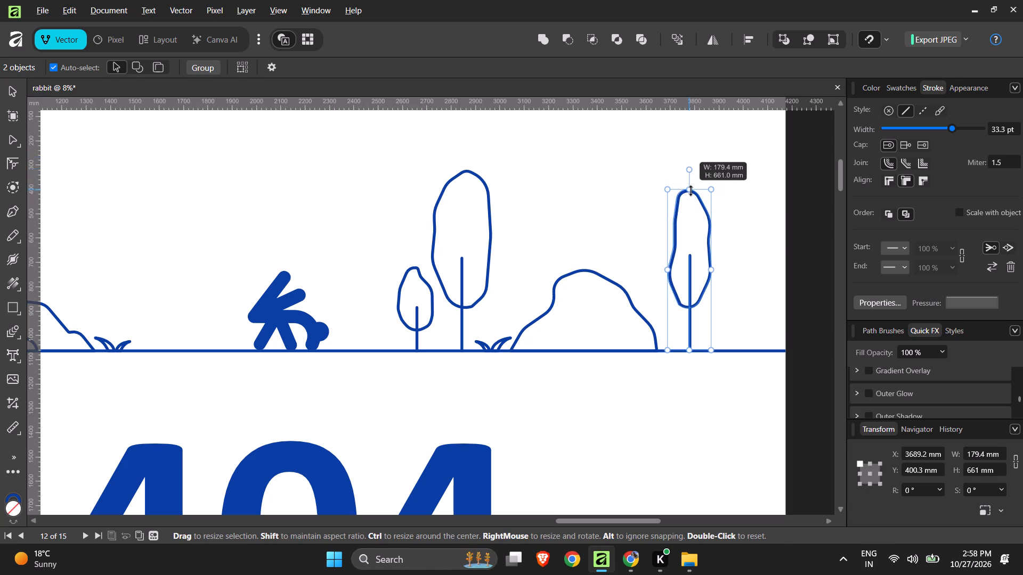
{"action": "left_click_drag", "start_coordinate": [691, 191], "coordinate": [693, 201], "text": "shift"}
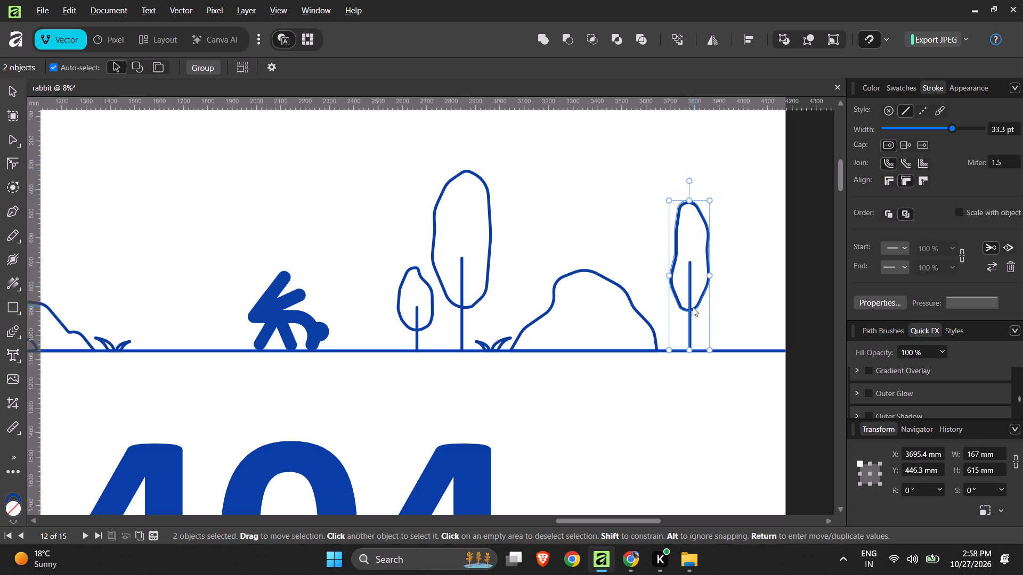
Move the smaller tree along the ground line away from the large bush, with its trunk near X 3850 mm.
{"action": "left_click_drag", "start_coordinate": [692, 309], "coordinate": [698, 309]}
{"action": "left_click_drag", "start_coordinate": [698, 309], "coordinate": [710, 310]}
{"action": "left_click", "coordinate": [796, 303]}
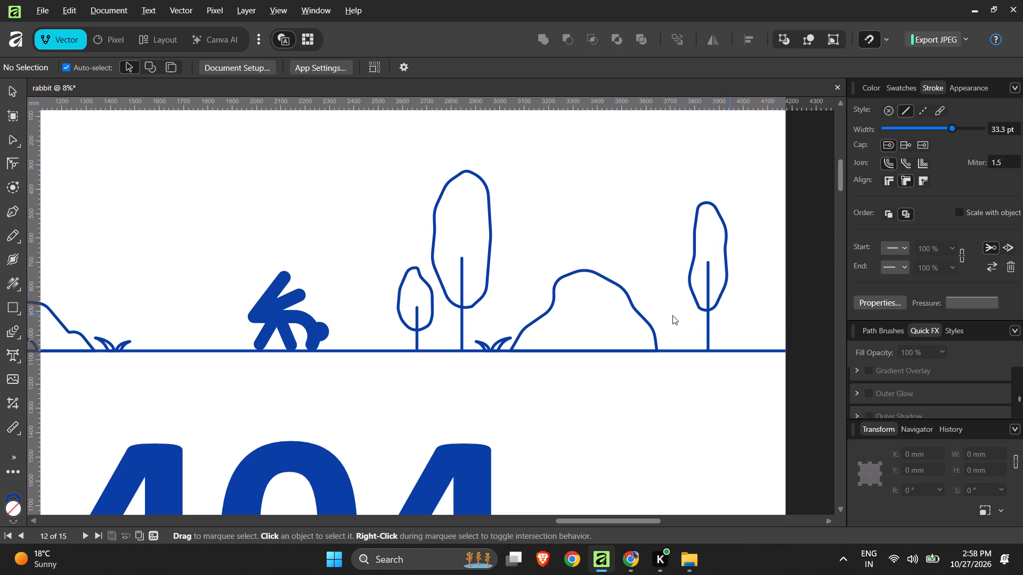
Draw a small closed bush outline about 239 × 214 mm with the Pen tool, overlapping the large bush's right edge and resting on the ground line.
{"action": "key", "text": "p"}
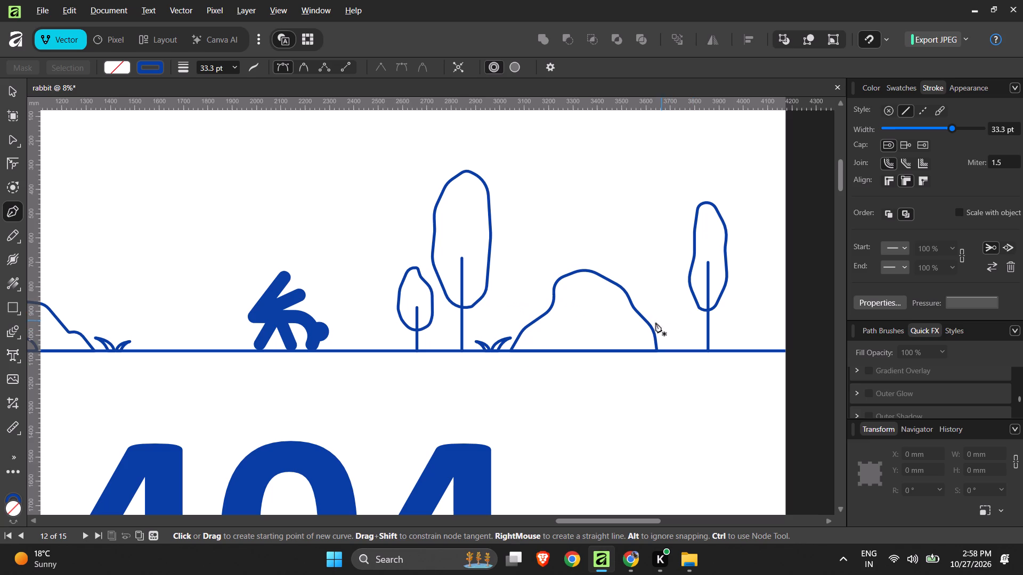
{"action": "left_click", "coordinate": [644, 316]}
{"action": "key", "text": "ctrl+z"}
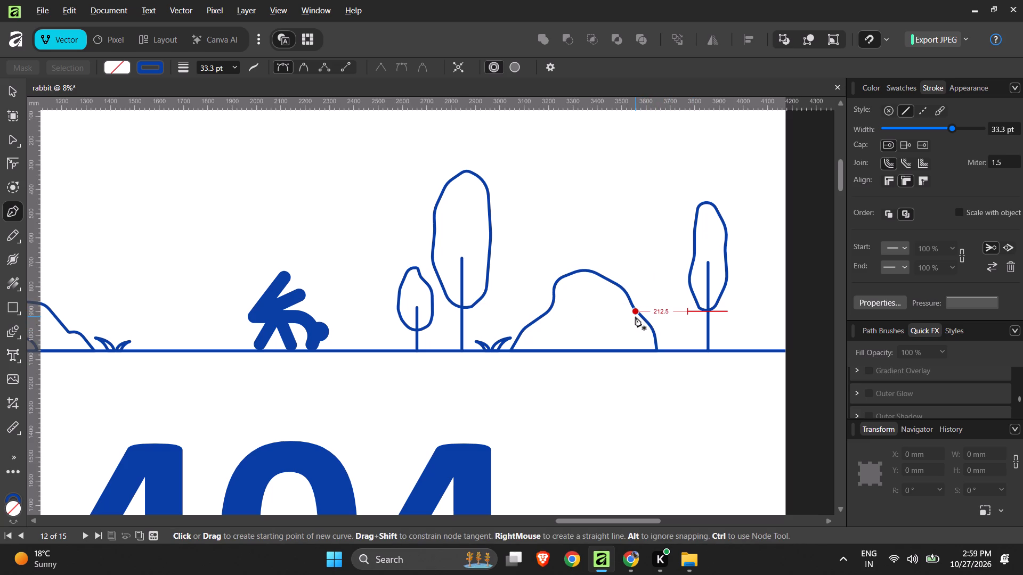
{"action": "left_click", "coordinate": [636, 316]}
{"action": "left_click", "coordinate": [652, 294]}
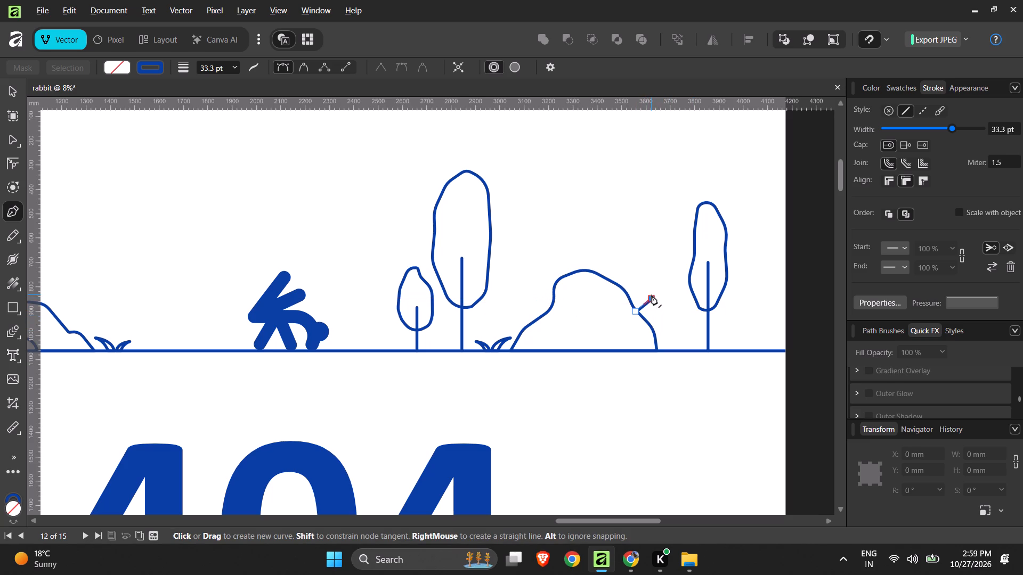
{"action": "left_click", "coordinate": [671, 304]}
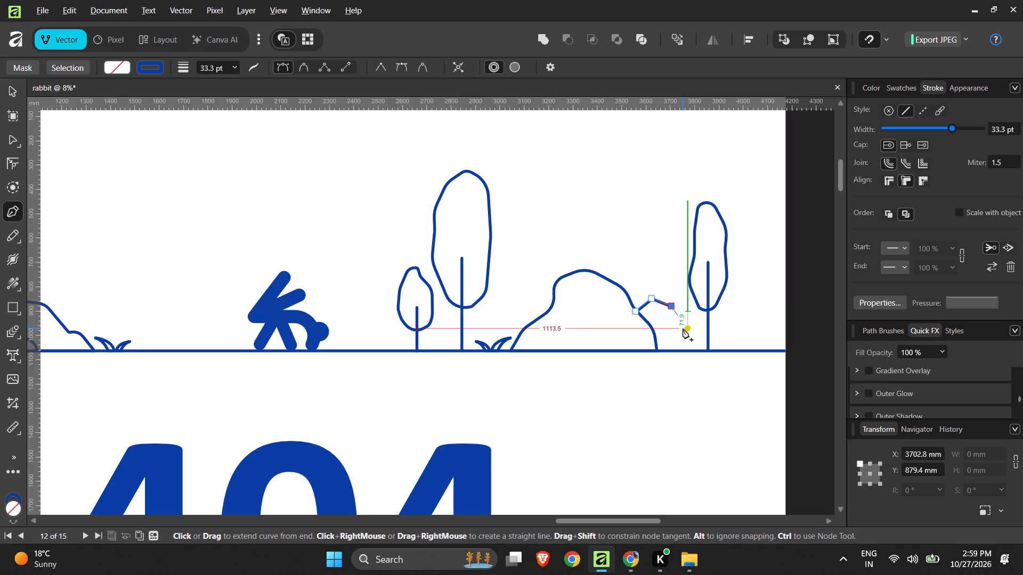
{"action": "left_click", "coordinate": [683, 328]}
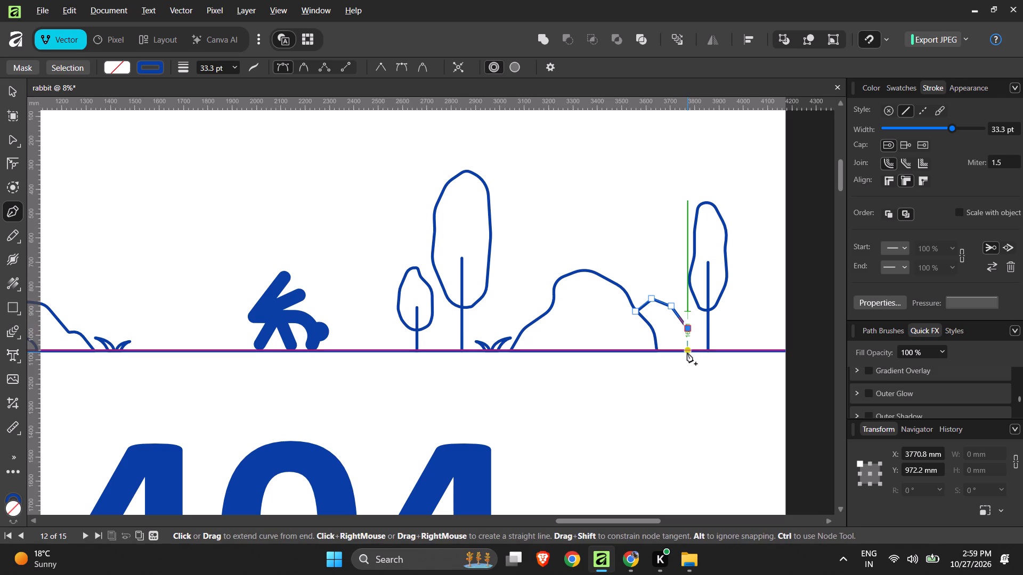
{"action": "left_click", "coordinate": [687, 352]}
{"action": "left_click", "coordinate": [629, 349]}
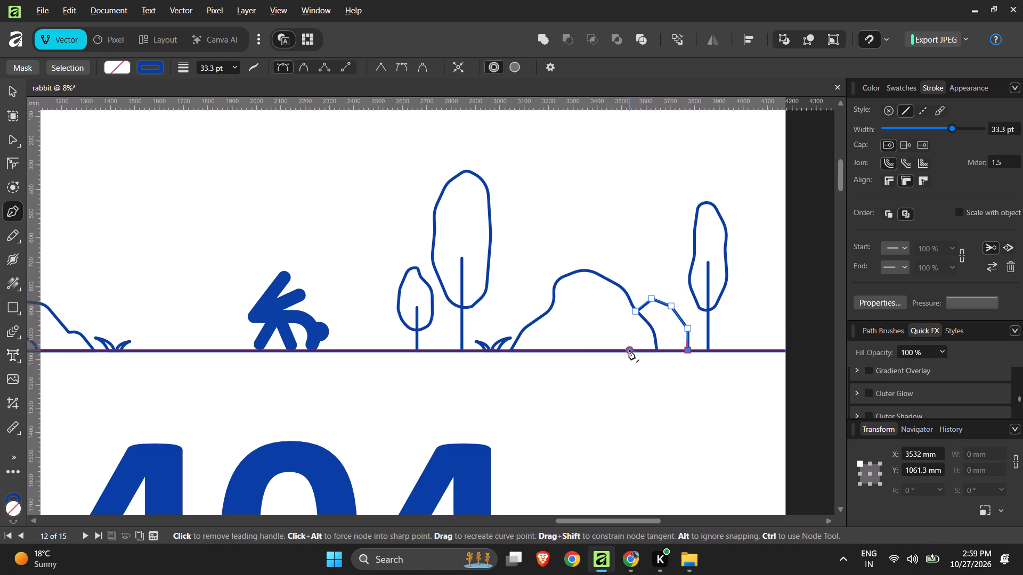
{"action": "left_click", "coordinate": [636, 313]}
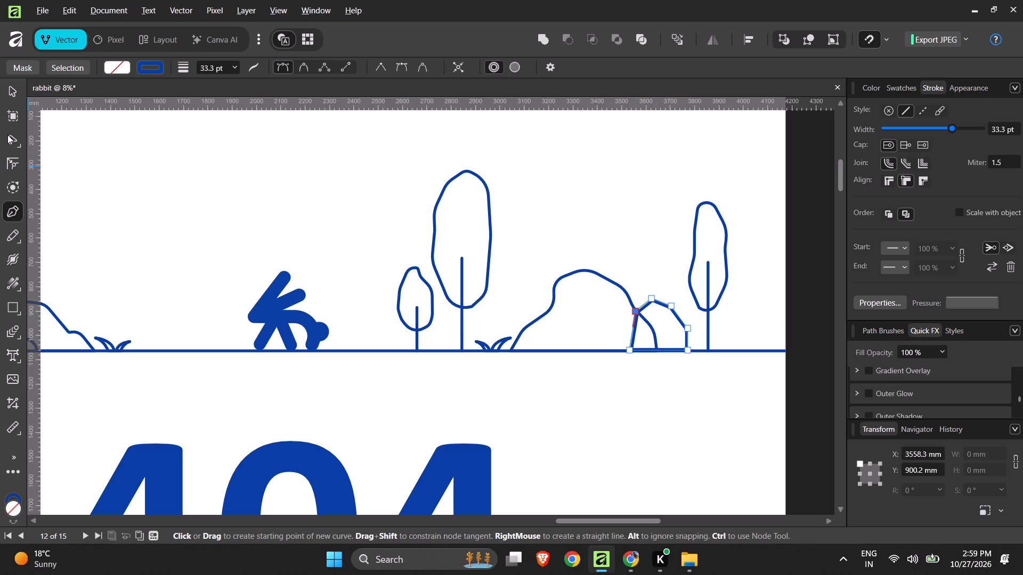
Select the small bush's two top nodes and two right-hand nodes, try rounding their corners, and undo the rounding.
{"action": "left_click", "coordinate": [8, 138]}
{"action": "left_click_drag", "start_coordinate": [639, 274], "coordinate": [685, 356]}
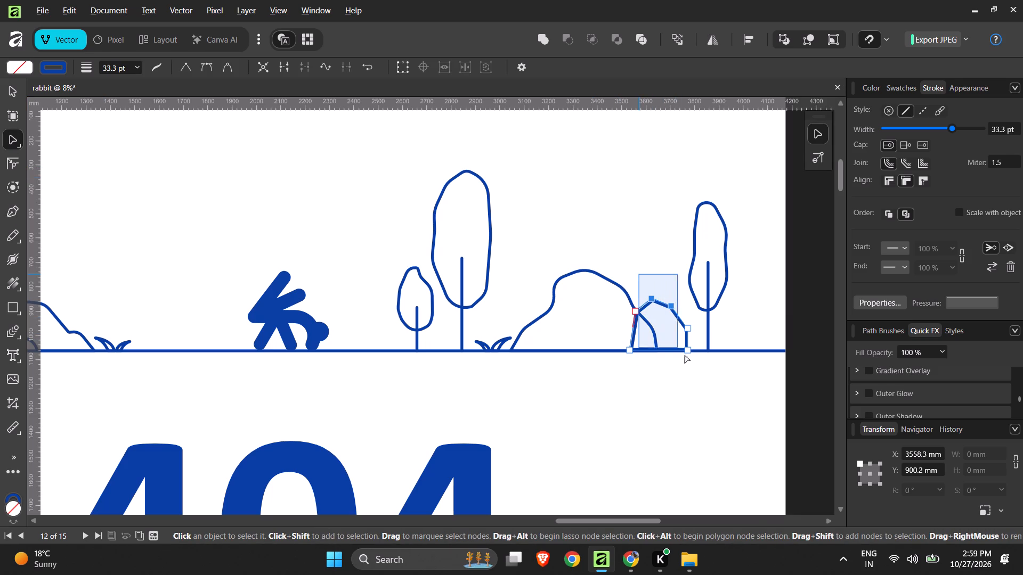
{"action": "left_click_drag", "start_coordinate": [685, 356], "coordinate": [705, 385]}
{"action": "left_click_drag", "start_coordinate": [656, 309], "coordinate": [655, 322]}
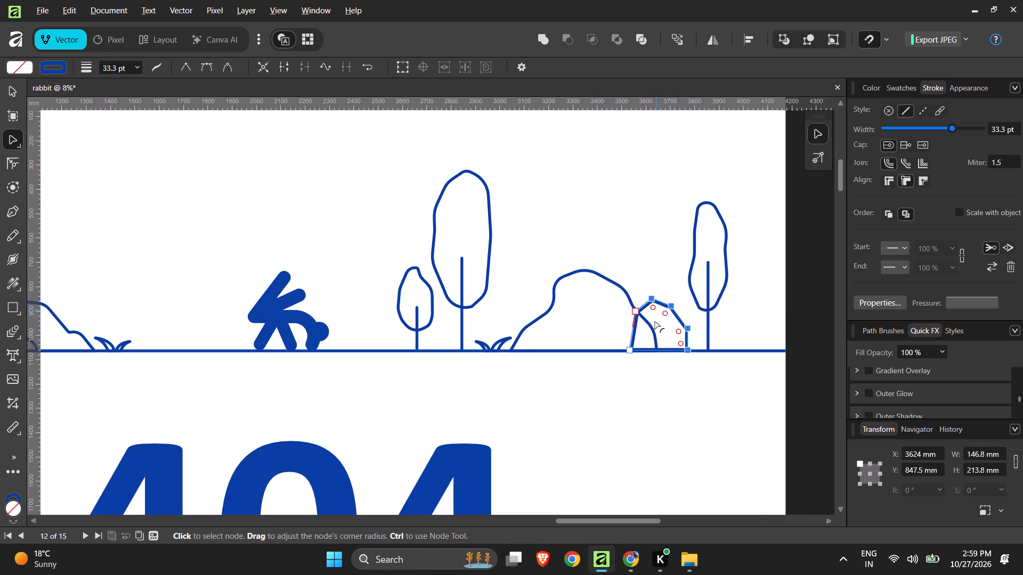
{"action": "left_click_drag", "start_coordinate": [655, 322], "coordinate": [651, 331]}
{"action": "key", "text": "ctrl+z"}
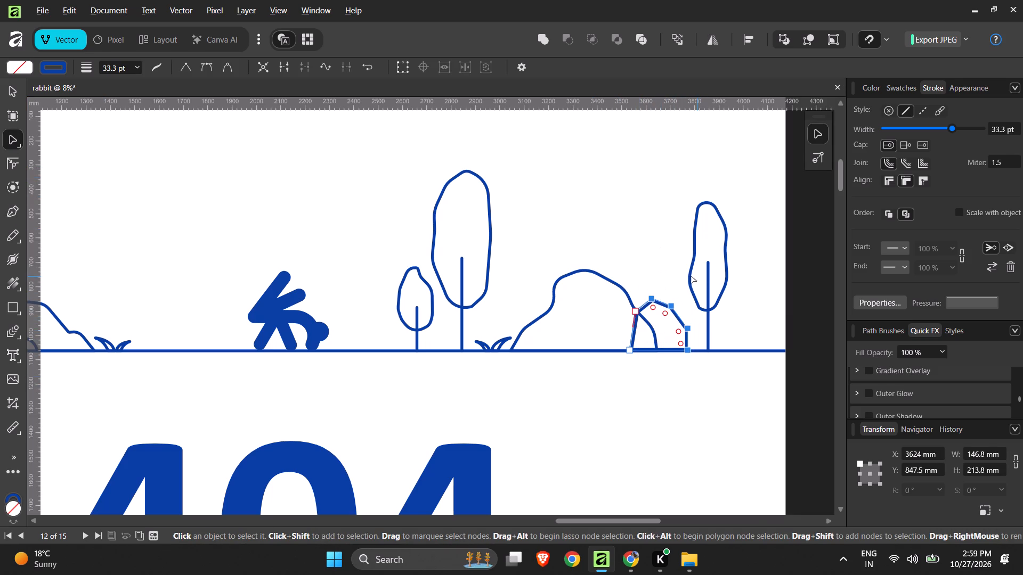
Round the small bush's two top nodes and its upper right-hand node together with the Corner tool.
{"action": "left_click", "coordinate": [651, 280]}
{"action": "left_click_drag", "start_coordinate": [643, 276], "coordinate": [696, 338]}
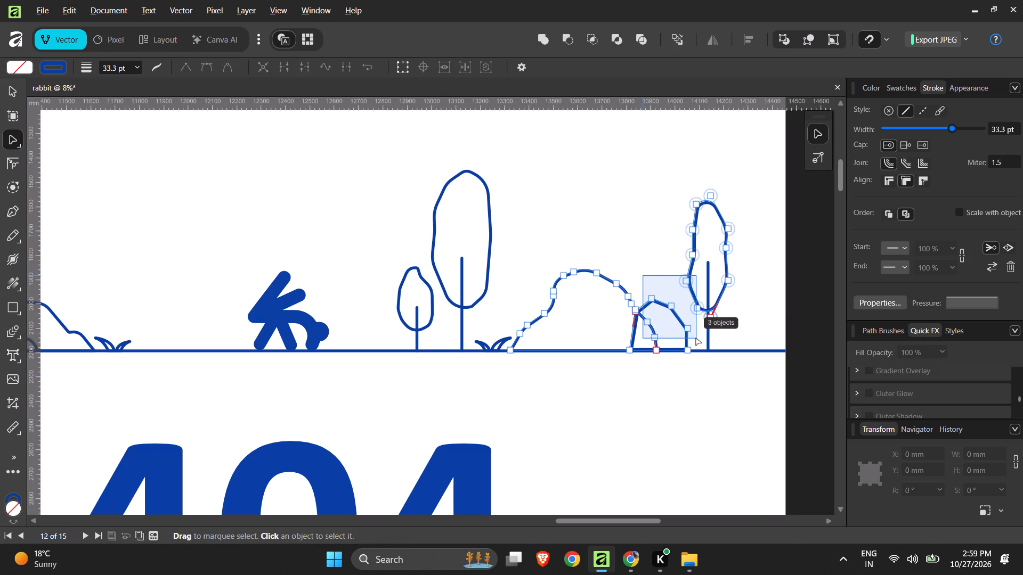
{"action": "left_click_drag", "start_coordinate": [696, 338], "coordinate": [656, 294]}
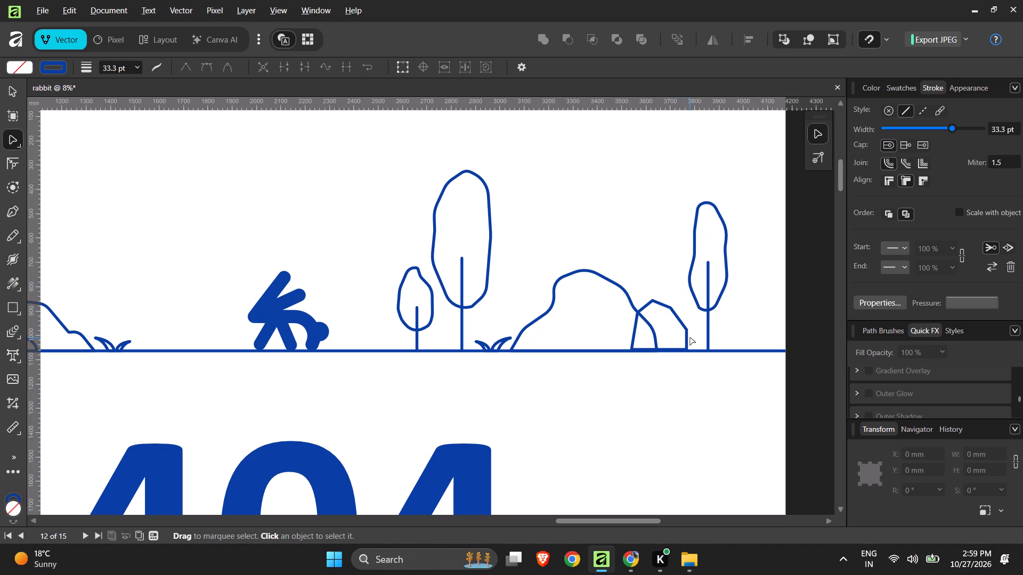
{"action": "left_click_drag", "start_coordinate": [693, 338], "coordinate": [678, 345]}
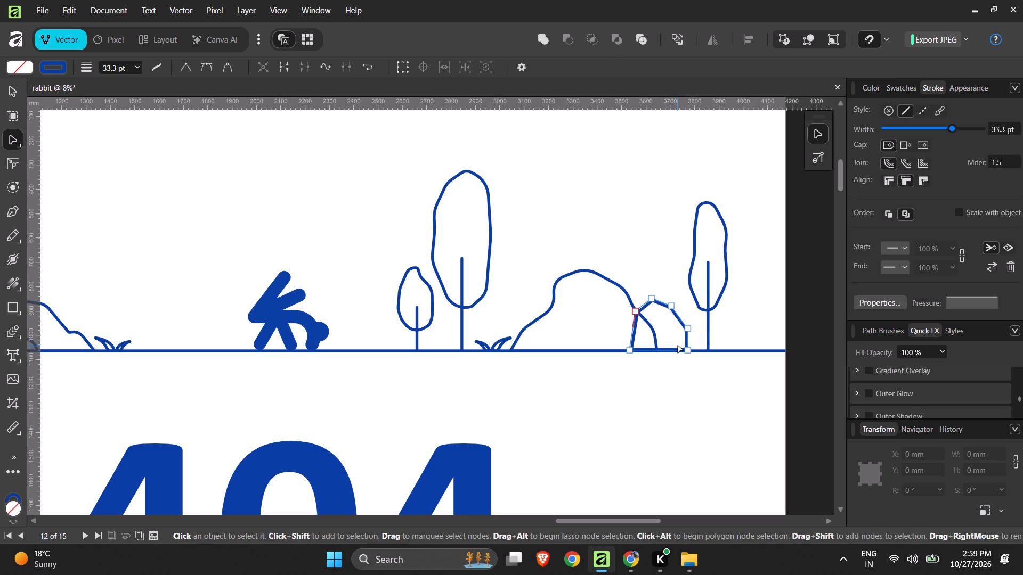
{"action": "left_click_drag", "start_coordinate": [648, 281], "coordinate": [654, 311]}
{"action": "left_click_drag", "start_coordinate": [661, 295], "coordinate": [672, 321], "text": "shift"}
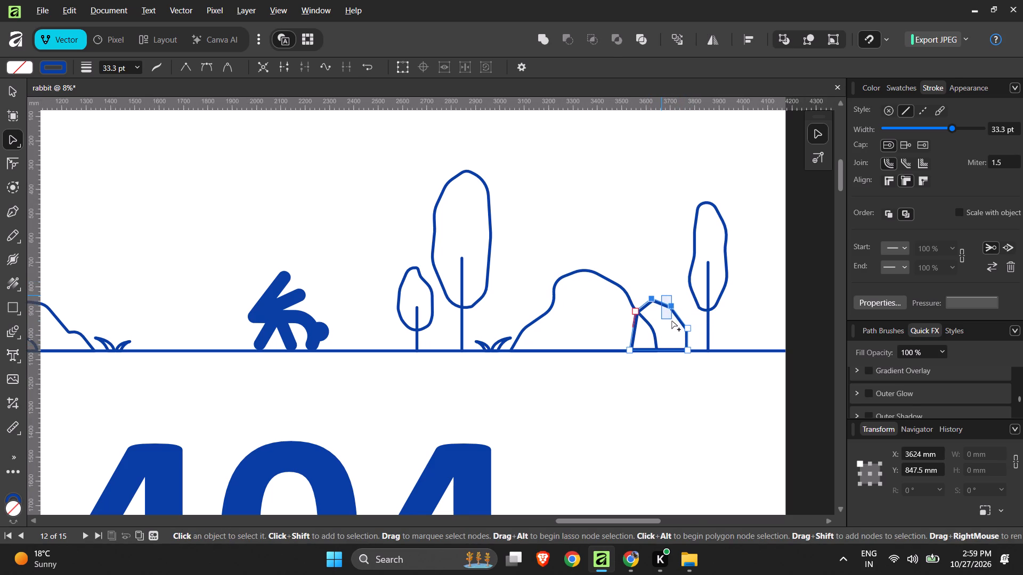
{"action": "left_click_drag", "start_coordinate": [672, 321], "coordinate": [674, 323], "text": "shift"}
{"action": "left_click_drag", "start_coordinate": [696, 323], "coordinate": [678, 335], "text": "shift"}
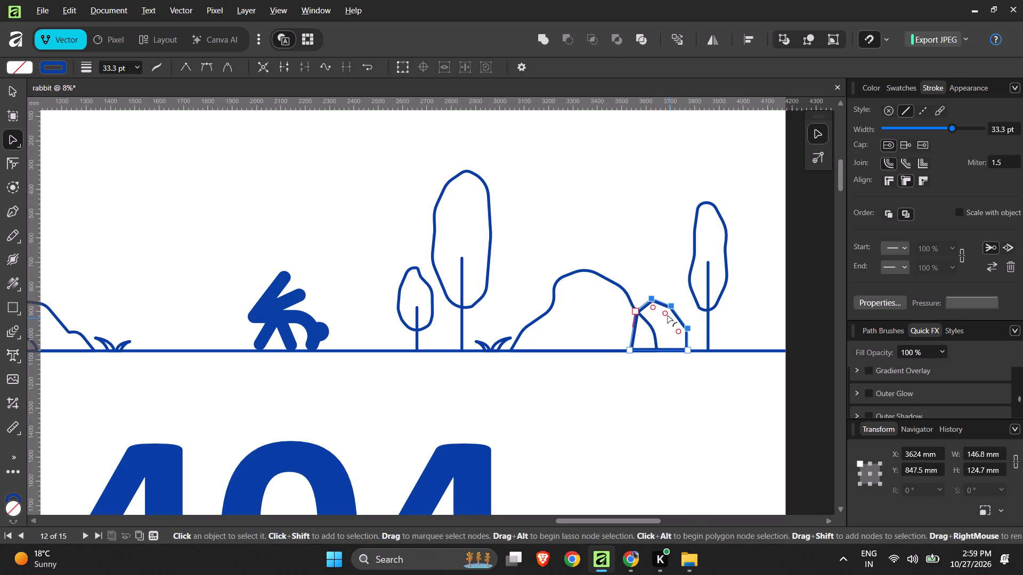
{"action": "left_click_drag", "start_coordinate": [662, 312], "coordinate": [662, 332]}
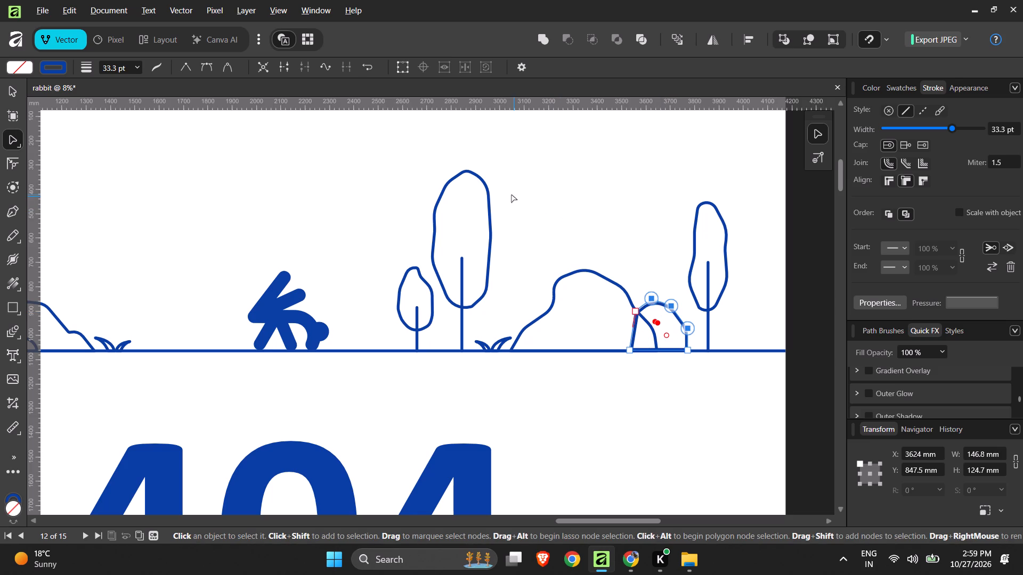
{"action": "key", "text": "ctrl+z"}
{"action": "scroll", "coordinate": [631, 325], "scroll_direction": "down", "scroll_amount": 3, "text": "ctrl"}
{"action": "scroll", "coordinate": [652, 321], "scroll_direction": "up", "scroll_amount": 9, "text": "ctrl"}
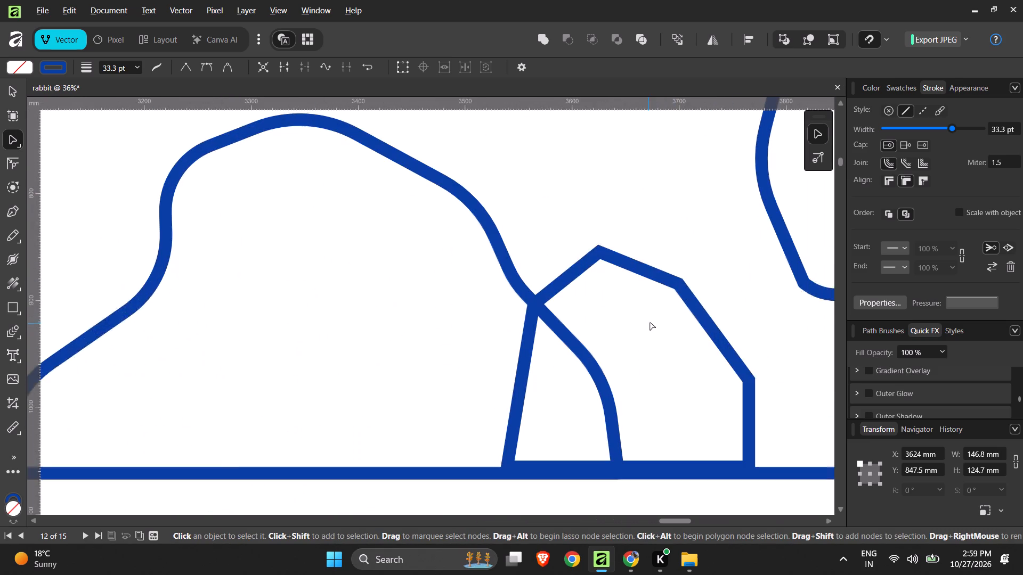
{"action": "scroll", "coordinate": [650, 323], "scroll_direction": "up", "scroll_amount": 2, "text": "ctrl"}
{"action": "left_click_drag", "start_coordinate": [677, 307], "coordinate": [668, 332]}
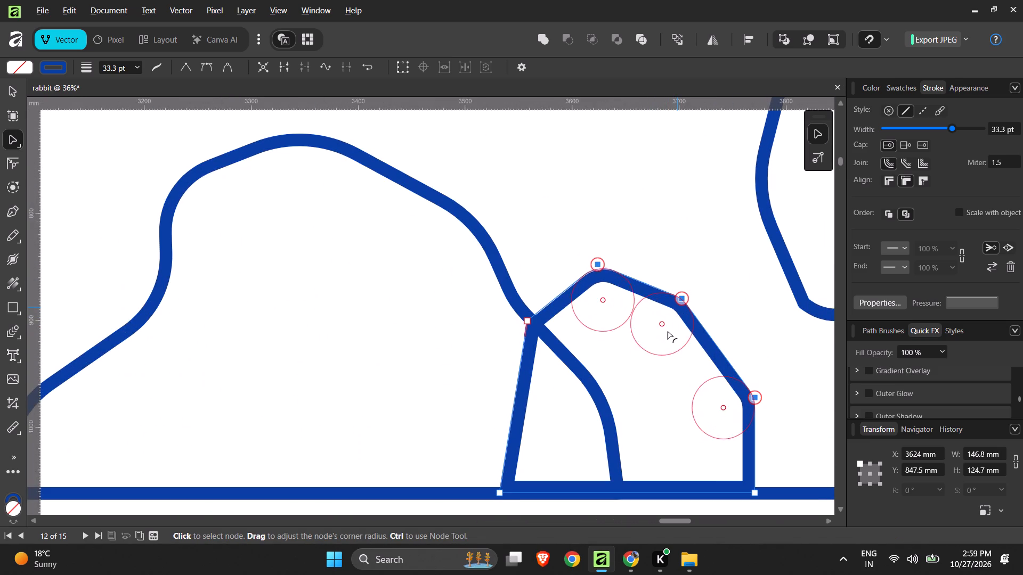
{"action": "left_click_drag", "start_coordinate": [668, 332], "coordinate": [665, 339]}
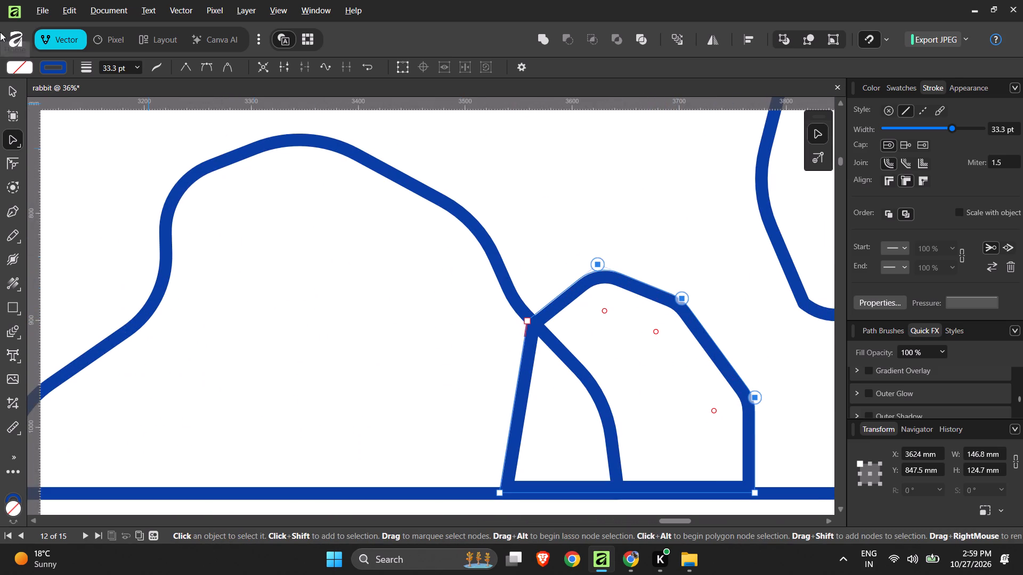
{"action": "left_click", "coordinate": [11, 85]}
{"action": "left_click", "coordinate": [531, 210]}
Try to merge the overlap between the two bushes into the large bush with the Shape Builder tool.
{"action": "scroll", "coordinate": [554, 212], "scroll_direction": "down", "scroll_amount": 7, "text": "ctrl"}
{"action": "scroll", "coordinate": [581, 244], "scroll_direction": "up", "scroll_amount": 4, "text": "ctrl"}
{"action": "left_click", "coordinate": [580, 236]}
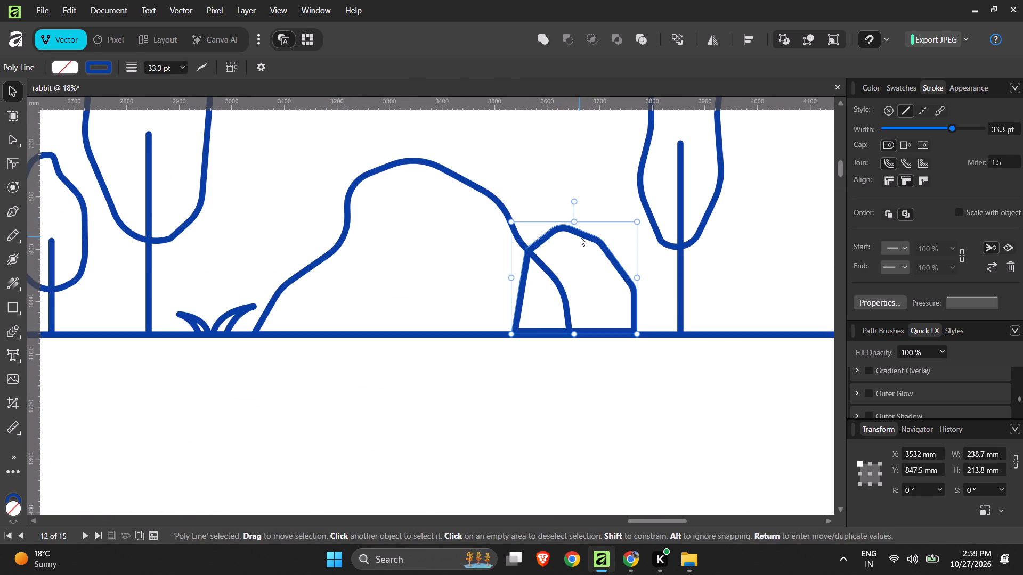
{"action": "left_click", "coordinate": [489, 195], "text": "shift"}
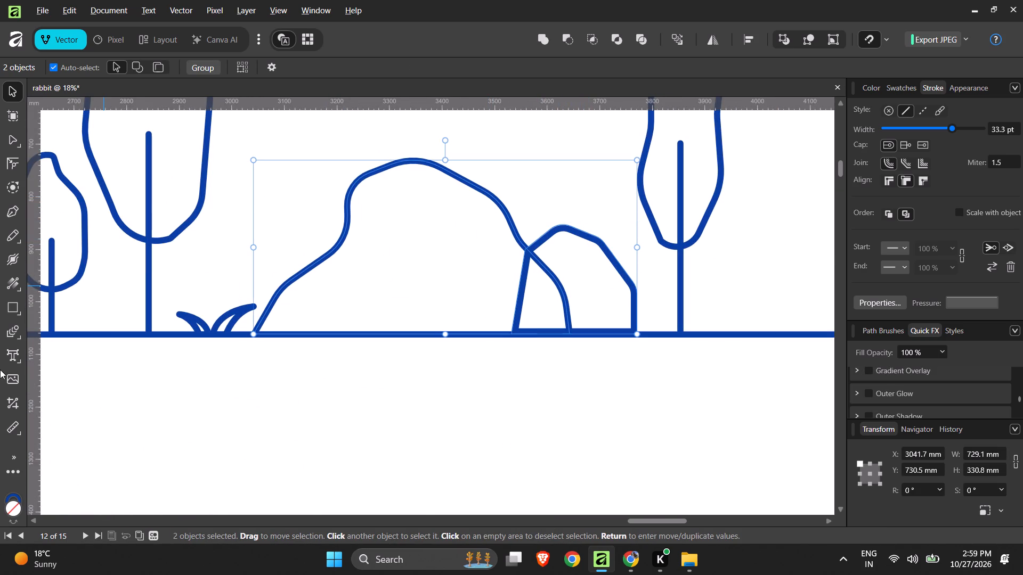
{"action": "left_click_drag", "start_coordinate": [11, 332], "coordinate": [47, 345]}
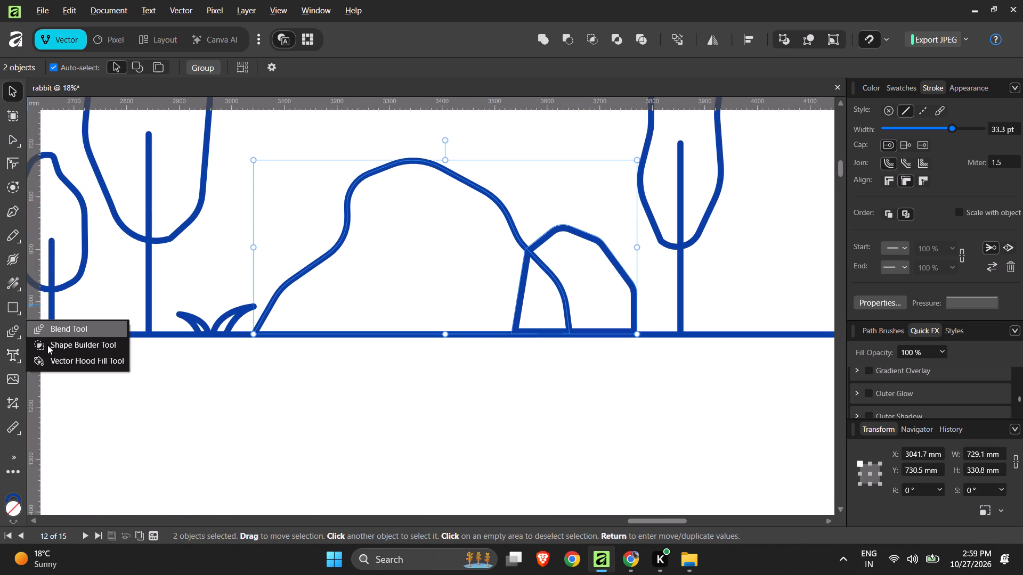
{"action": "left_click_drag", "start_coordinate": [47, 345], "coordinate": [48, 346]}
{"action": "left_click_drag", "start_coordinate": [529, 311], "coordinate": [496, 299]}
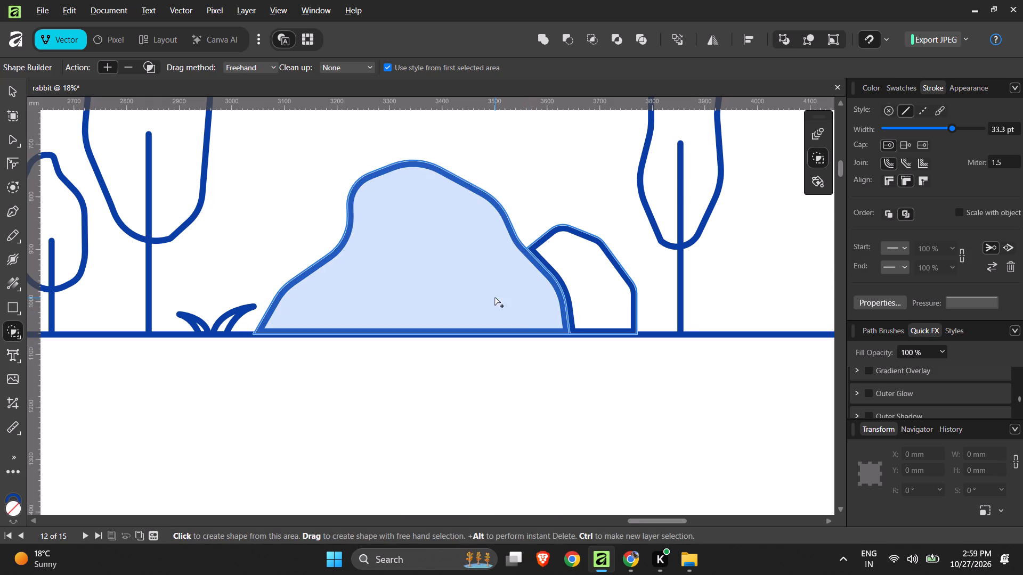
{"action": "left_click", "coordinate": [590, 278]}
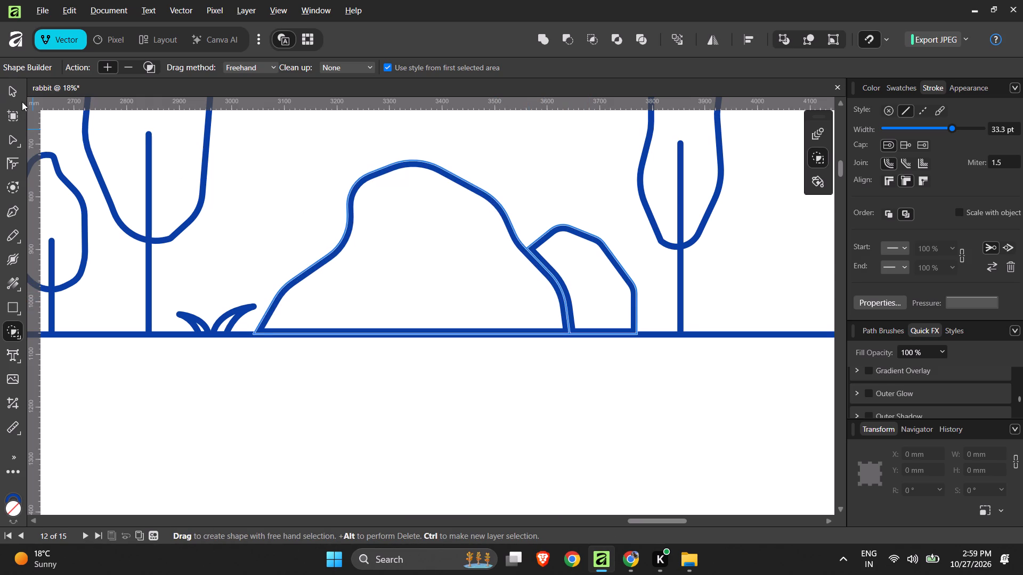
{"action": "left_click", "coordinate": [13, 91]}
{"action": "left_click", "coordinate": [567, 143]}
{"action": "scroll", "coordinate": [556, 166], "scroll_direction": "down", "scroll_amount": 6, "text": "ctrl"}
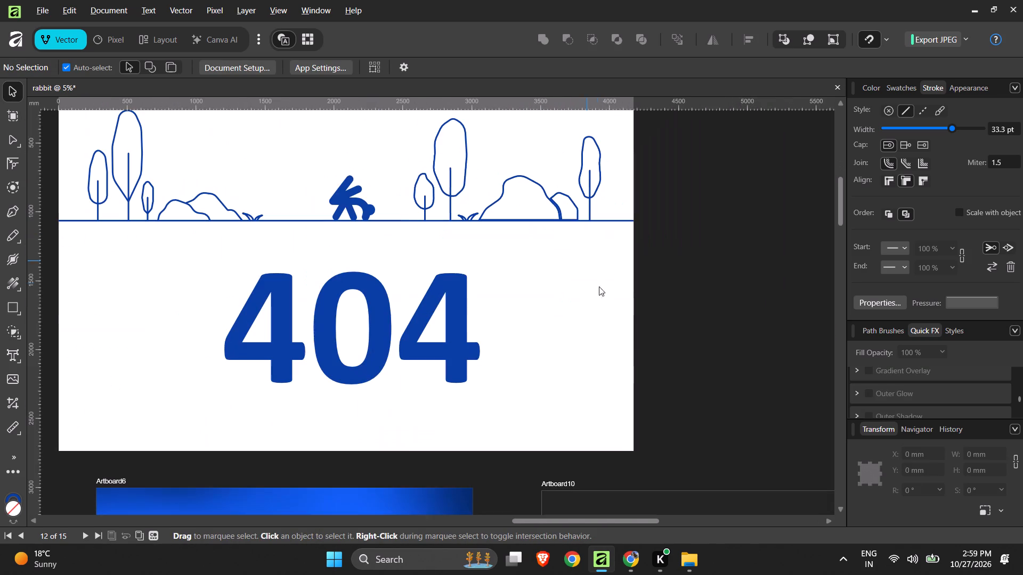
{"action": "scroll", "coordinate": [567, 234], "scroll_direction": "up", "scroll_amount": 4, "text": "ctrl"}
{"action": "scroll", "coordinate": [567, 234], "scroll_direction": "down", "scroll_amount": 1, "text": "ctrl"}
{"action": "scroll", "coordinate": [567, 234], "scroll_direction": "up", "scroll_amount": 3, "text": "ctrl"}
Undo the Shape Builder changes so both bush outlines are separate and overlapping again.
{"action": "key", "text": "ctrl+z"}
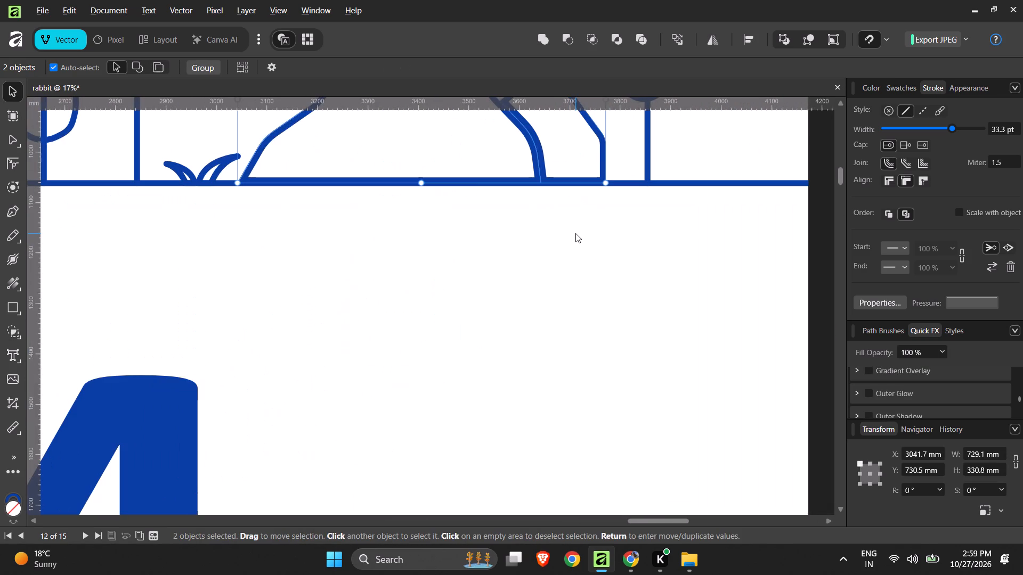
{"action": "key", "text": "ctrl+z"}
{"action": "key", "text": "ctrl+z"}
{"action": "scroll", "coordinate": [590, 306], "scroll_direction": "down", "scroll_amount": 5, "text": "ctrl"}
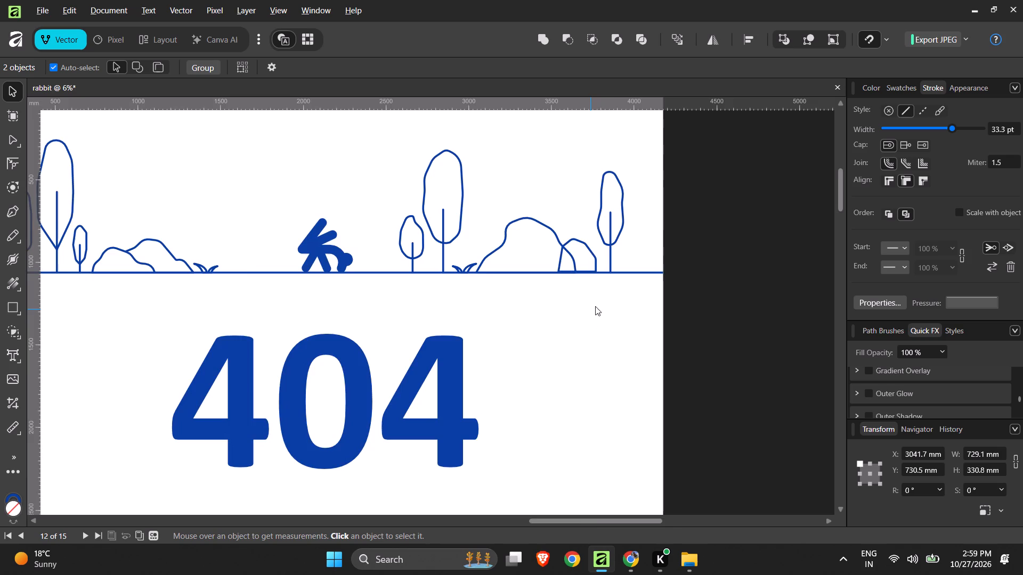
Fill the large bush with white, FFFFFF.
{"action": "scroll", "coordinate": [595, 246], "scroll_direction": "up", "scroll_amount": 5, "text": "ctrl"}
{"action": "left_click", "coordinate": [480, 228]}
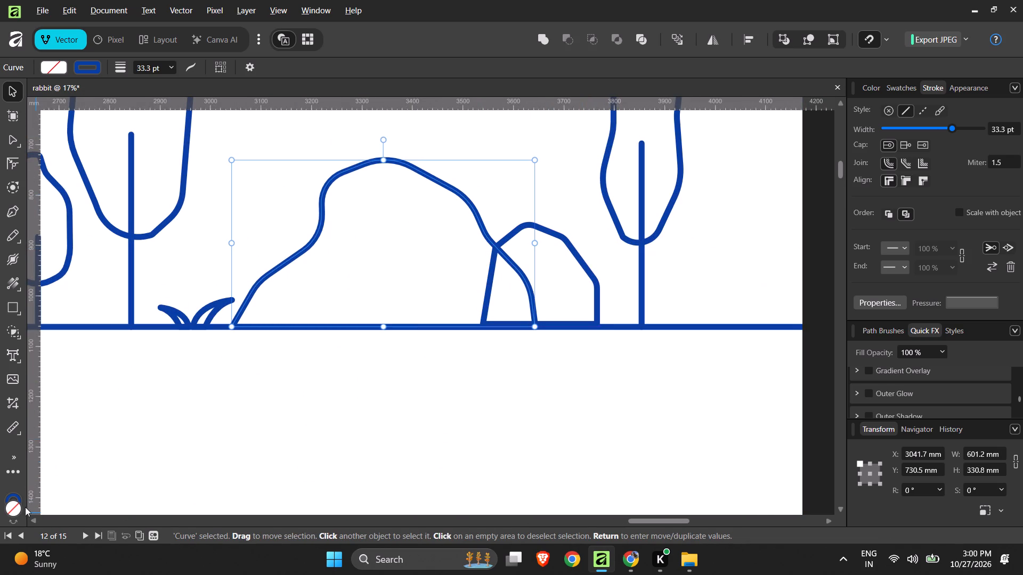
{"action": "left_click", "coordinate": [12, 508]}
{"action": "double_click", "coordinate": [12, 508]}
{"action": "left_click_drag", "start_coordinate": [226, 187], "coordinate": [262, 159]}
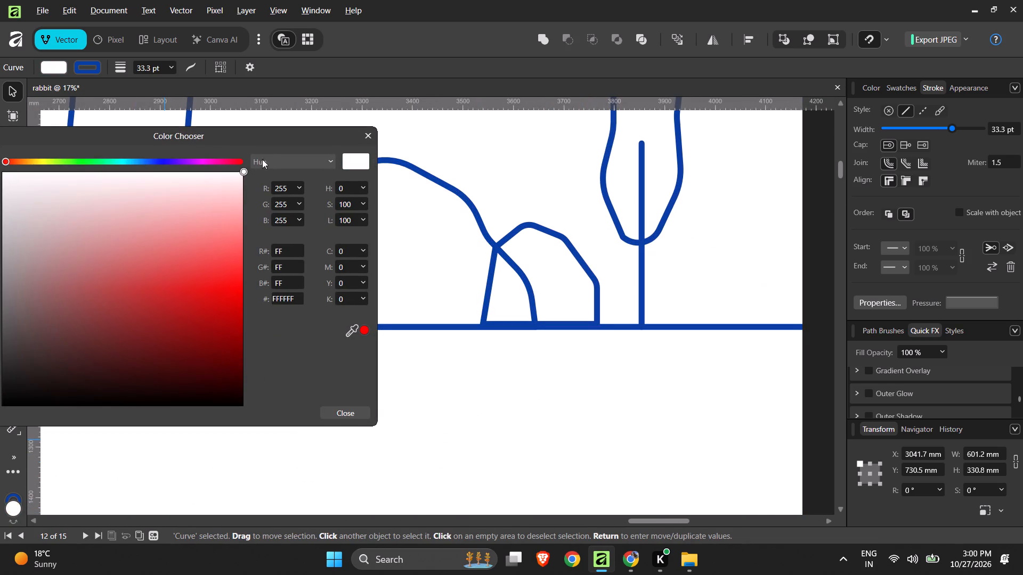
{"action": "left_click_drag", "start_coordinate": [262, 159], "coordinate": [266, 154]}
{"action": "double_click", "coordinate": [542, 450]}
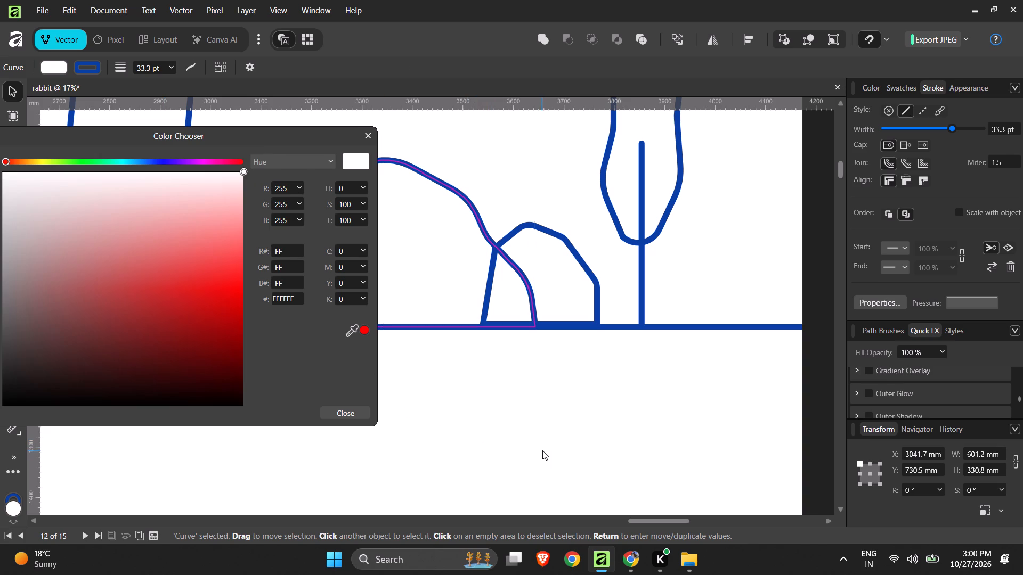
Send the small bush to the back of the stacking order, behind the white-filled large bush, and dismiss the colour chooser.
{"action": "left_click", "coordinate": [541, 229]}
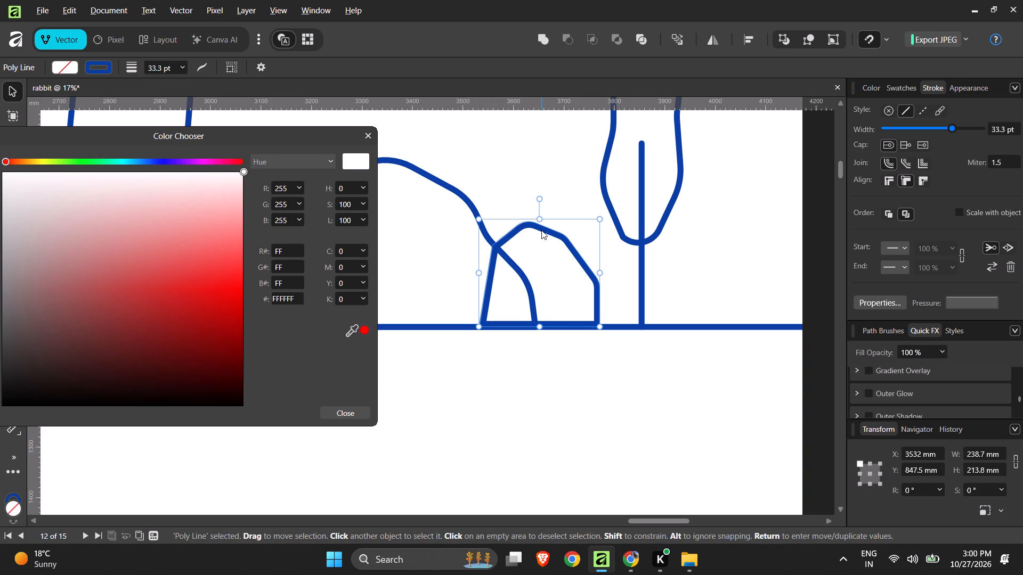
{"action": "key", "text": "ctrl+shift+bracketleft"}
{"action": "double_click", "coordinate": [595, 481]}
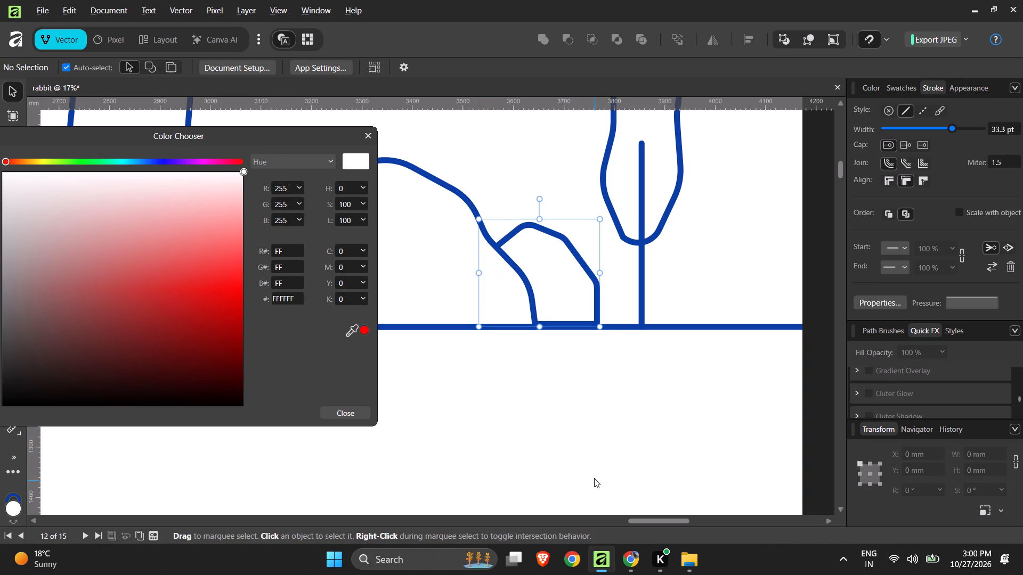
{"action": "scroll", "coordinate": [597, 447], "scroll_direction": "down", "scroll_amount": 6, "text": "ctrl"}
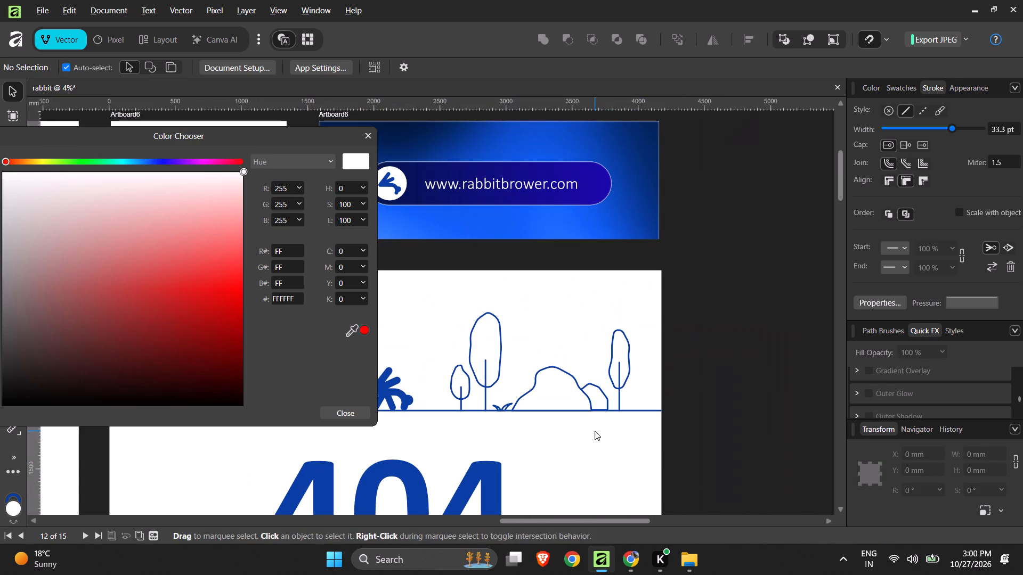
{"action": "scroll", "coordinate": [588, 422], "scroll_direction": "up", "scroll_amount": 4, "text": "ctrl"}
{"action": "left_click", "coordinate": [351, 417]}
{"action": "scroll", "coordinate": [599, 403], "scroll_direction": "down", "scroll_amount": 1, "text": "ctrl"}
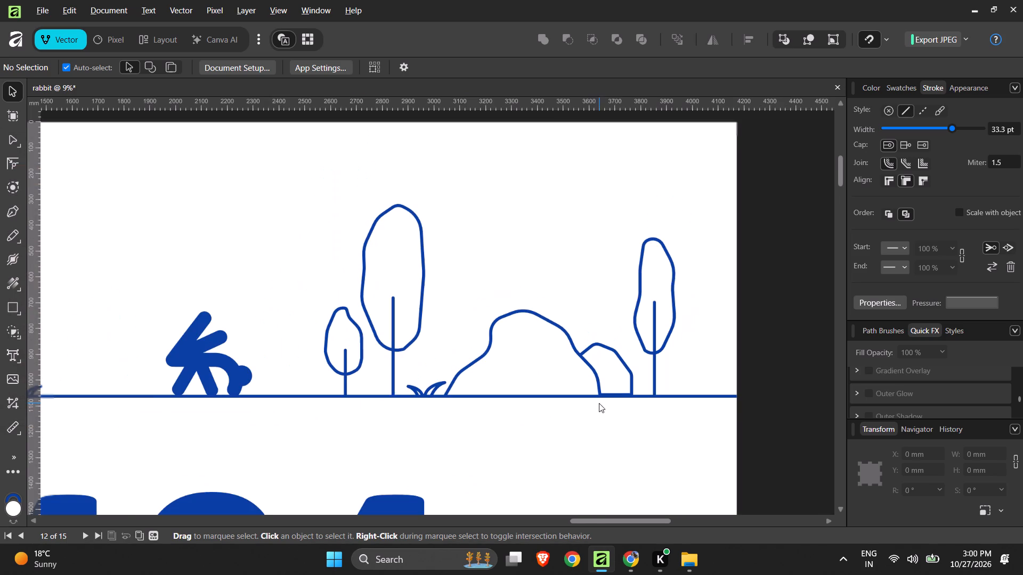
Move the small bush to about X 3539 mm, Y 853 mm so its base stroke coincides with the ground line.
{"action": "left_click", "coordinate": [631, 376]}
{"action": "scroll", "coordinate": [630, 376], "scroll_direction": "down", "scroll_amount": 4, "text": "ctrl"}
{"action": "scroll", "coordinate": [627, 382], "scroll_direction": "up", "scroll_amount": 1, "text": "ctrl"}
{"action": "scroll", "coordinate": [627, 382], "scroll_direction": "down", "scroll_amount": 1, "text": "ctrl"}
{"action": "scroll", "coordinate": [627, 382], "scroll_direction": "up", "scroll_amount": 3, "text": "ctrl"}
{"action": "scroll", "coordinate": [627, 382], "scroll_direction": "down", "scroll_amount": 1, "text": "ctrl"}
{"action": "scroll", "coordinate": [627, 382], "scroll_direction": "up", "scroll_amount": 1, "text": "ctrl"}
{"action": "scroll", "coordinate": [627, 382], "scroll_direction": "down", "scroll_amount": 1, "text": "ctrl"}
{"action": "scroll", "coordinate": [627, 382], "scroll_direction": "up", "scroll_amount": 13, "text": "ctrl"}
{"action": "scroll", "coordinate": [624, 385], "scroll_direction": "down", "scroll_amount": 1, "text": "ctrl"}
{"action": "scroll", "coordinate": [624, 385], "scroll_direction": "up", "scroll_amount": 1, "text": "ctrl"}
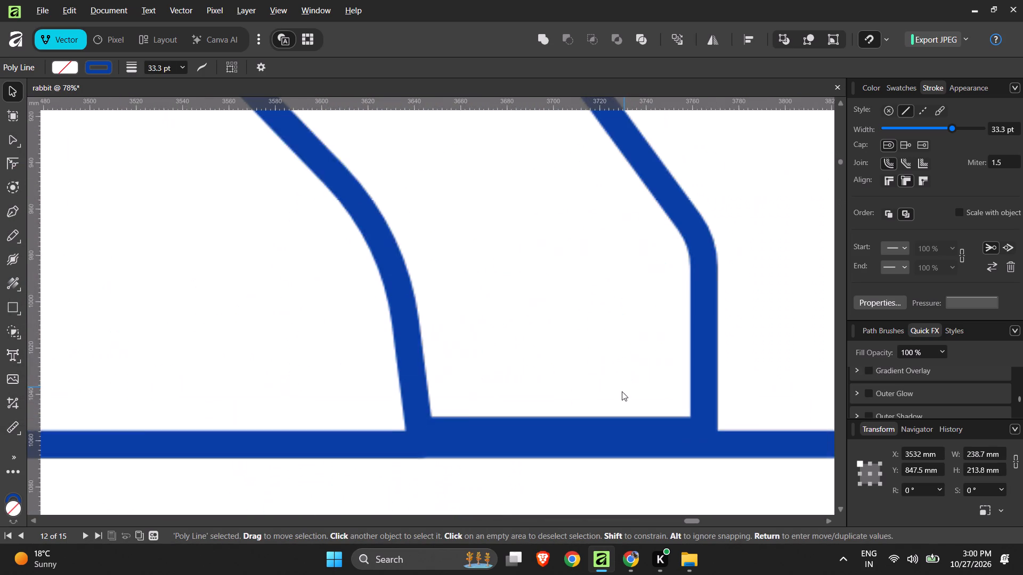
{"action": "left_click_drag", "start_coordinate": [551, 430], "coordinate": [567, 444]}
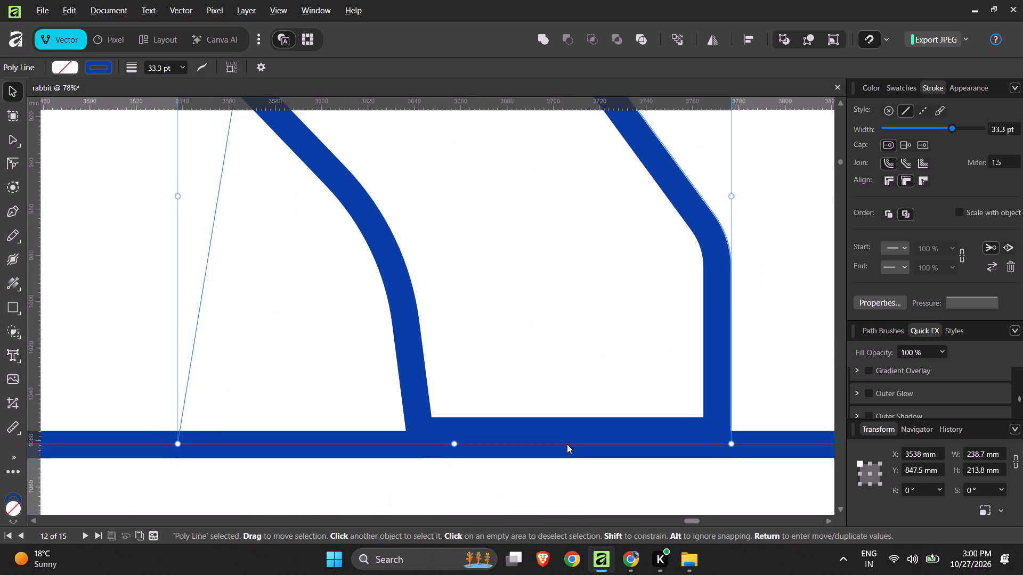
{"action": "left_click_drag", "start_coordinate": [567, 444], "coordinate": [567, 443]}
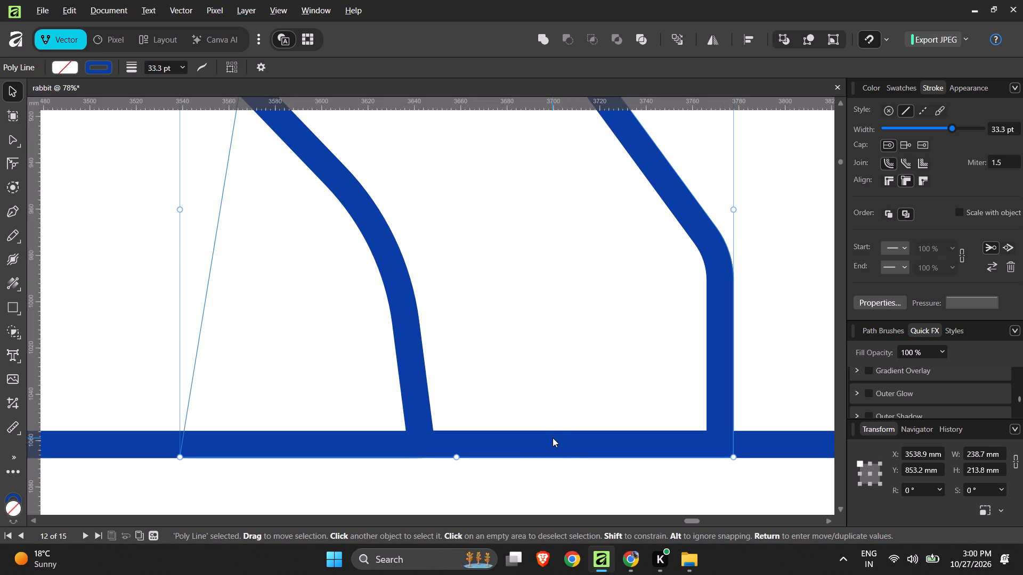
{"action": "scroll", "coordinate": [578, 335], "scroll_direction": "down", "scroll_amount": 11, "text": "ctrl"}
{"action": "scroll", "coordinate": [571, 331], "scroll_direction": "up", "scroll_amount": 1, "text": "ctrl"}
{"action": "scroll", "coordinate": [571, 331], "scroll_direction": "down", "scroll_amount": 1, "text": "ctrl"}
{"action": "left_click", "coordinate": [758, 335]}
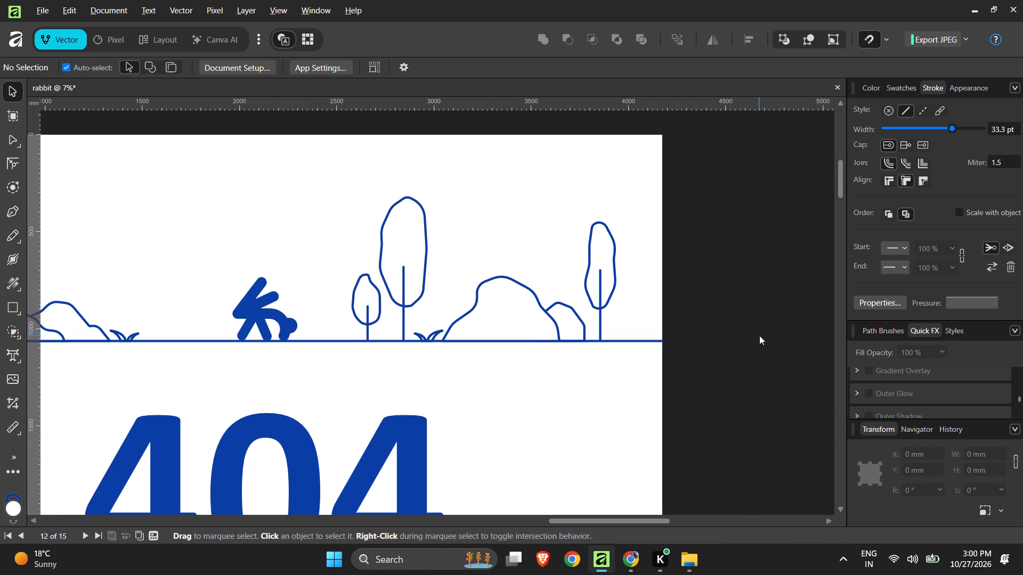
Duplicate the grass tuft beside the large bush along the ground line to just right of the far-right tree's trunk.
{"action": "left_click", "coordinate": [419, 335]}
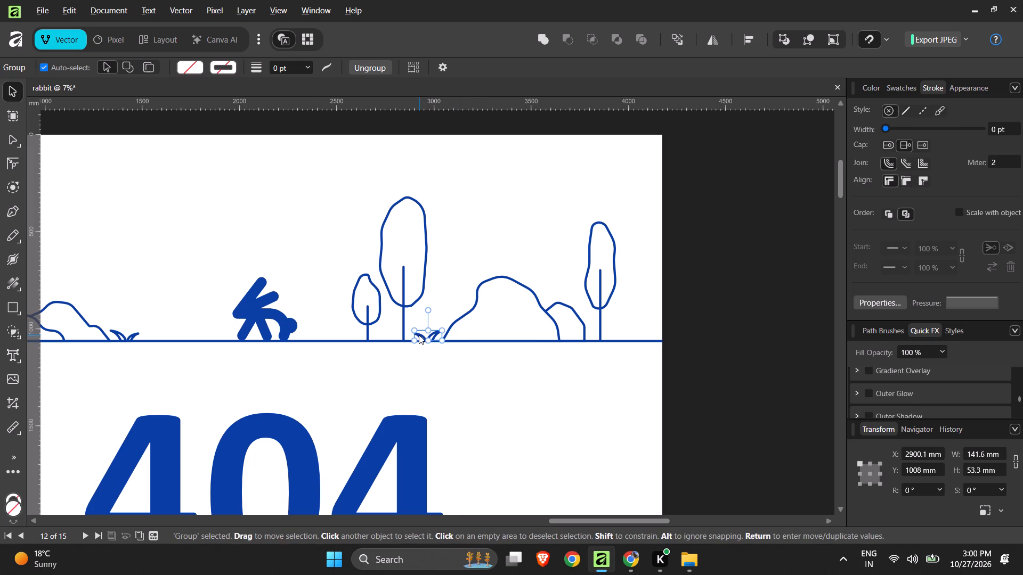
{"action": "scroll", "coordinate": [424, 335], "scroll_direction": "down", "scroll_amount": 2, "text": "ctrl"}
{"action": "scroll", "coordinate": [443, 333], "scroll_direction": "up", "scroll_amount": 4, "text": "ctrl"}
{"action": "scroll", "coordinate": [443, 333], "scroll_direction": "down", "scroll_amount": 1, "text": "ctrl"}
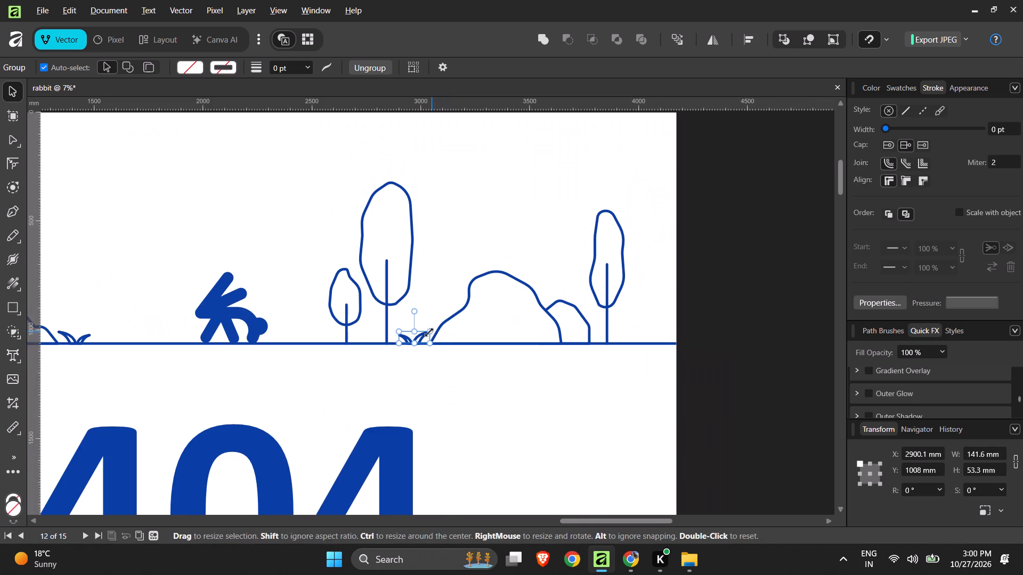
{"action": "left_click_drag", "start_coordinate": [417, 338], "coordinate": [596, 340], "text": "alt"}
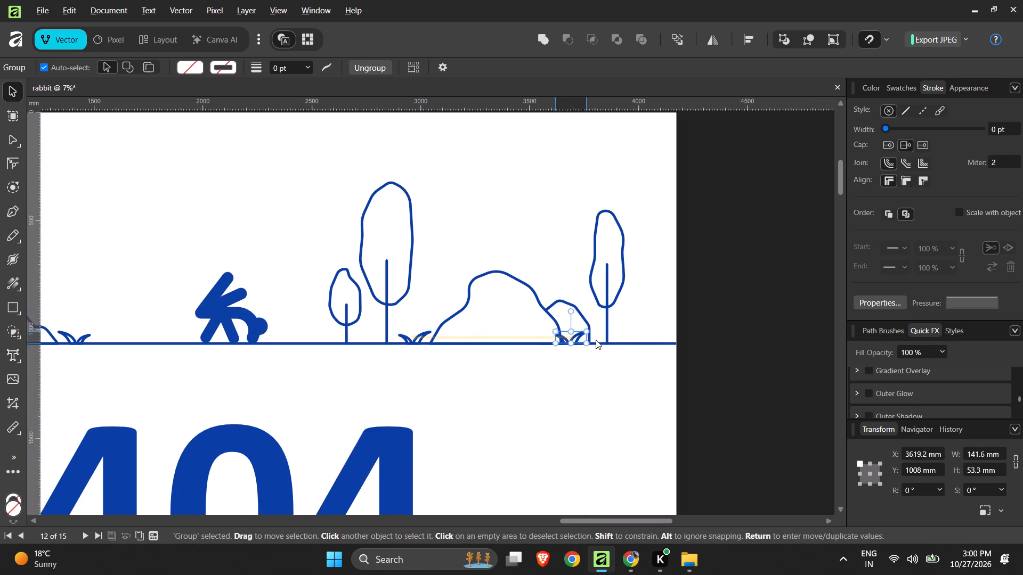
{"action": "left_click_drag", "start_coordinate": [596, 340], "coordinate": [639, 340], "text": "alt"}
{"action": "left_click", "coordinate": [759, 332]}
Duplicate the grass tuft beside the left bushes to between the two leftmost trees, at about X 327 mm, Y 1008 mm.
{"action": "scroll", "coordinate": [758, 336], "scroll_direction": "down", "scroll_amount": 4, "text": "ctrl"}
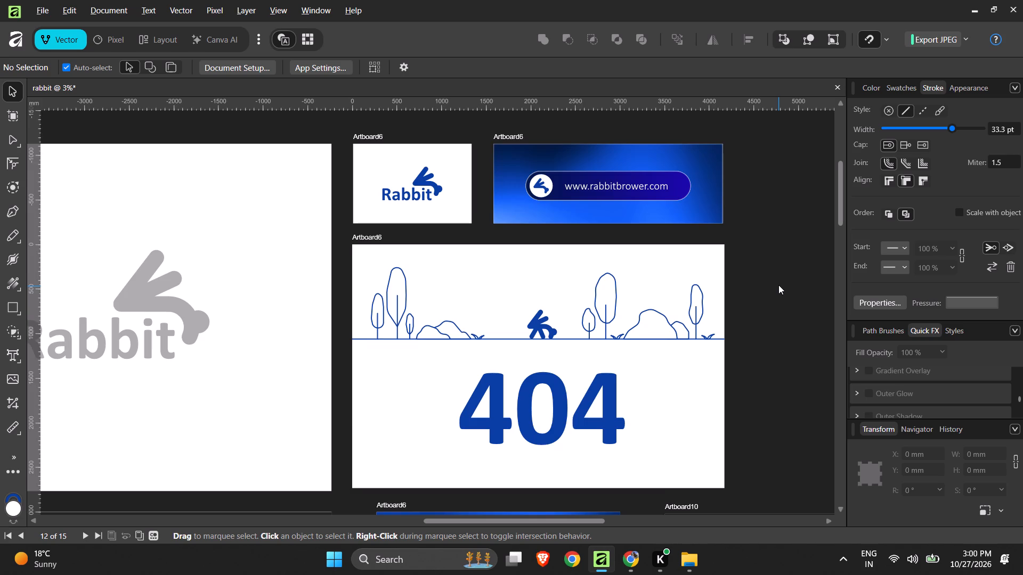
{"action": "scroll", "coordinate": [778, 285], "scroll_direction": "up", "scroll_amount": 1, "text": "ctrl"}
{"action": "scroll", "coordinate": [199, 353], "scroll_direction": "up", "scroll_amount": 2, "text": "ctrl"}
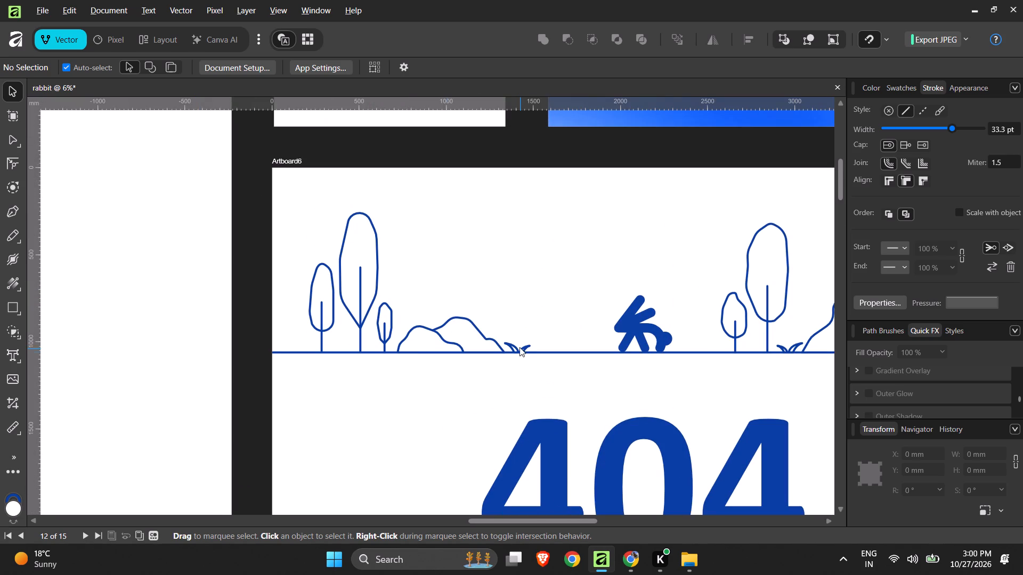
{"action": "left_click", "coordinate": [519, 345]}
{"action": "left_click_drag", "start_coordinate": [521, 348], "coordinate": [363, 350], "text": "alt"}
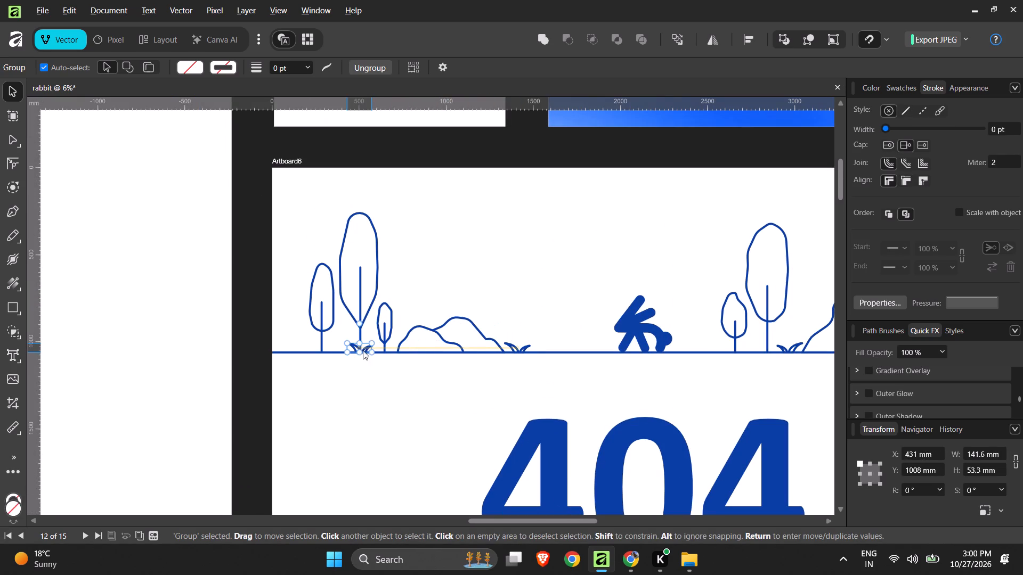
{"action": "left_click_drag", "start_coordinate": [363, 350], "coordinate": [345, 350], "text": "alt"}
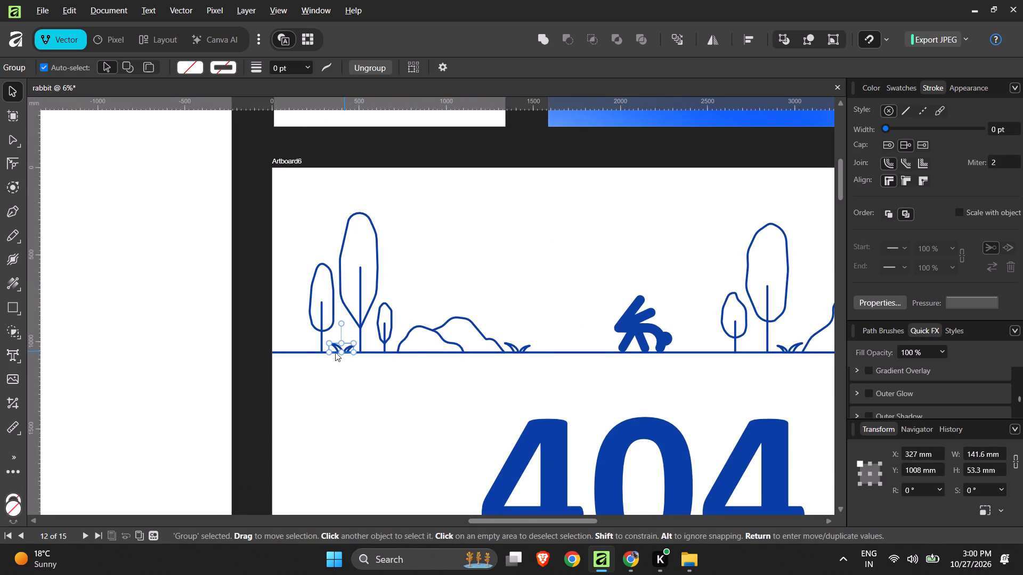
{"action": "left_click", "coordinate": [229, 353]}
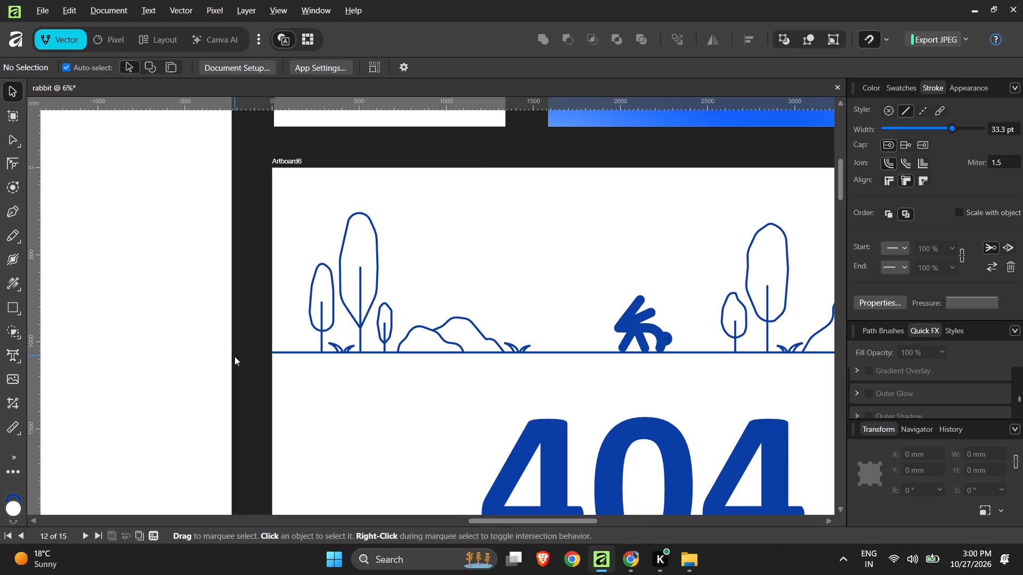
Group the left-hand trees, bushes and grass tufts without the ground line, and shift the group right to about X 281 mm.
{"action": "scroll", "coordinate": [238, 357], "scroll_direction": "down", "scroll_amount": 4, "text": "ctrl"}
{"action": "scroll", "coordinate": [247, 351], "scroll_direction": "up", "scroll_amount": 1, "text": "ctrl"}
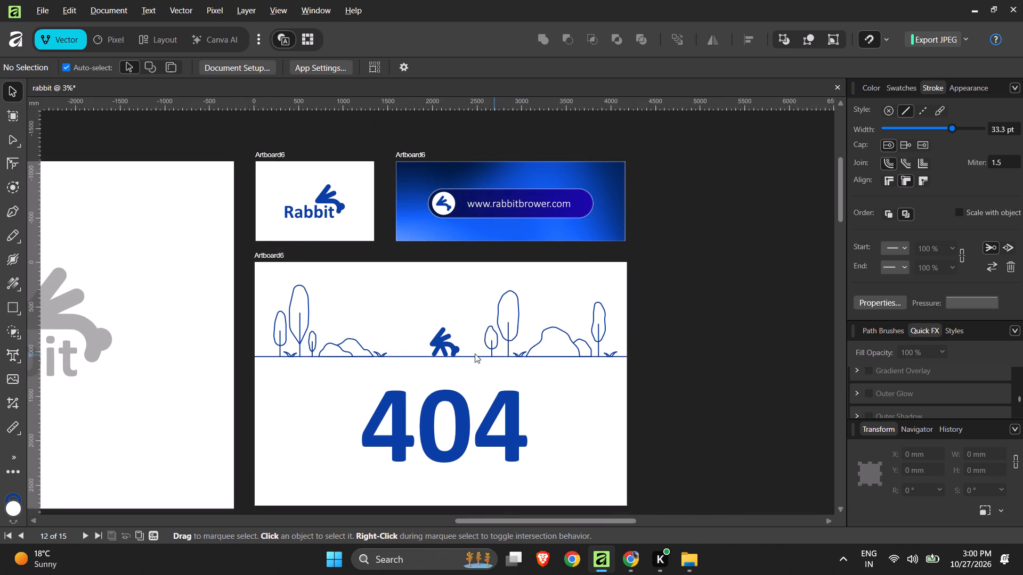
{"action": "left_click_drag", "start_coordinate": [229, 275], "coordinate": [262, 298]}
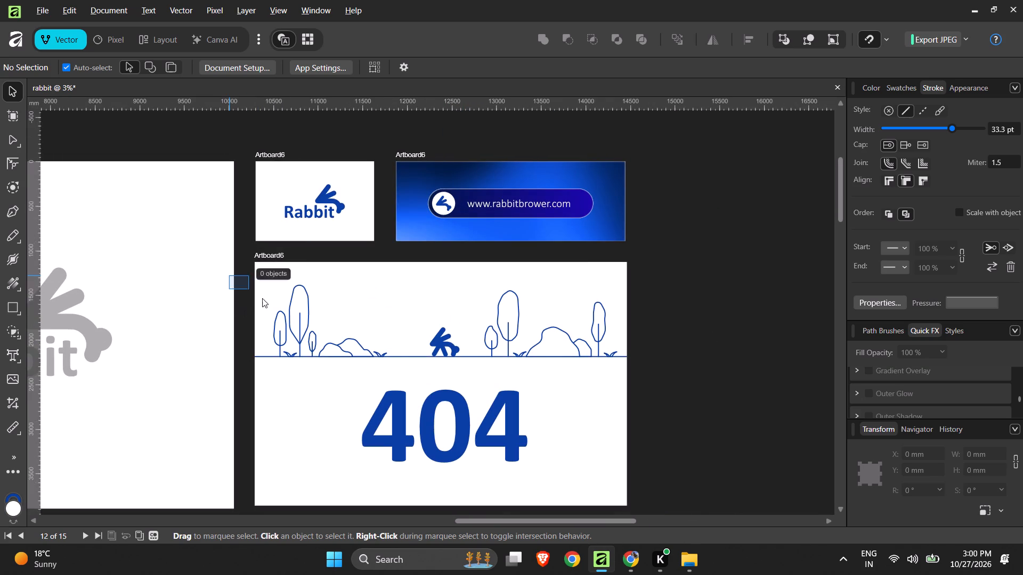
{"action": "left_click_drag", "start_coordinate": [262, 298], "coordinate": [401, 373]}
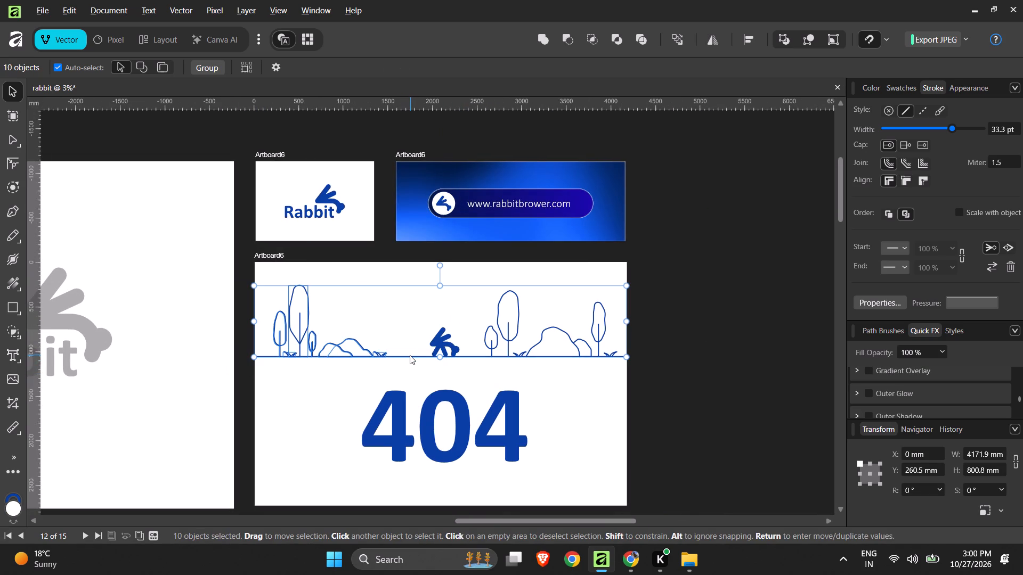
{"action": "left_click", "coordinate": [408, 356], "text": "shift"}
{"action": "key", "text": "ctrl+g"}
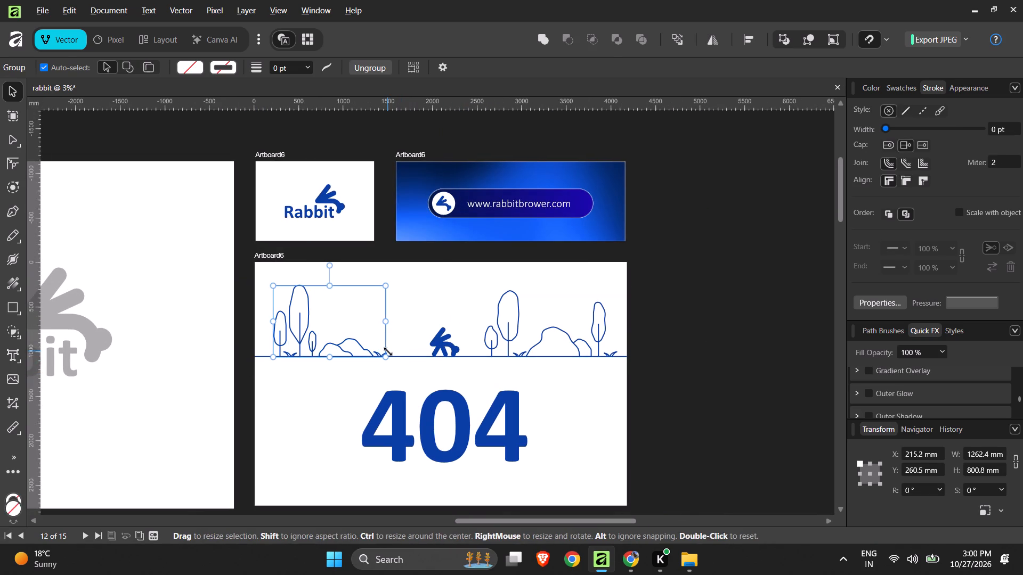
{"action": "left_click_drag", "start_coordinate": [361, 346], "coordinate": [367, 346]}
{"action": "left_click", "coordinate": [644, 365]}
Shift the right-hand trees, bushes and grass tufts, excluding the ground line, to about X 2502 mm, Y 317 mm and group them.
{"action": "left_click_drag", "start_coordinate": [626, 384], "coordinate": [570, 349]}
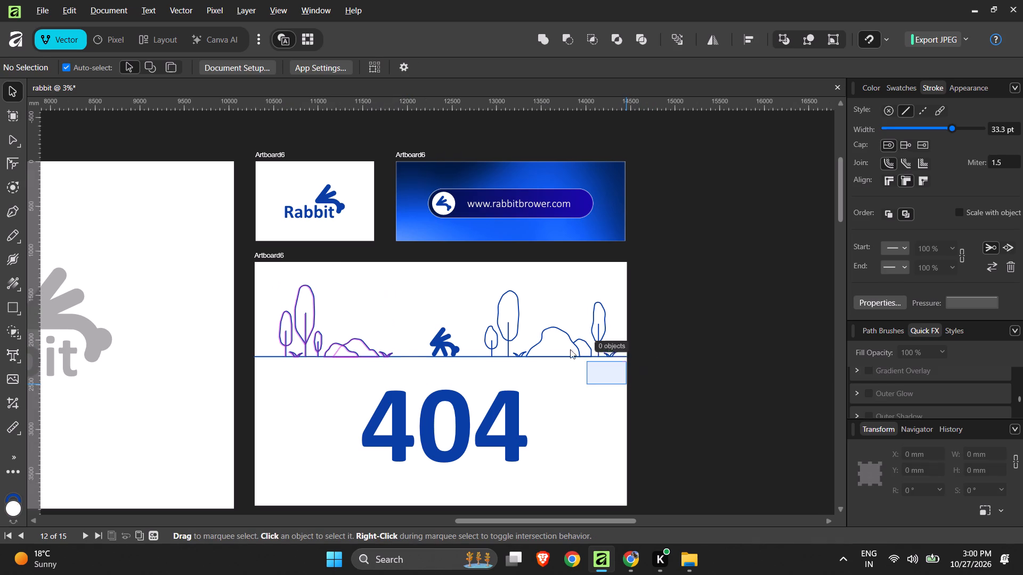
{"action": "left_click_drag", "start_coordinate": [570, 349], "coordinate": [470, 274]}
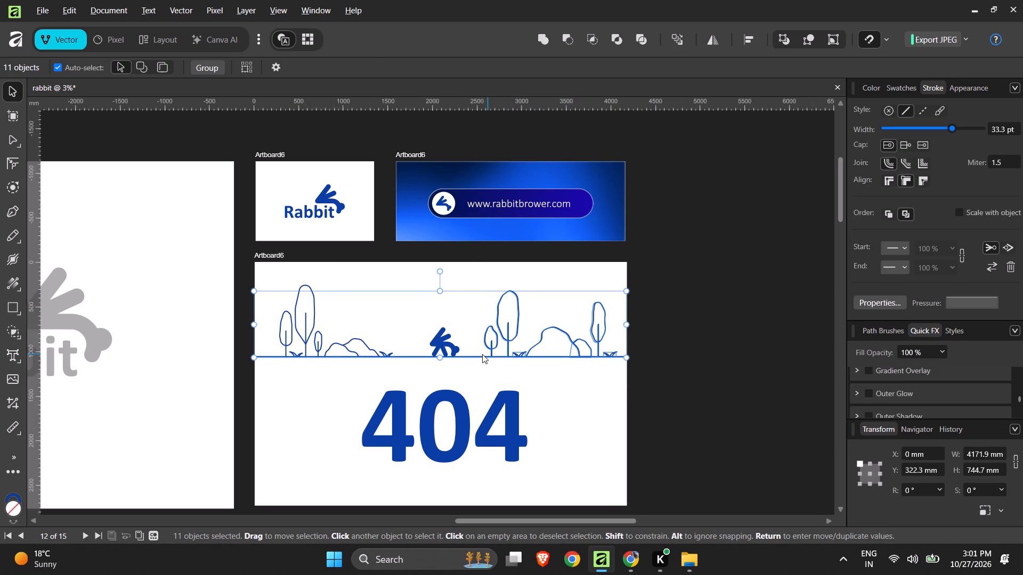
{"action": "left_click", "coordinate": [480, 355], "text": "shift"}
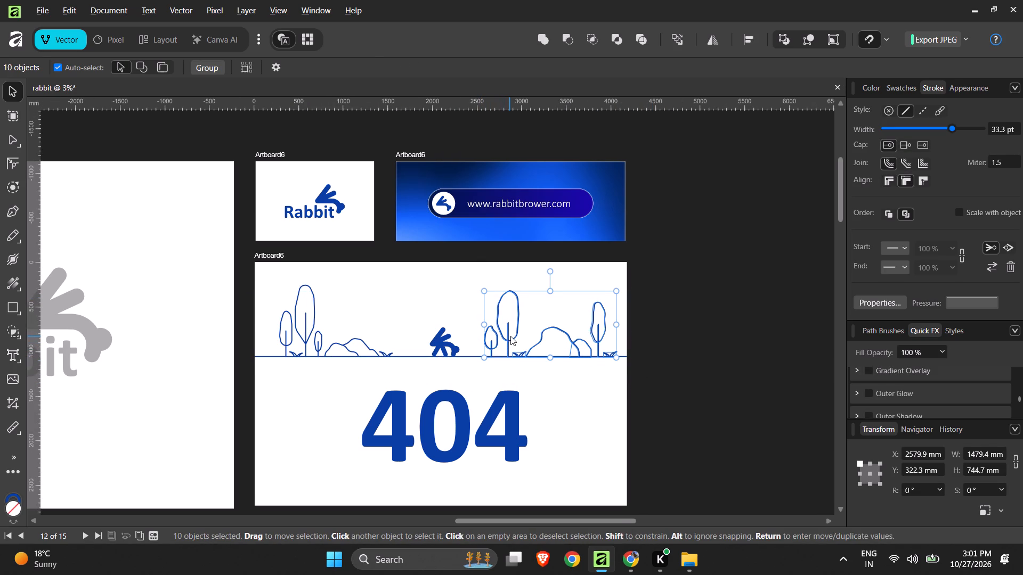
{"action": "left_click_drag", "start_coordinate": [510, 336], "coordinate": [504, 336]}
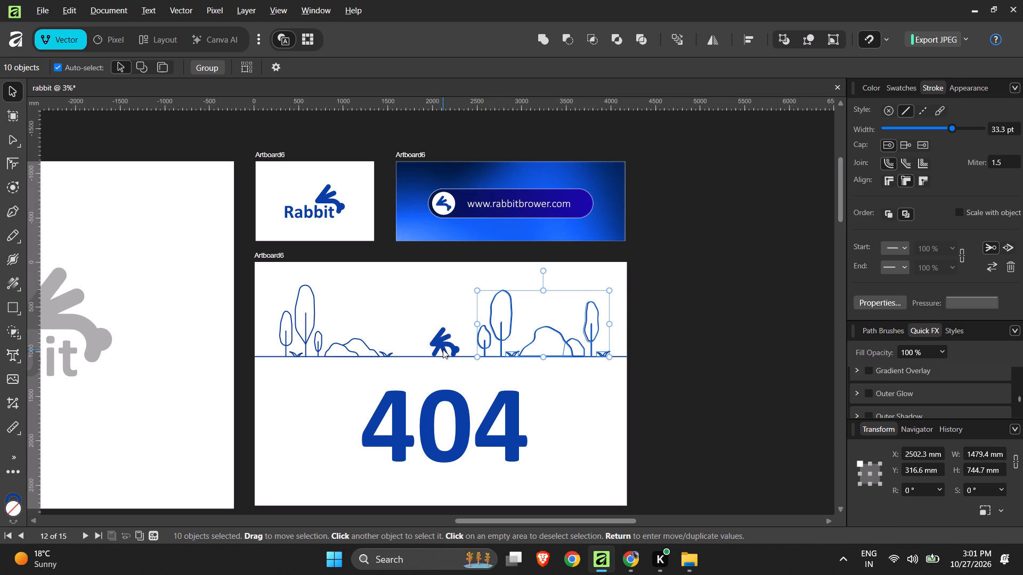
{"action": "key", "text": "ctrl+g"}
{"action": "left_click", "coordinate": [707, 341]}
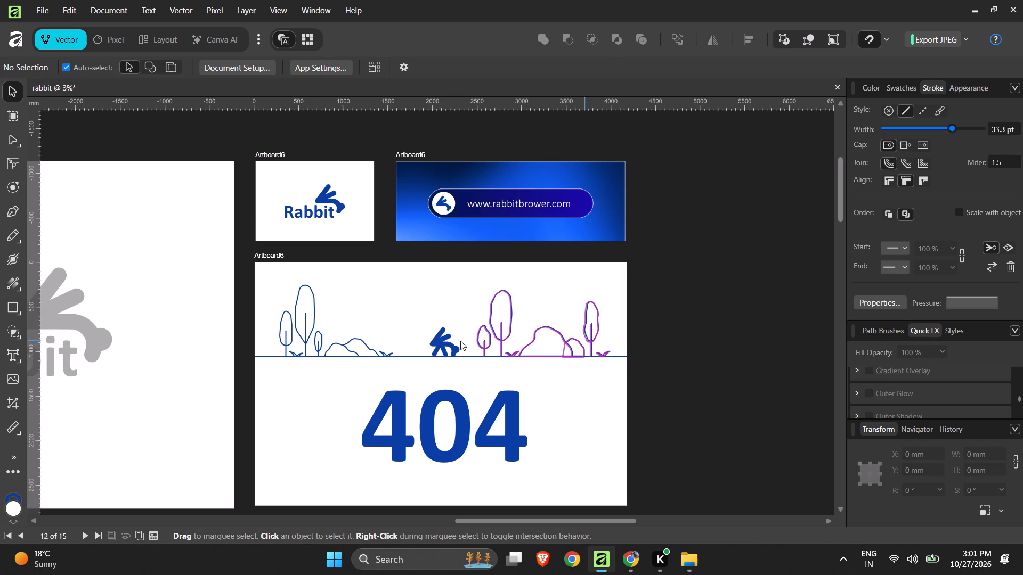
Move both scenery groups together along the ground line to leave roughly equal margins at the artboard's two sides.
{"action": "left_click", "coordinate": [347, 341]}
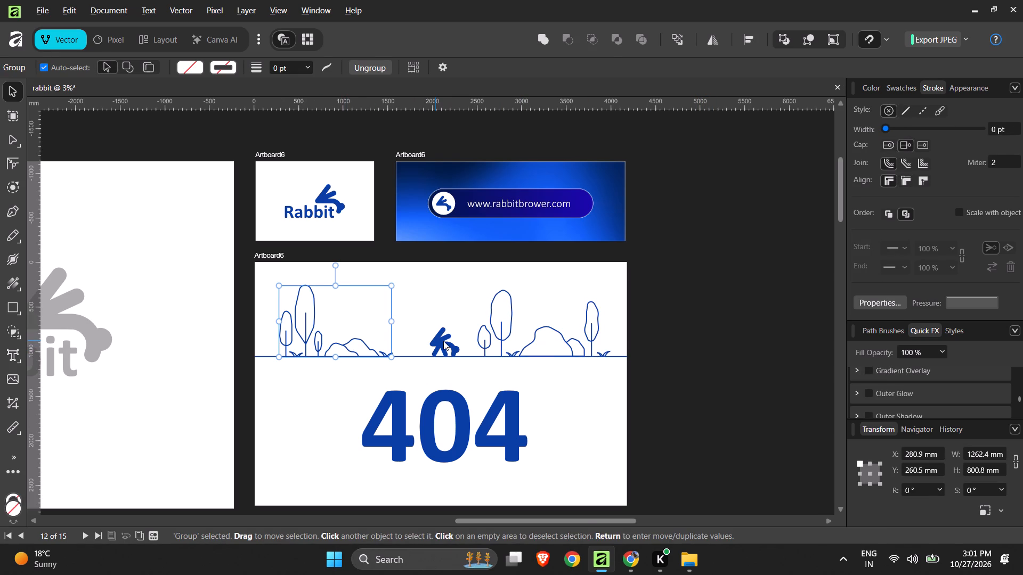
{"action": "left_click", "coordinate": [506, 336], "text": "shift"}
{"action": "left_click_drag", "start_coordinate": [506, 336], "coordinate": [515, 336]}
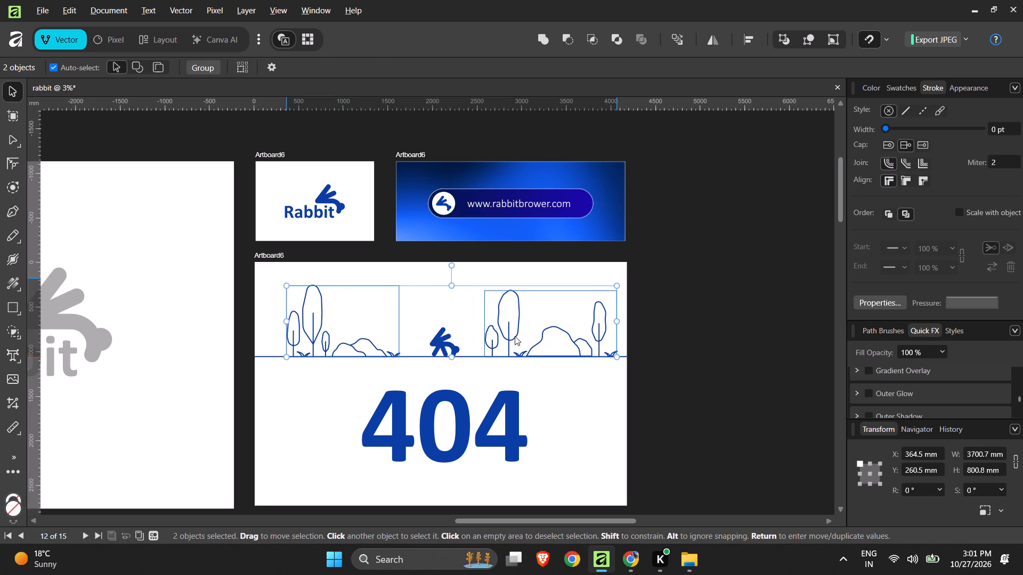
{"action": "left_click_drag", "start_coordinate": [515, 336], "coordinate": [500, 334]}
{"action": "left_click", "coordinate": [677, 327]}
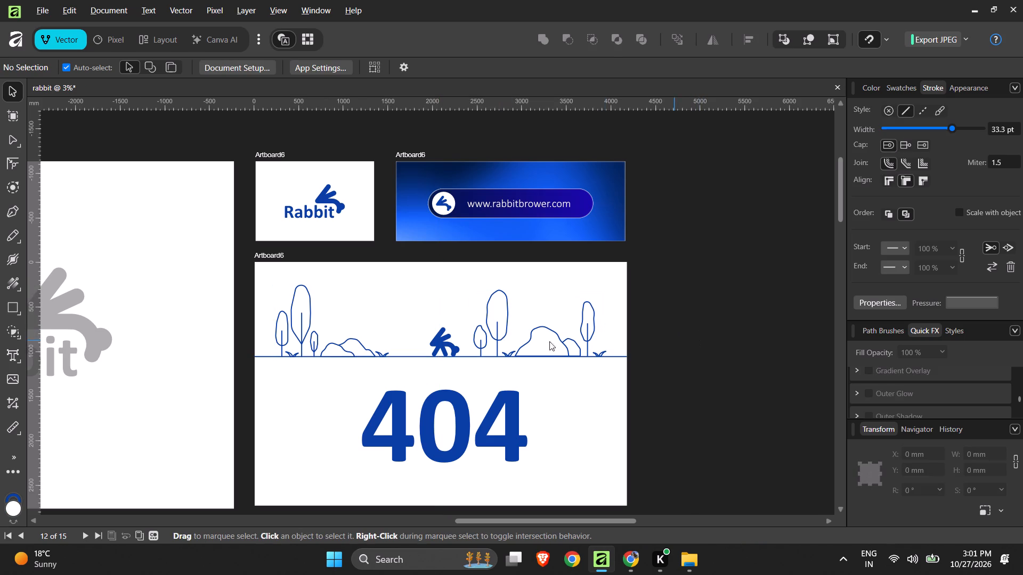
Move the rabbit figure slightly left along the ground line to the artboard's horizontal centre, above the 404.
{"action": "left_click", "coordinate": [444, 349]}
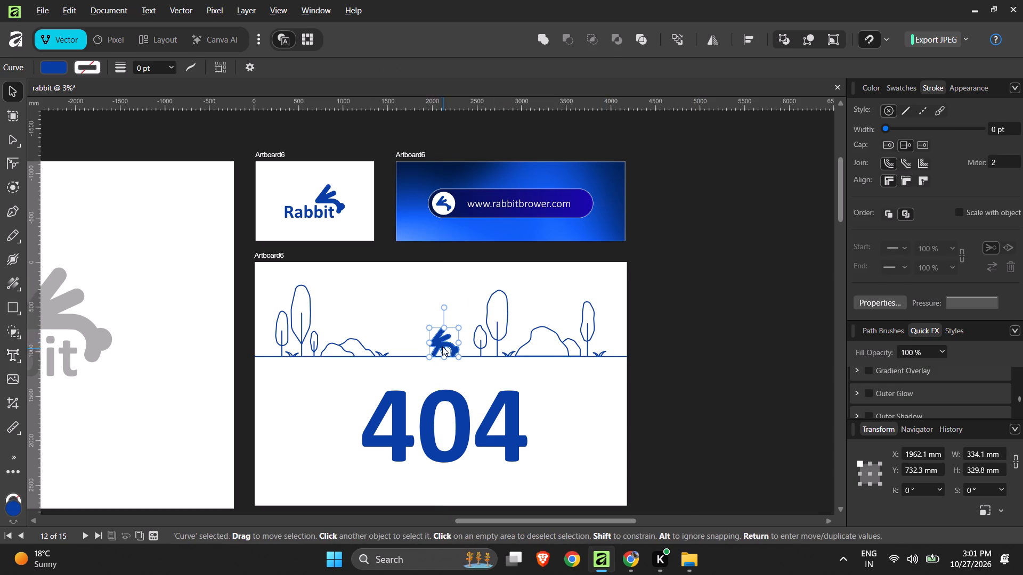
{"action": "left_click_drag", "start_coordinate": [441, 344], "coordinate": [435, 344]}
{"action": "left_click", "coordinate": [702, 360]}
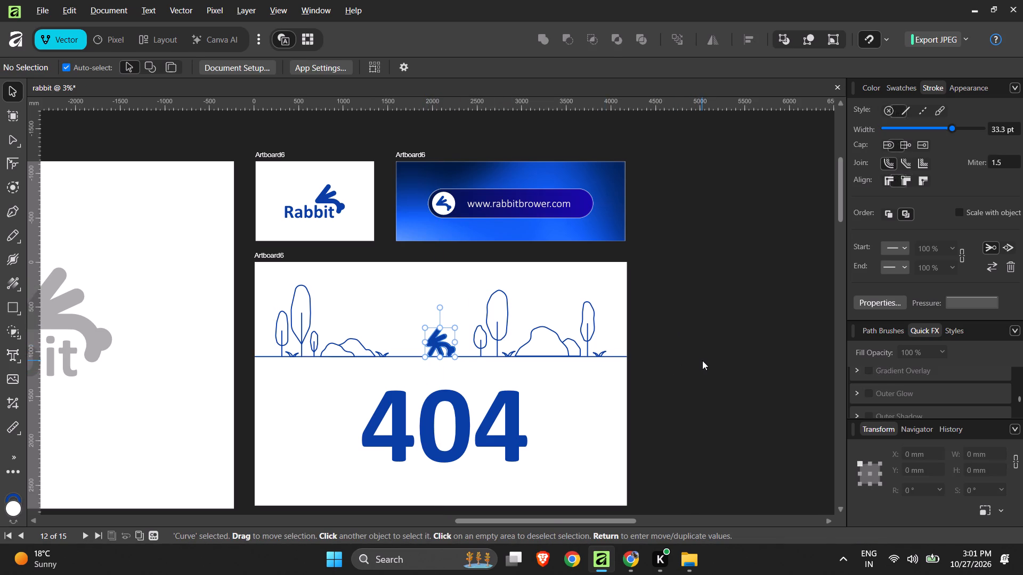
Examine the 404 page composition up close and alongside the other brand artboards.
{"action": "scroll", "coordinate": [703, 360], "scroll_direction": "down", "scroll_amount": 5, "text": "ctrl"}
{"action": "scroll", "coordinate": [735, 365], "scroll_direction": "up", "scroll_amount": 2, "text": "ctrl"}
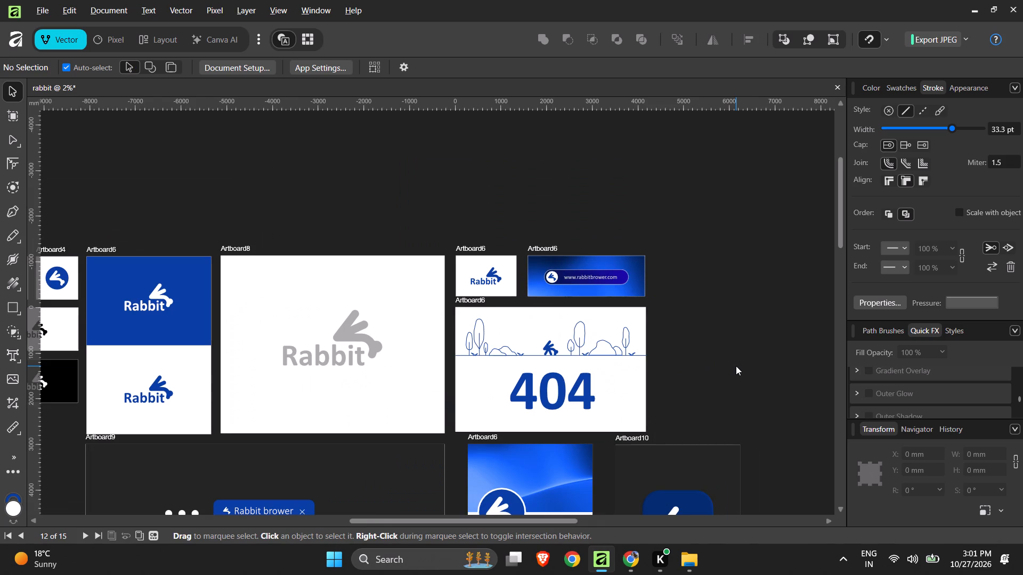
{"action": "scroll", "coordinate": [736, 366], "scroll_direction": "up", "scroll_amount": 1, "text": "ctrl"}
{"action": "scroll", "coordinate": [361, 391], "scroll_direction": "up", "scroll_amount": 3, "text": "ctrl"}
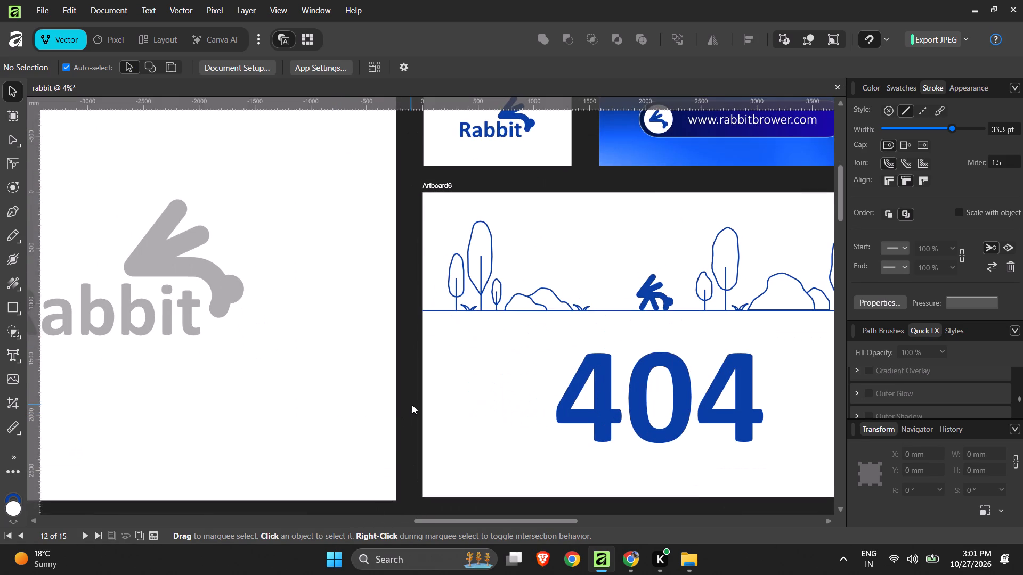
{"action": "scroll", "coordinate": [429, 375], "scroll_direction": "down", "scroll_amount": 3, "text": "ctrl"}
{"action": "scroll", "coordinate": [638, 404], "scroll_direction": "up", "scroll_amount": 3, "text": "ctrl"}
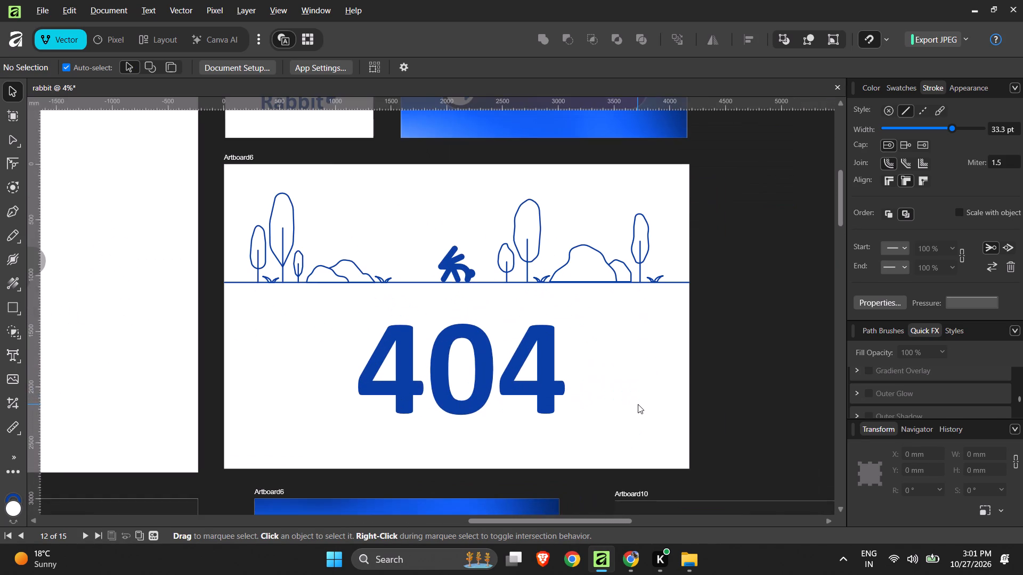
{"action": "scroll", "coordinate": [636, 332], "scroll_direction": "down", "scroll_amount": 3, "text": "ctrl"}
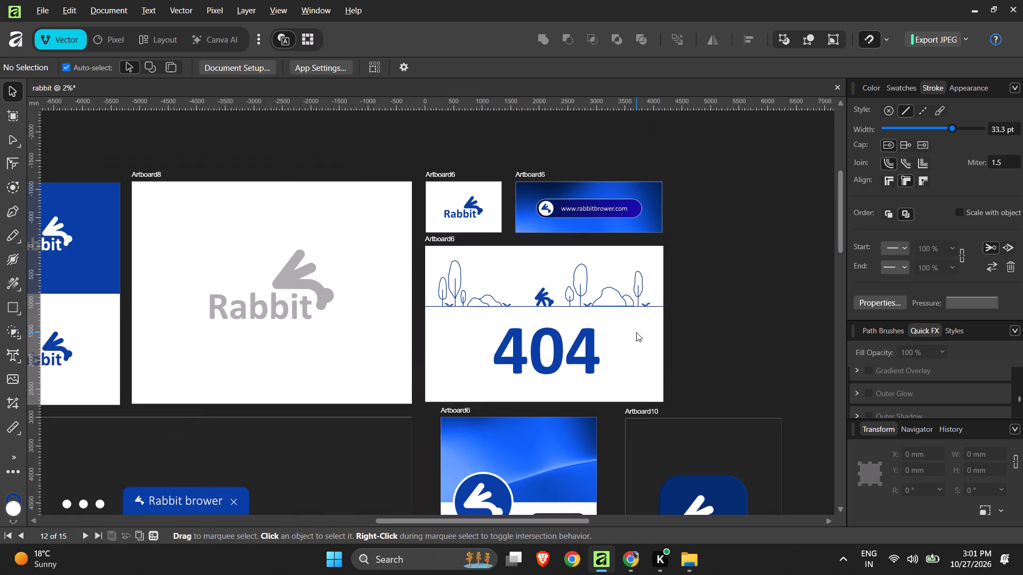
{"action": "scroll", "coordinate": [451, 354], "scroll_direction": "up", "scroll_amount": 2, "text": "ctrl"}
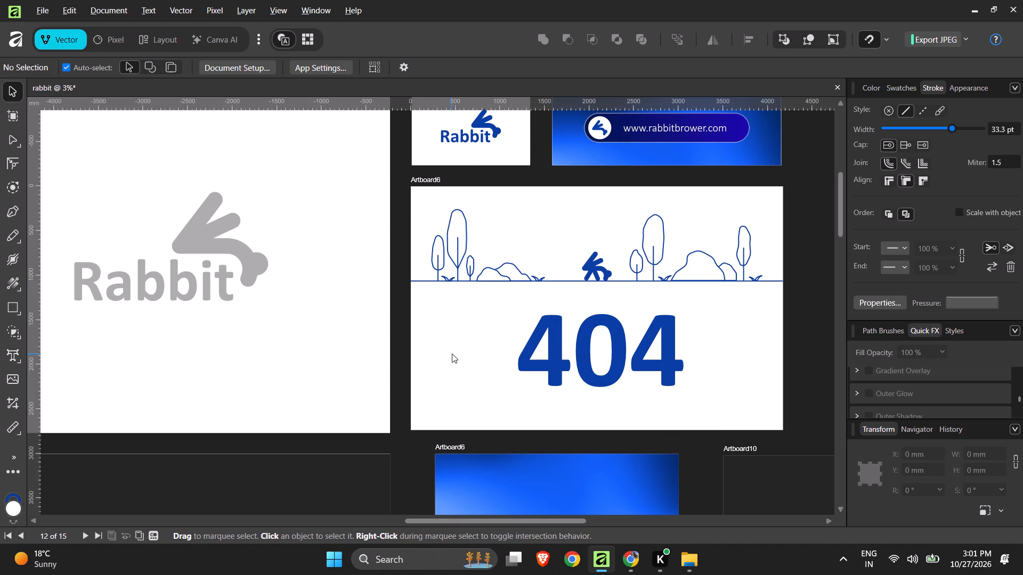
{"action": "scroll", "coordinate": [511, 192], "scroll_direction": "down", "scroll_amount": 6, "text": "ctrl"}
{"action": "scroll", "coordinate": [548, 369], "scroll_direction": "up", "scroll_amount": 1, "text": "ctrl"}
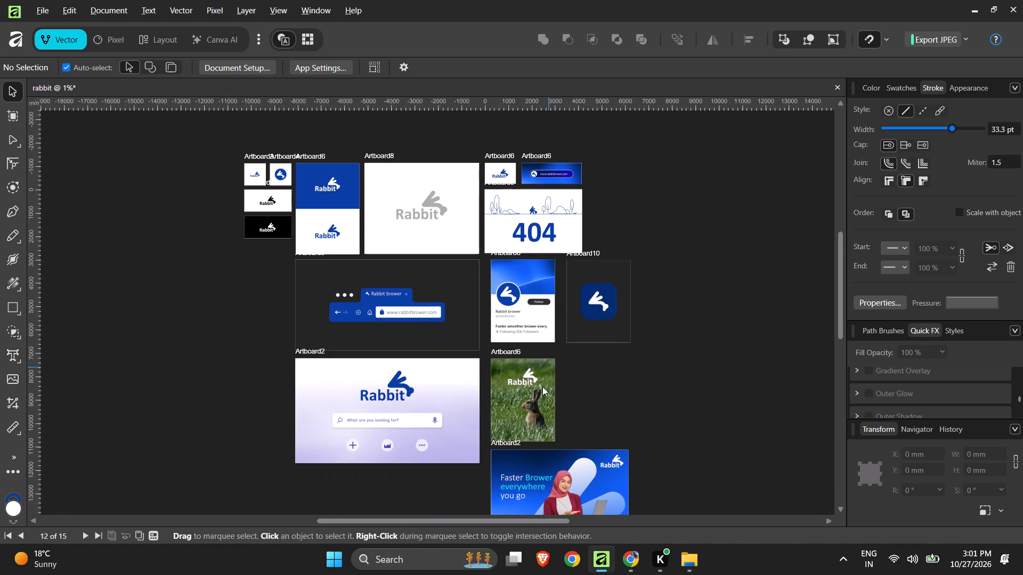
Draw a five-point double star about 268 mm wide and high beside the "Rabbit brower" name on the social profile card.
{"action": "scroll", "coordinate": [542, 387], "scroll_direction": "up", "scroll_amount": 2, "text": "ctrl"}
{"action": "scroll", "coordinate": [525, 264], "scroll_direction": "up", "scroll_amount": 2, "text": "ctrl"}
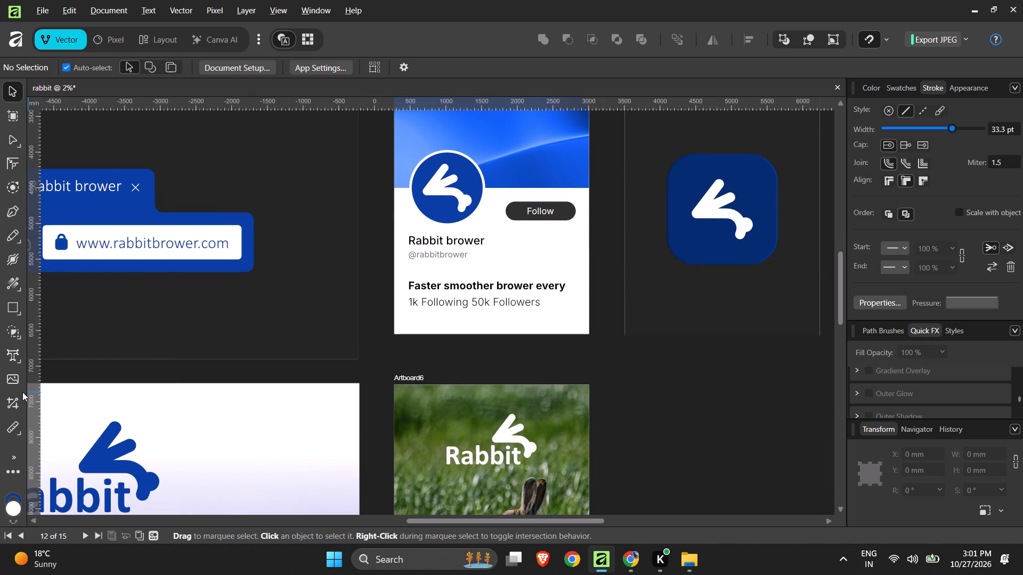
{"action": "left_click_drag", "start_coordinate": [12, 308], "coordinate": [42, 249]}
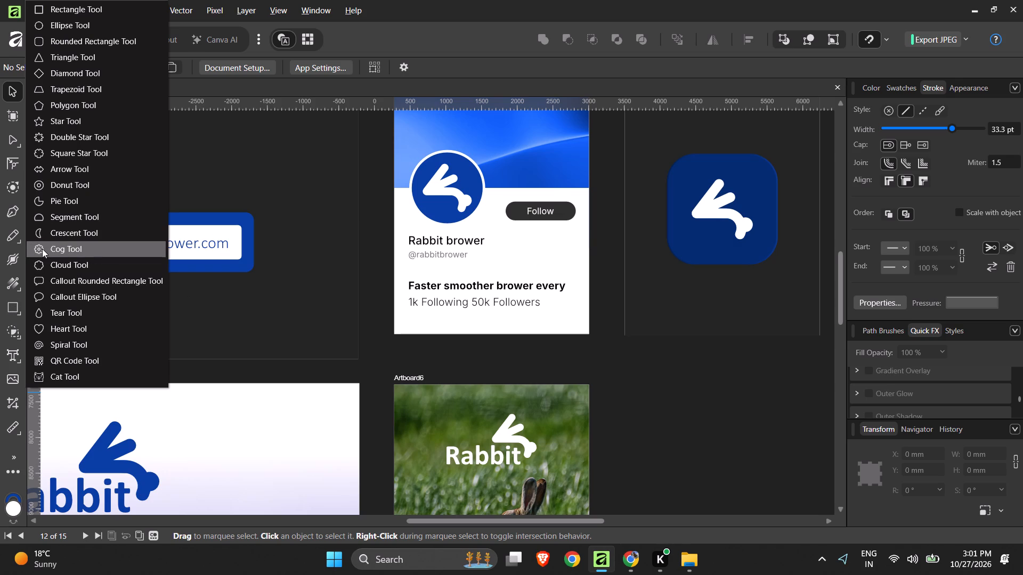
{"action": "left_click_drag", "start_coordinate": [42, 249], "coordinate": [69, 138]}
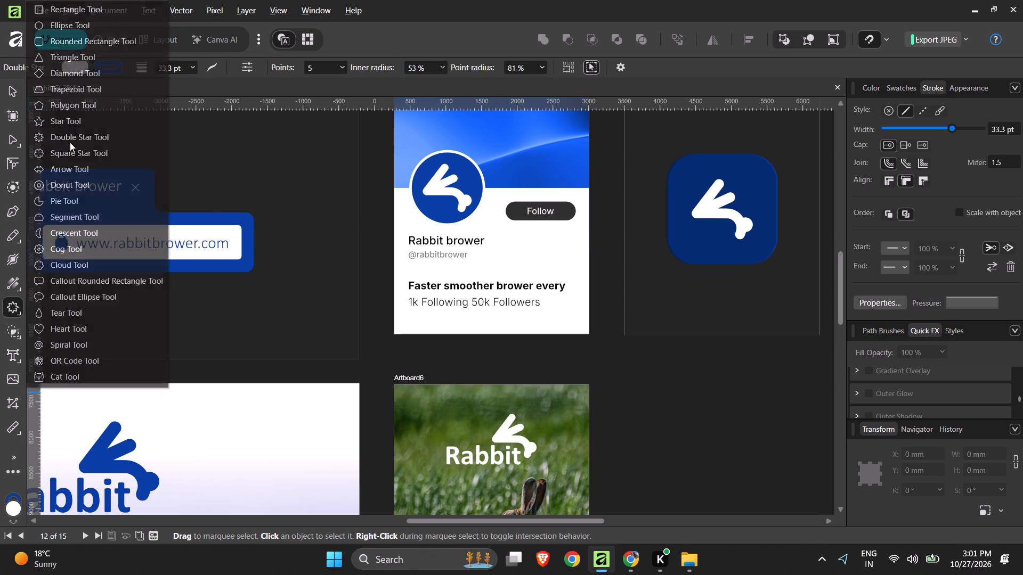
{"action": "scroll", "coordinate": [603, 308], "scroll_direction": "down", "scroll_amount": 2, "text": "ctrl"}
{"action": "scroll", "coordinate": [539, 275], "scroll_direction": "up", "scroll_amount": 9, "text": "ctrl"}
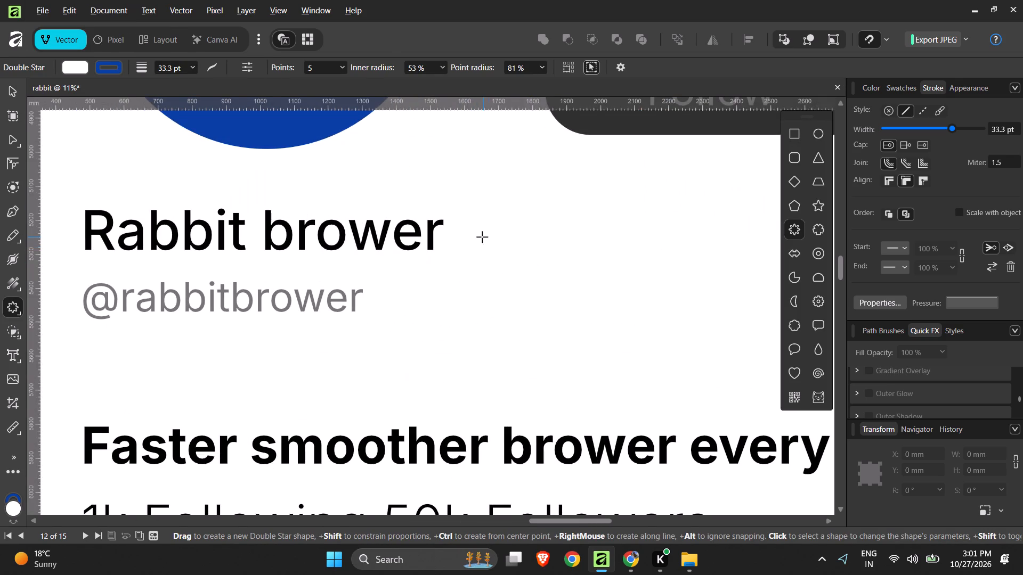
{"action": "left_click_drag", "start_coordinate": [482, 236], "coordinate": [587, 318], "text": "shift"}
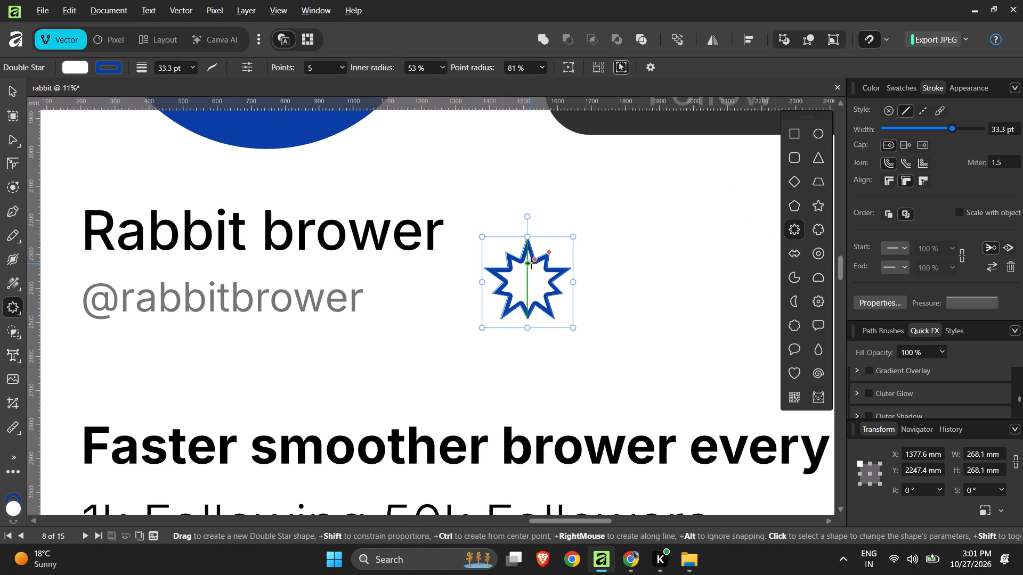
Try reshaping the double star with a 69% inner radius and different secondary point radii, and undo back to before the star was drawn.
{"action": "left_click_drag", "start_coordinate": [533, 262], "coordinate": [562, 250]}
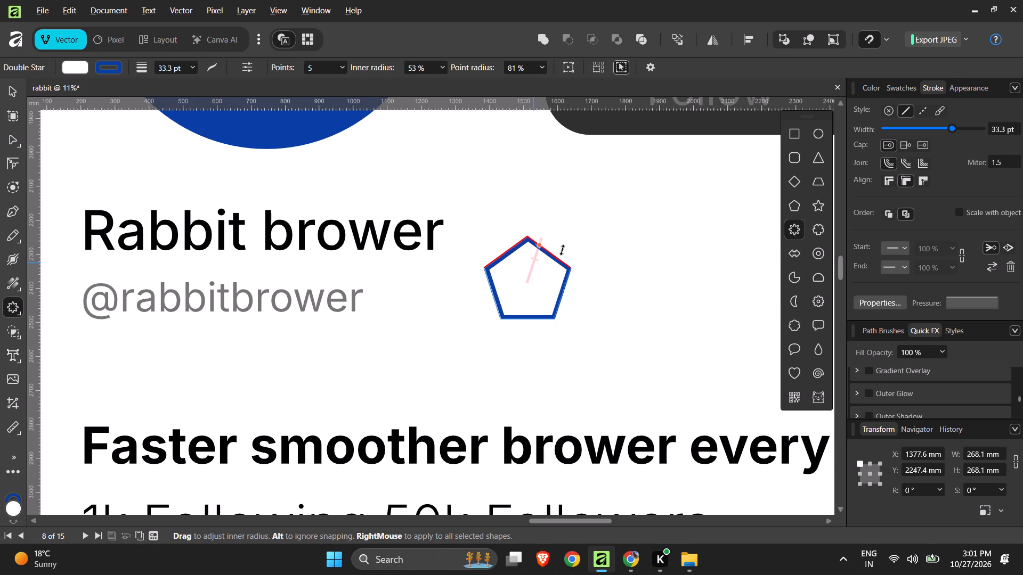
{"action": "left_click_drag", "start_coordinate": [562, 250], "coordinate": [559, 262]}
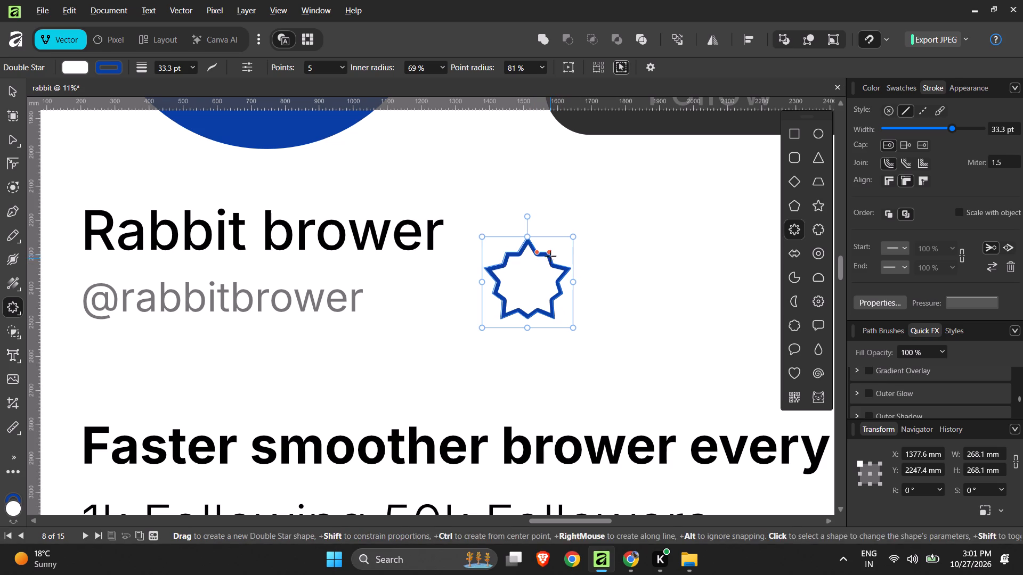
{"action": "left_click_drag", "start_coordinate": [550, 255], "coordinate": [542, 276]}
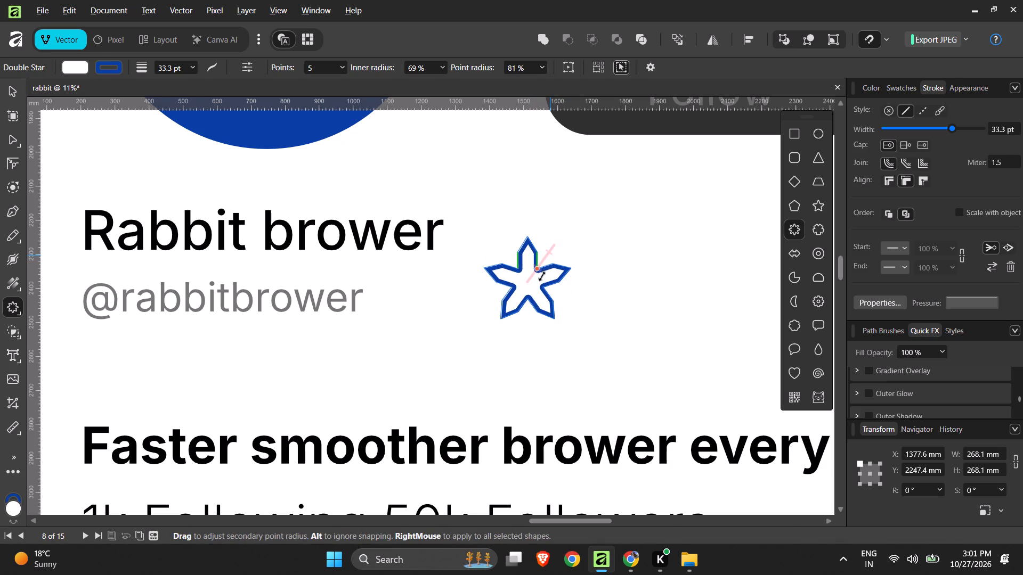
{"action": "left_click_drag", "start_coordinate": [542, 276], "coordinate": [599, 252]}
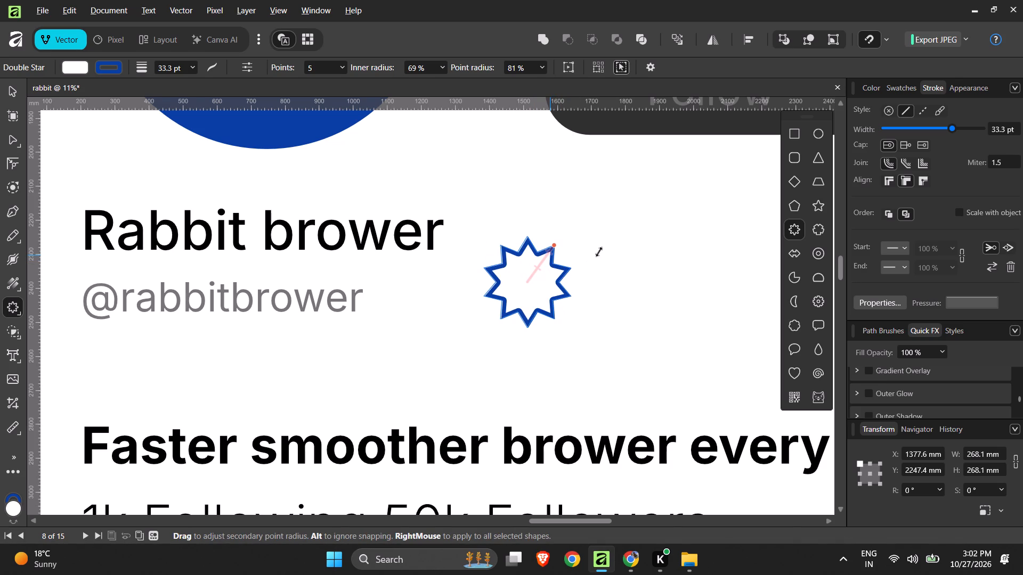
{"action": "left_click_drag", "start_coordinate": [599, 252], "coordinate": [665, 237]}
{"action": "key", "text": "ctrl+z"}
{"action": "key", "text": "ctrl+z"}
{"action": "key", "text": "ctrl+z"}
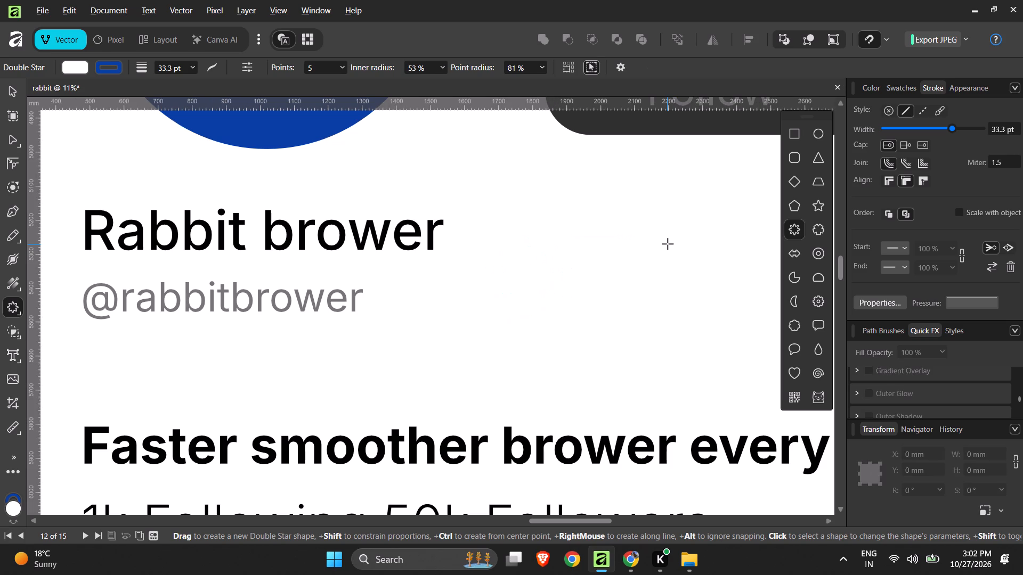
Draw a 12-bubble cloud about 337 mm wide and high just below the "Rabbit brower" name on the social profile card.
{"action": "left_click_drag", "start_coordinate": [13, 311], "coordinate": [21, 313]}
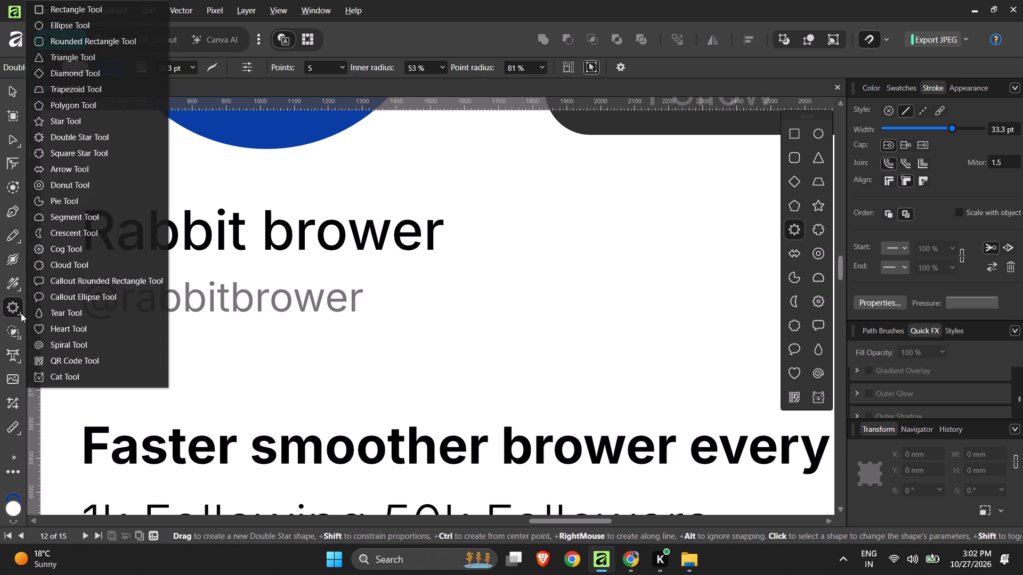
{"action": "left_click_drag", "start_coordinate": [21, 313], "coordinate": [55, 261]}
{"action": "left_click_drag", "start_coordinate": [400, 291], "coordinate": [429, 319], "text": "shift"}
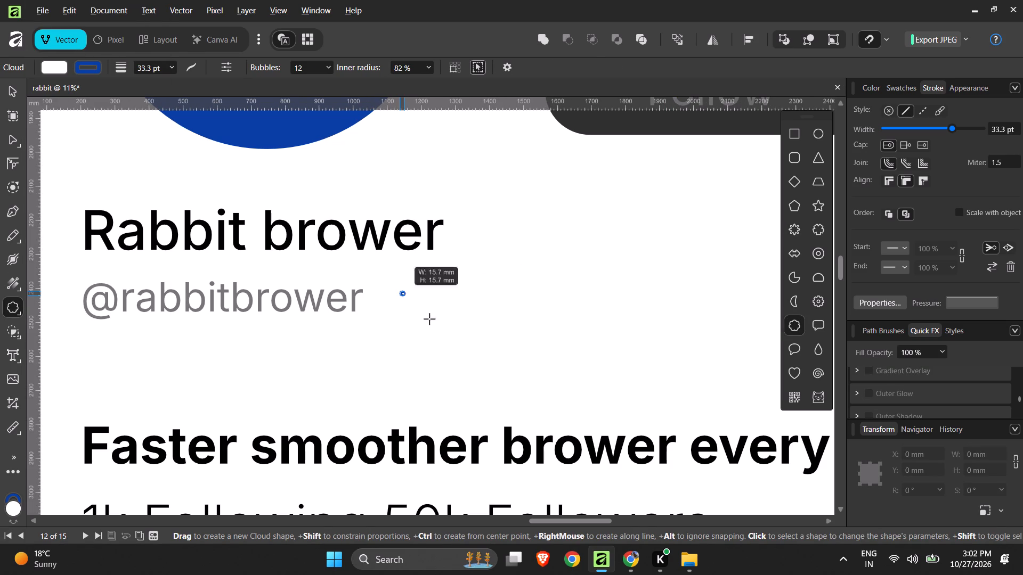
{"action": "left_click_drag", "start_coordinate": [429, 319], "coordinate": [532, 388], "text": "shift"}
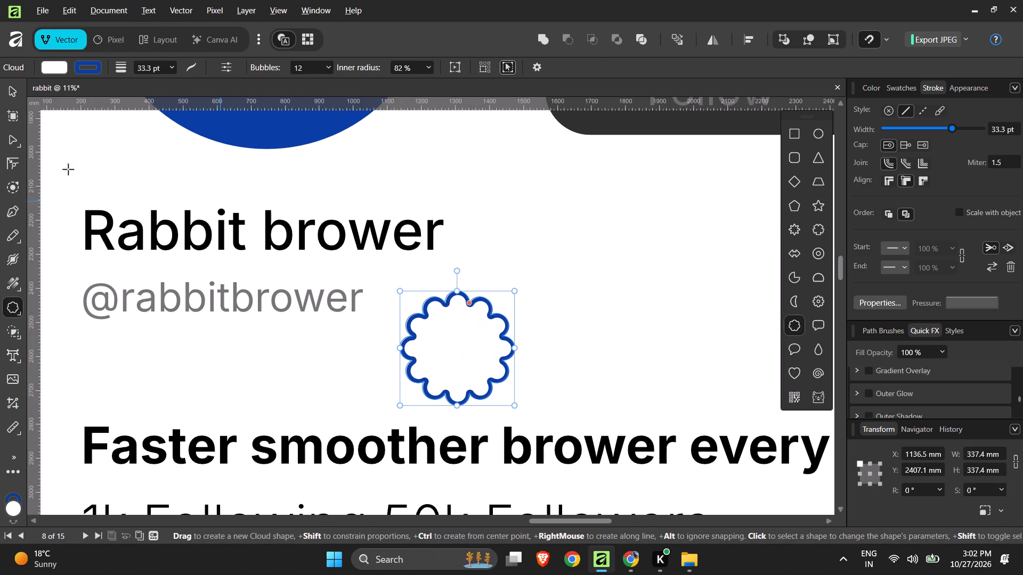
Move the cloud up beside the "Rabbit brower" name and enlarge it proportionally to about 517 mm wide and high.
{"action": "left_click", "coordinate": [10, 87]}
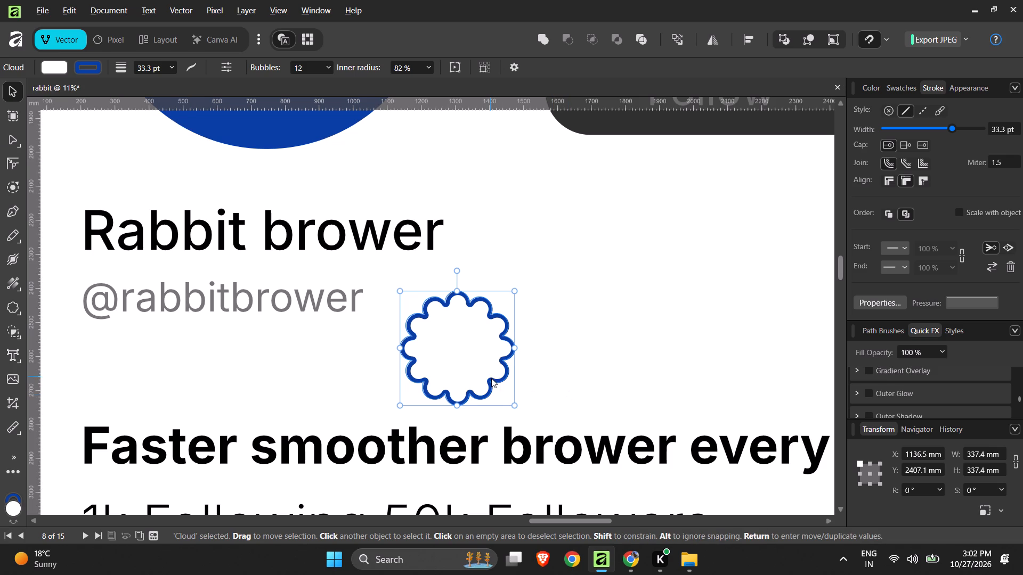
{"action": "left_click_drag", "start_coordinate": [497, 359], "coordinate": [497, 349]}
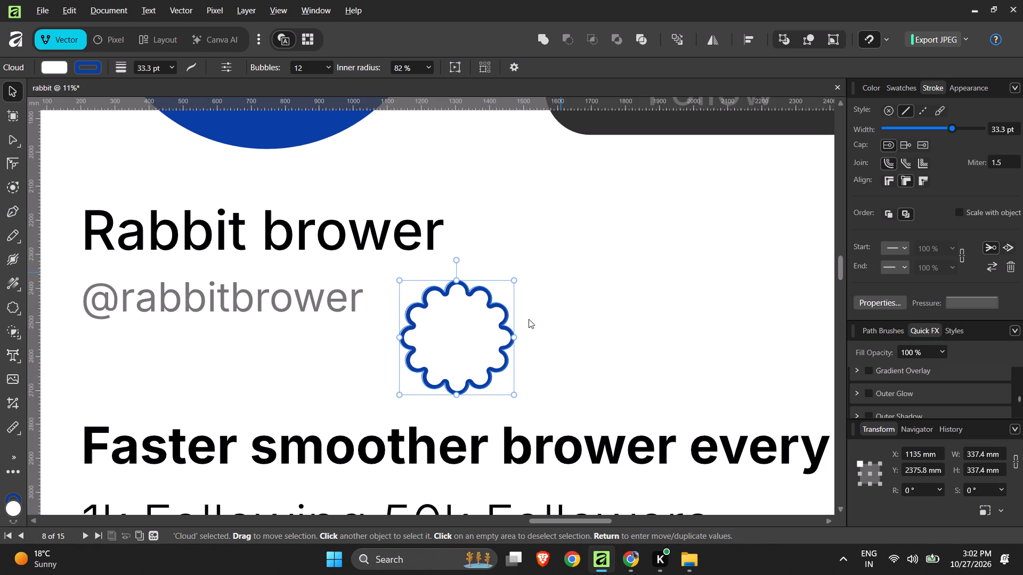
{"action": "left_click_drag", "start_coordinate": [505, 347], "coordinate": [569, 247]}
{"action": "left_click_drag", "start_coordinate": [575, 237], "coordinate": [531, 250]}
{"action": "key", "text": "ctrl+z"}
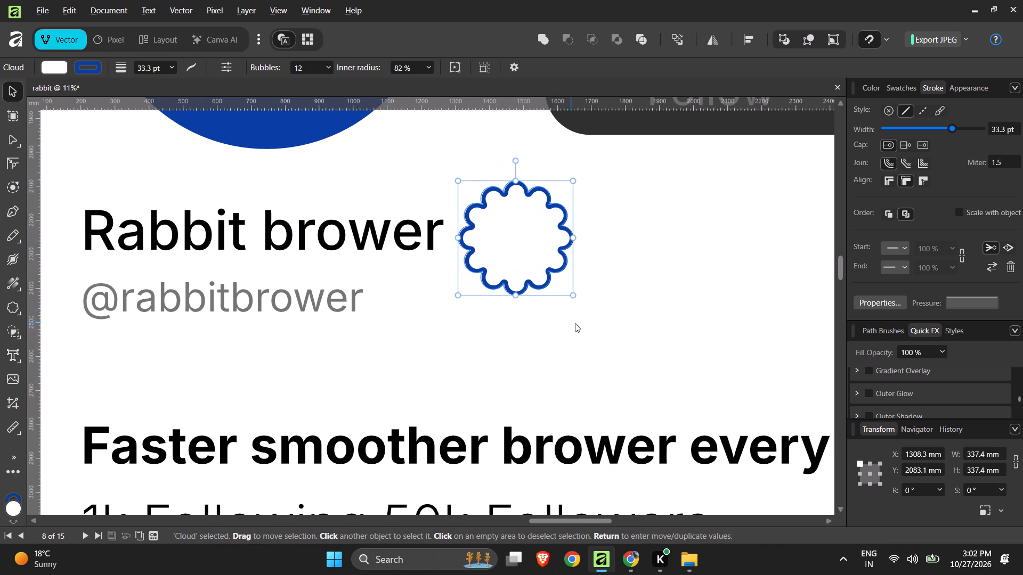
{"action": "left_click_drag", "start_coordinate": [572, 297], "coordinate": [513, 221], "text": "shift"}
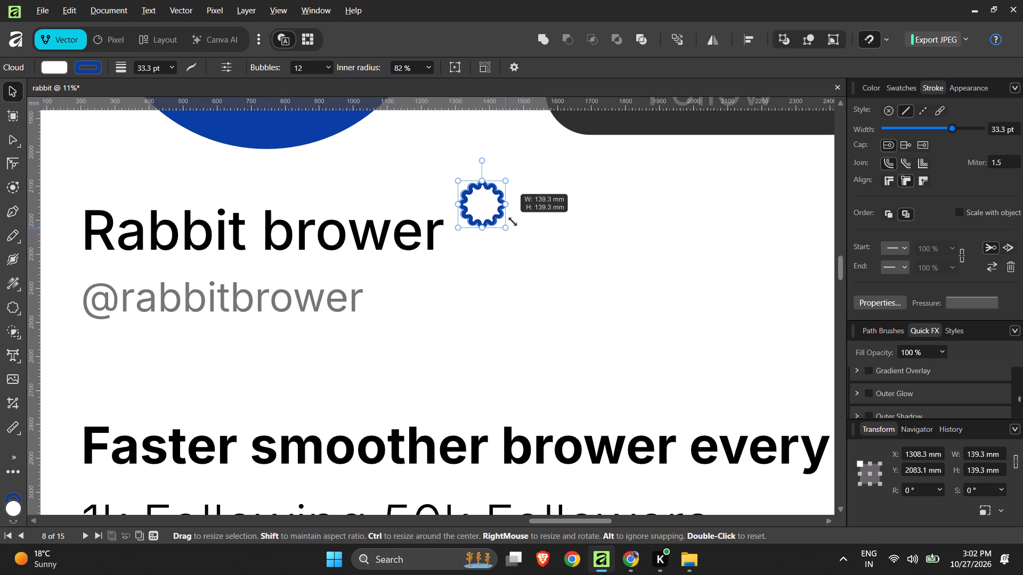
{"action": "left_click_drag", "start_coordinate": [513, 221], "coordinate": [651, 340], "text": "shift"}
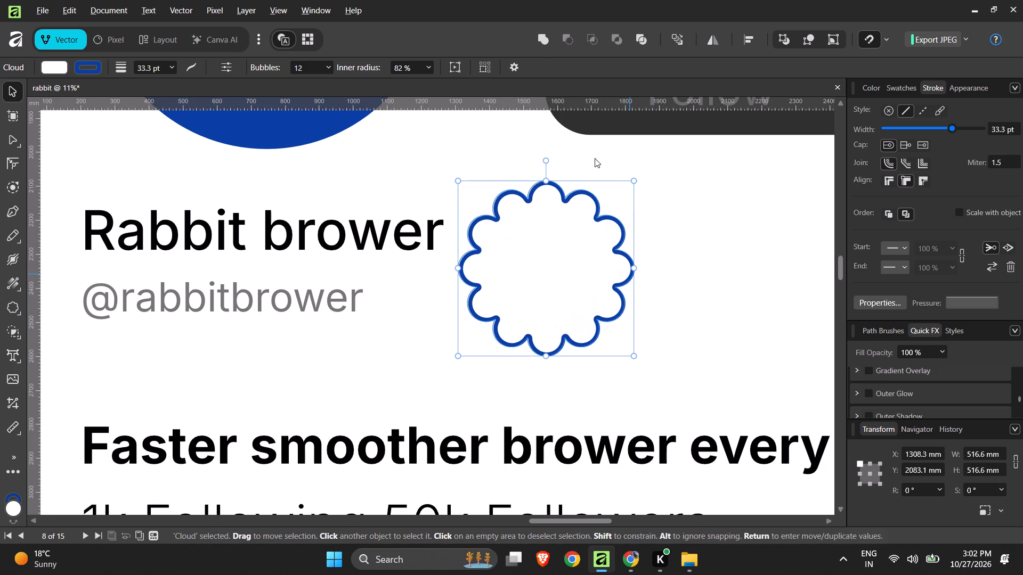
Turn the cloud into a compound shape and expand its blue stroke into a separate outline.
{"action": "left_click", "coordinate": [539, 45]}
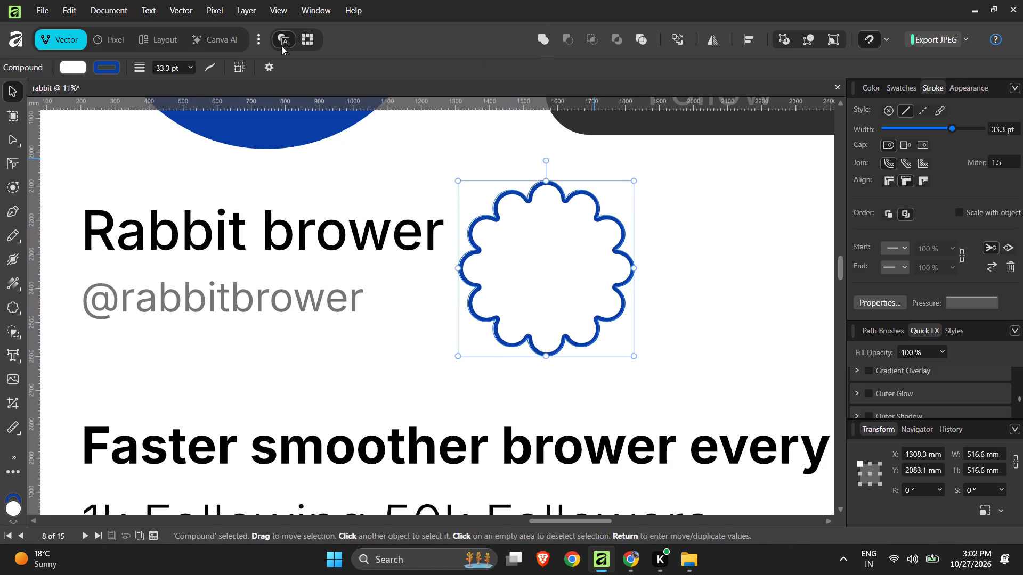
{"action": "left_click", "coordinate": [184, 6]}
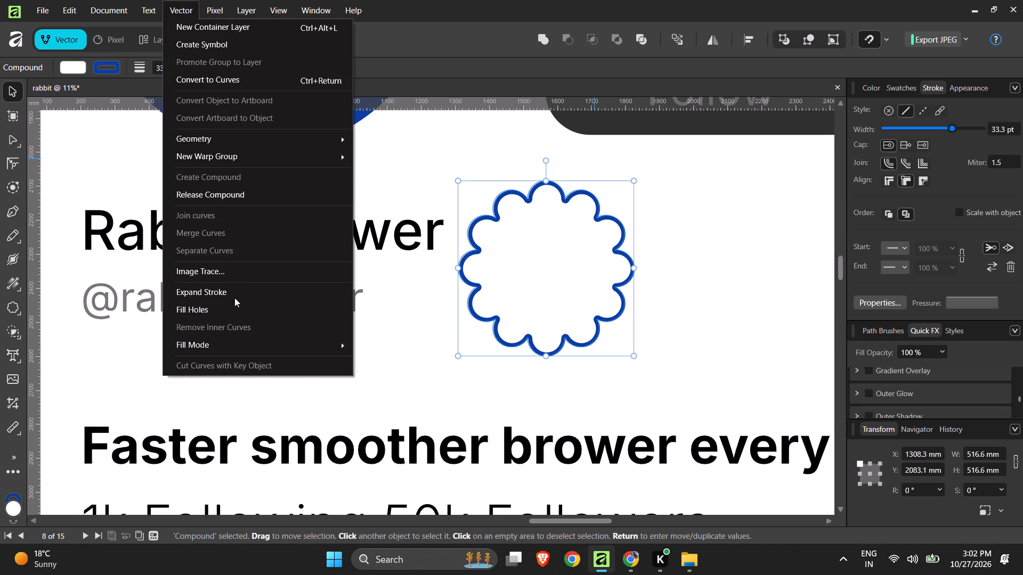
{"action": "left_click", "coordinate": [234, 298]}
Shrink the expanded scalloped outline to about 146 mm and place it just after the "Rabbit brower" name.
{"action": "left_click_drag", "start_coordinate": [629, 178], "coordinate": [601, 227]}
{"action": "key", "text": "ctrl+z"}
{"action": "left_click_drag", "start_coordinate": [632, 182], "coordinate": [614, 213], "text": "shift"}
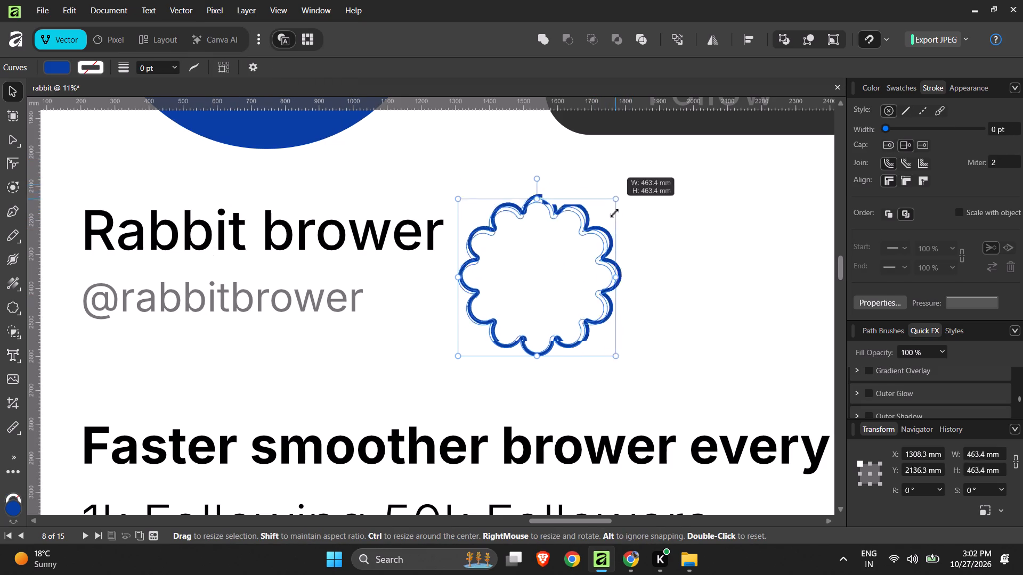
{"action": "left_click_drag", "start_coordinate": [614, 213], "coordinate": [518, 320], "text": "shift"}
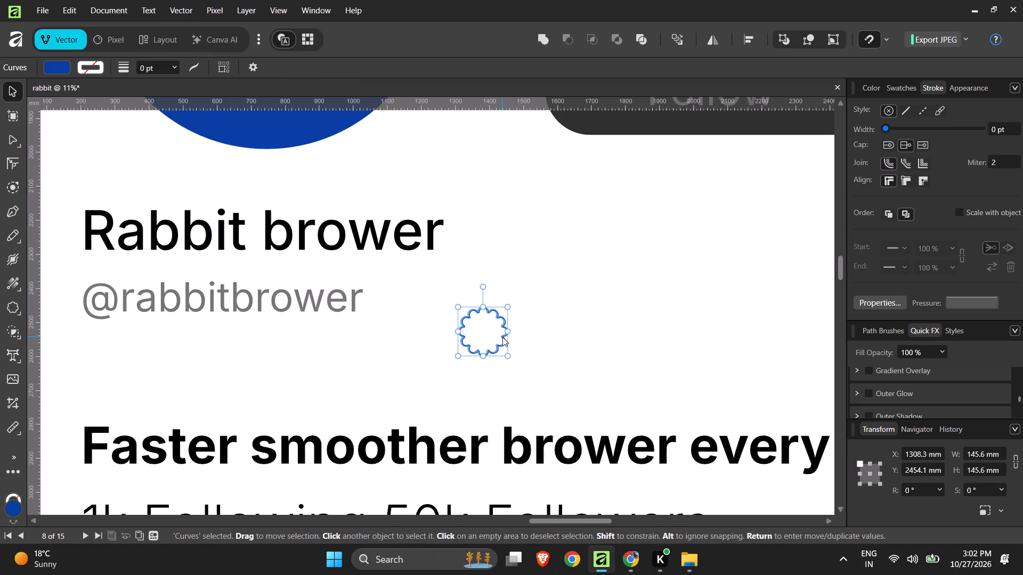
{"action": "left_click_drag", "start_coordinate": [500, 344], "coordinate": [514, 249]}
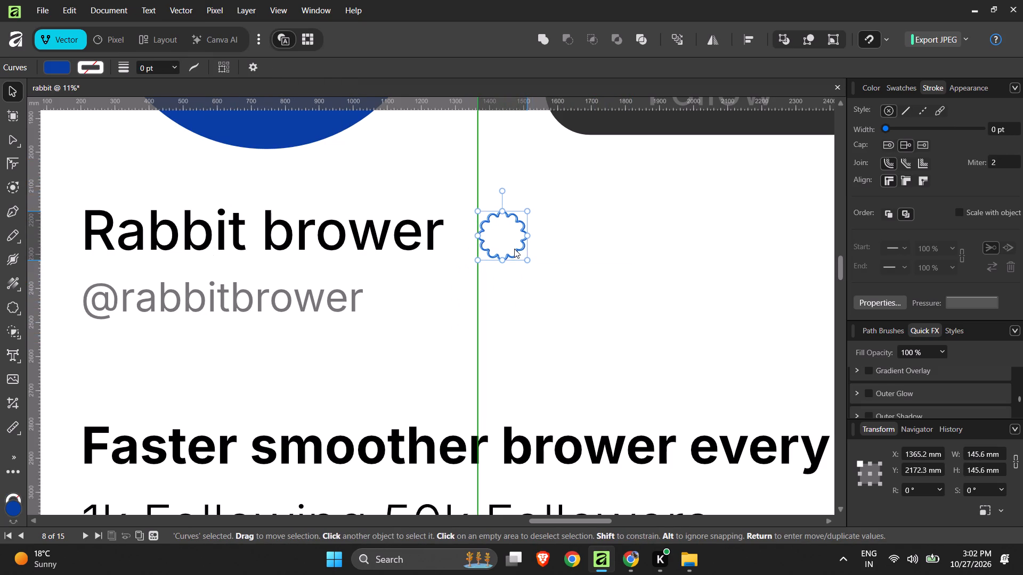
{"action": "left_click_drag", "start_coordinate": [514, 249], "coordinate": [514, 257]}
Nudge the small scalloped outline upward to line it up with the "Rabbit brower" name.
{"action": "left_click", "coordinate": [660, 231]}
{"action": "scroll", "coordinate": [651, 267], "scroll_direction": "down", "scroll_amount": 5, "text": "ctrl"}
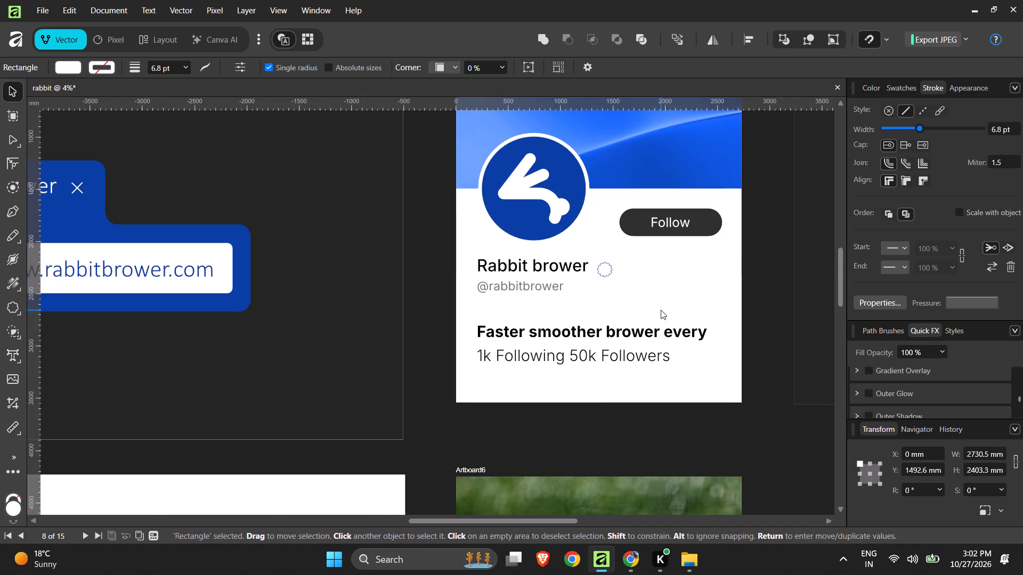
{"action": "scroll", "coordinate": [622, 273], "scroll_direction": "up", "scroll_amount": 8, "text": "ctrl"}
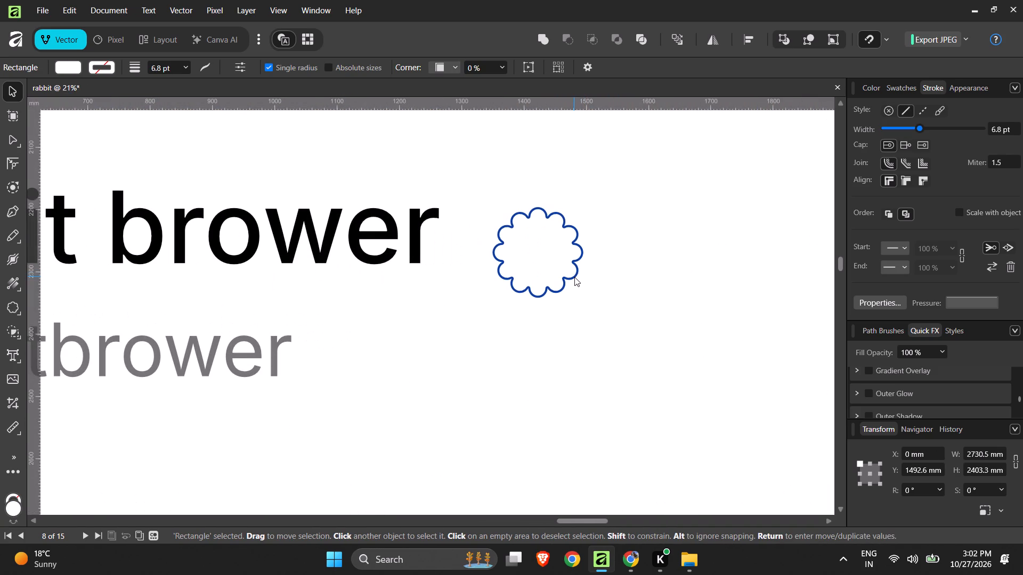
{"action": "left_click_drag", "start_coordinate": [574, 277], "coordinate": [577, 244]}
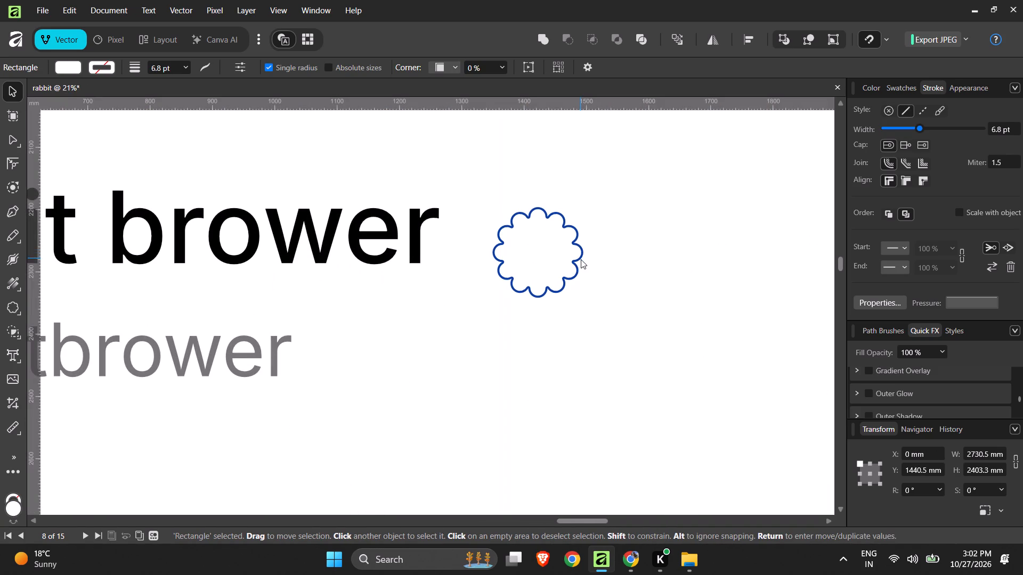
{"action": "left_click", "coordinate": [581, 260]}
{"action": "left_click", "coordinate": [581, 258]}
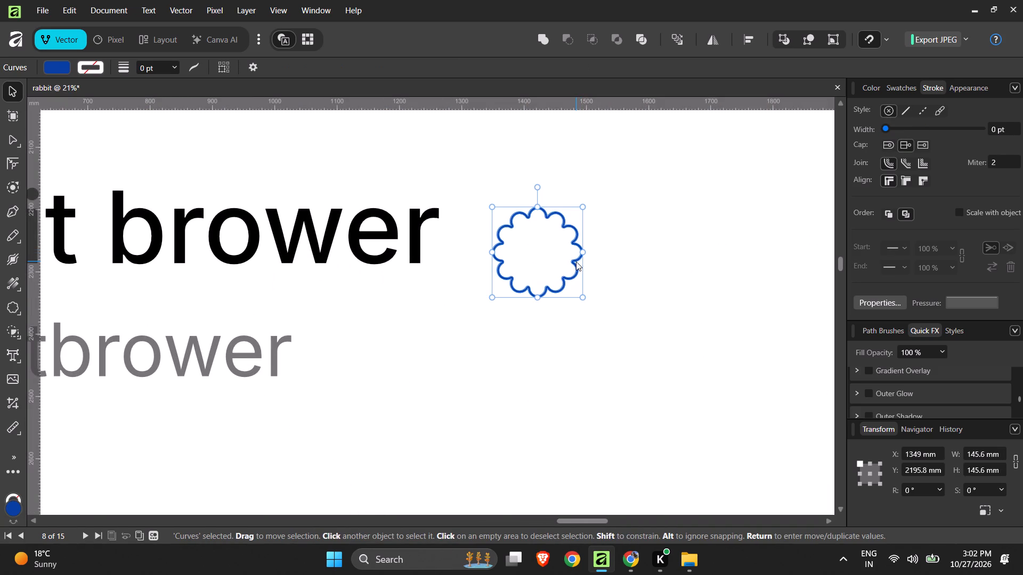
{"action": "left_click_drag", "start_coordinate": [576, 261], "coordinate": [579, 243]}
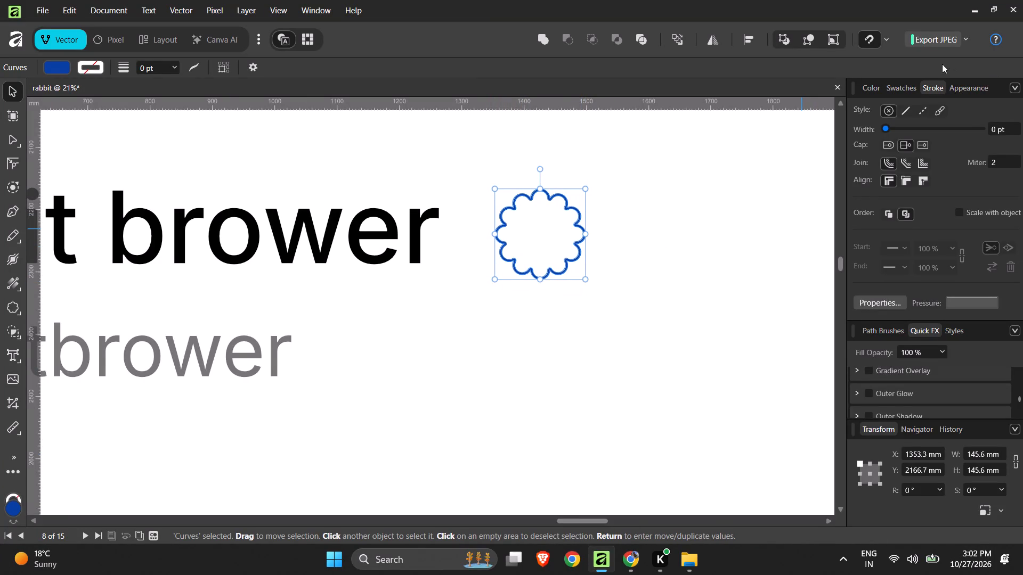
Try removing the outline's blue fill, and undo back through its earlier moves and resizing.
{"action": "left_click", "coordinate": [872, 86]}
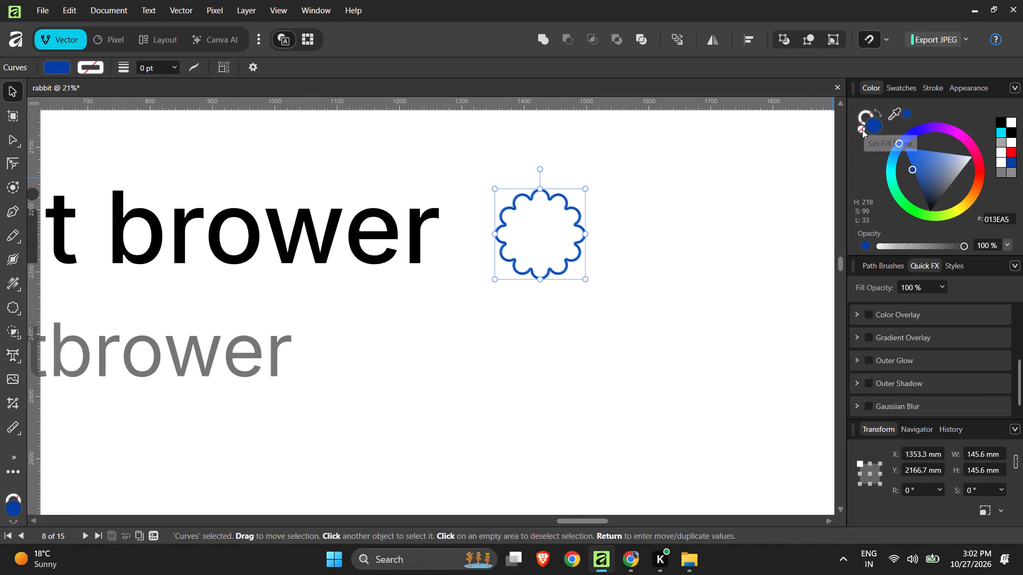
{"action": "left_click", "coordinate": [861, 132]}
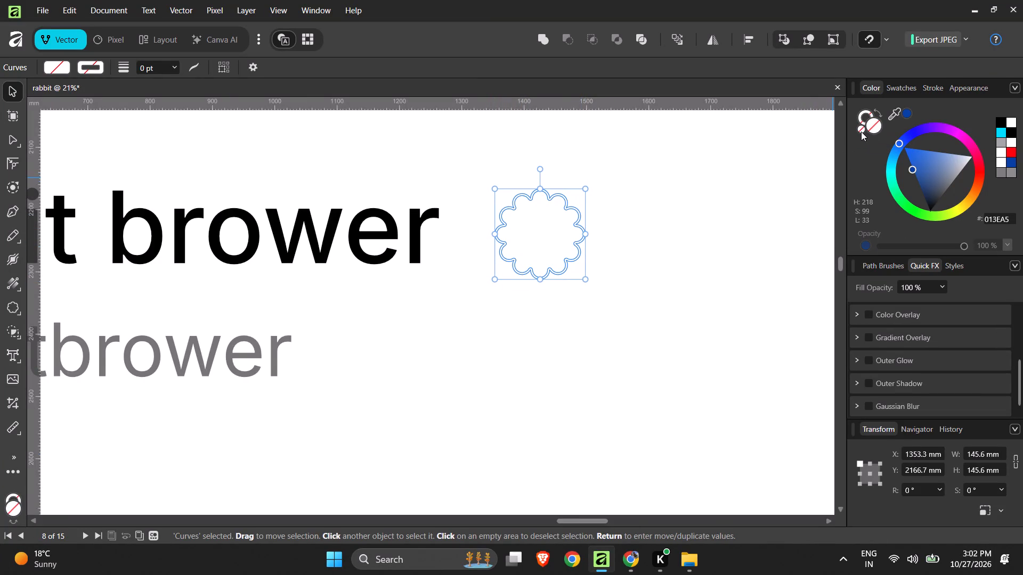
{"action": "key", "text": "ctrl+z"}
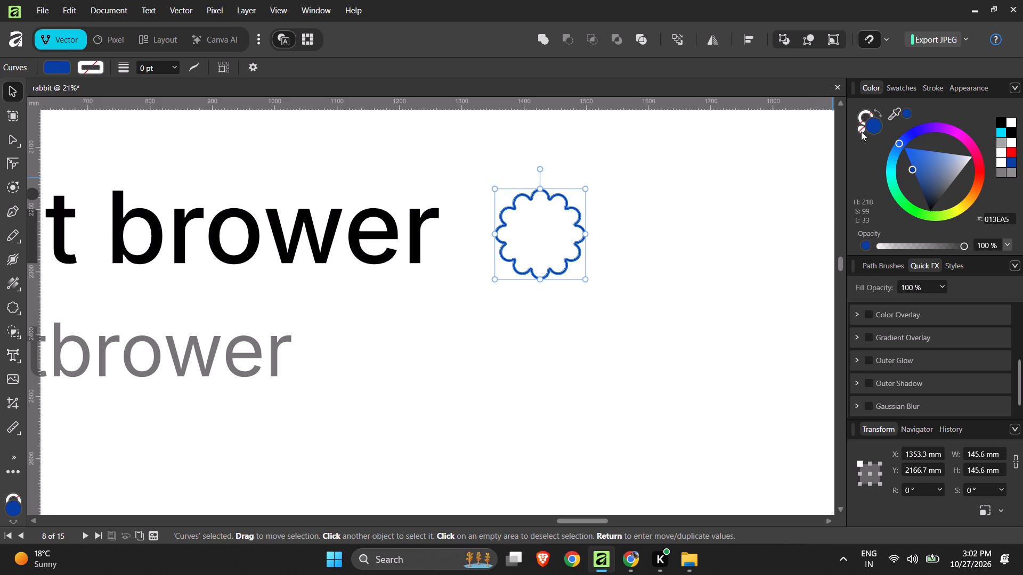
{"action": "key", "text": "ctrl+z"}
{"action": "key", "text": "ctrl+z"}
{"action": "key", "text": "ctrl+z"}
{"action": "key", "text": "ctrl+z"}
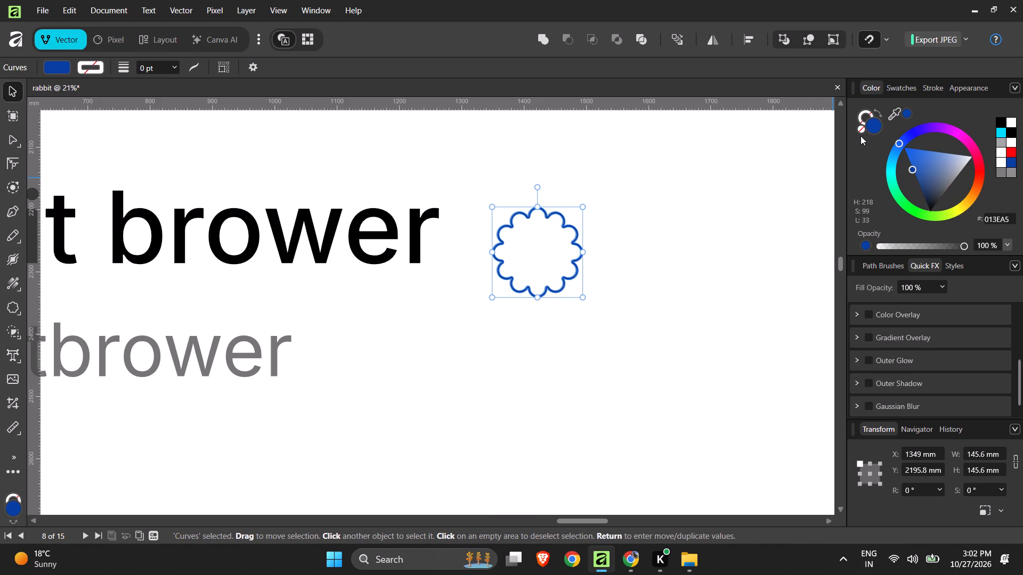
Delete the expanded stroke outline, keeping the compound cloud beside the name.
{"action": "key", "text": "BackSpace"}
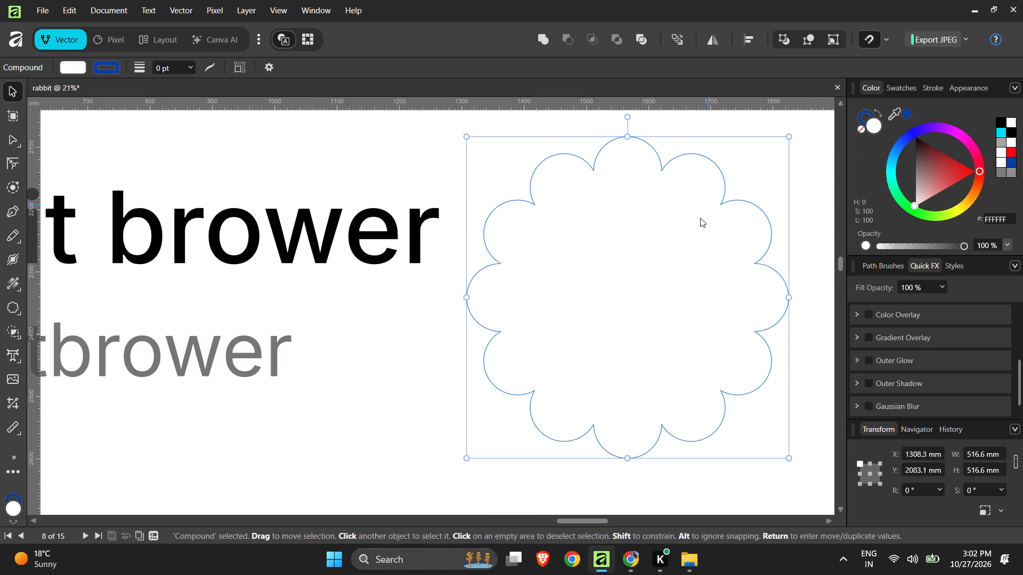
Remove the compound cloud's stroke colour and fill the shape with the brand blue 013EA5.
{"action": "key", "text": "x"}
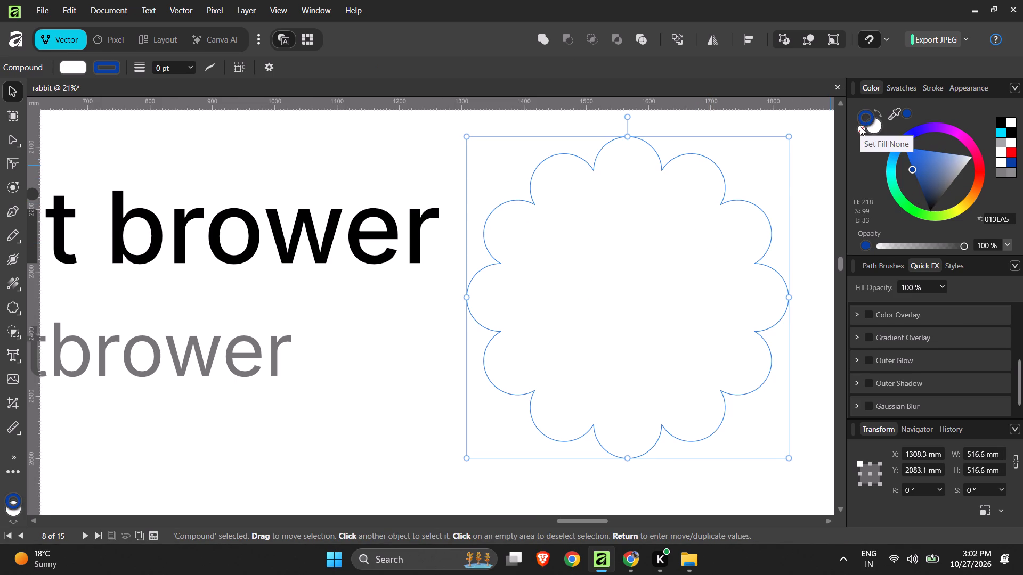
{"action": "left_click", "coordinate": [860, 126]}
{"action": "key", "text": "x"}
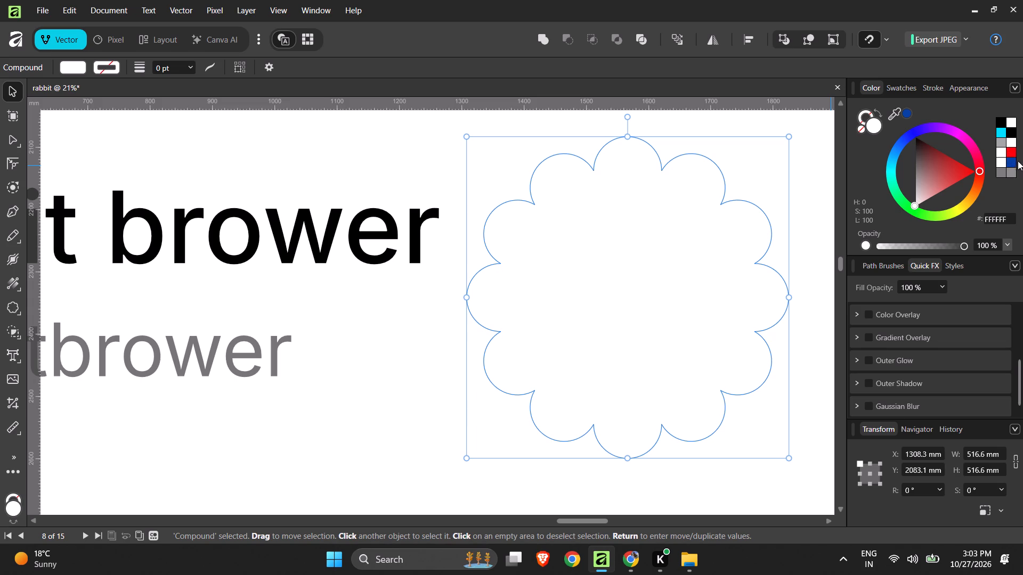
{"action": "left_click", "coordinate": [1011, 160]}
Make the scallops of the cloud inside the compound shallower by raising its inner radius to 89%.
{"action": "scroll", "coordinate": [534, 199], "scroll_direction": "down", "scroll_amount": 5, "text": "ctrl"}
{"action": "scroll", "coordinate": [538, 218], "scroll_direction": "up", "scroll_amount": 1, "text": "ctrl"}
{"action": "scroll", "coordinate": [538, 218], "scroll_direction": "down", "scroll_amount": 1, "text": "ctrl"}
{"action": "scroll", "coordinate": [538, 221], "scroll_direction": "up", "scroll_amount": 1, "text": "ctrl"}
{"action": "scroll", "coordinate": [539, 223], "scroll_direction": "down", "scroll_amount": 3, "text": "ctrl"}
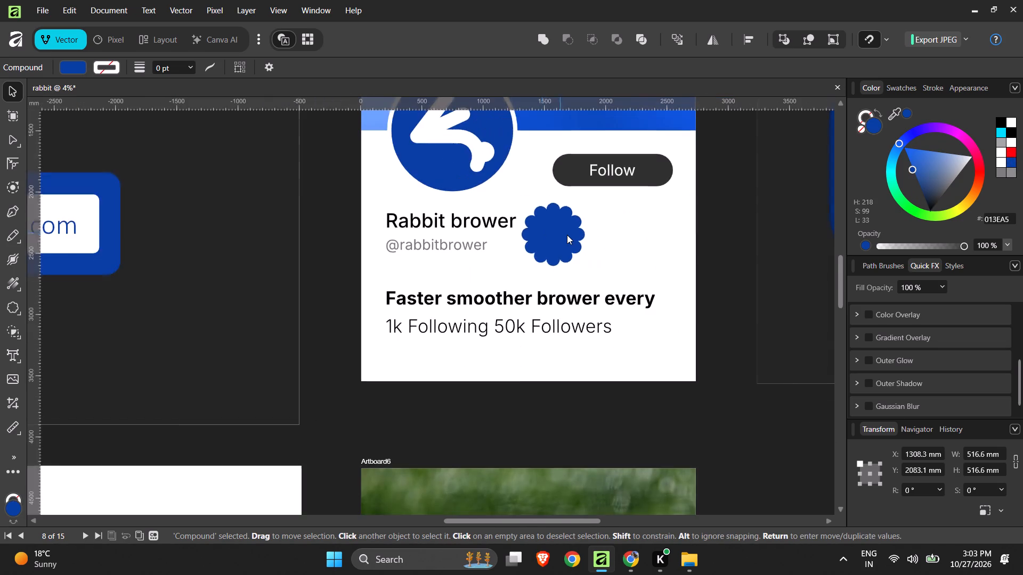
{"action": "scroll", "coordinate": [567, 235], "scroll_direction": "up", "scroll_amount": 4, "text": "ctrl"}
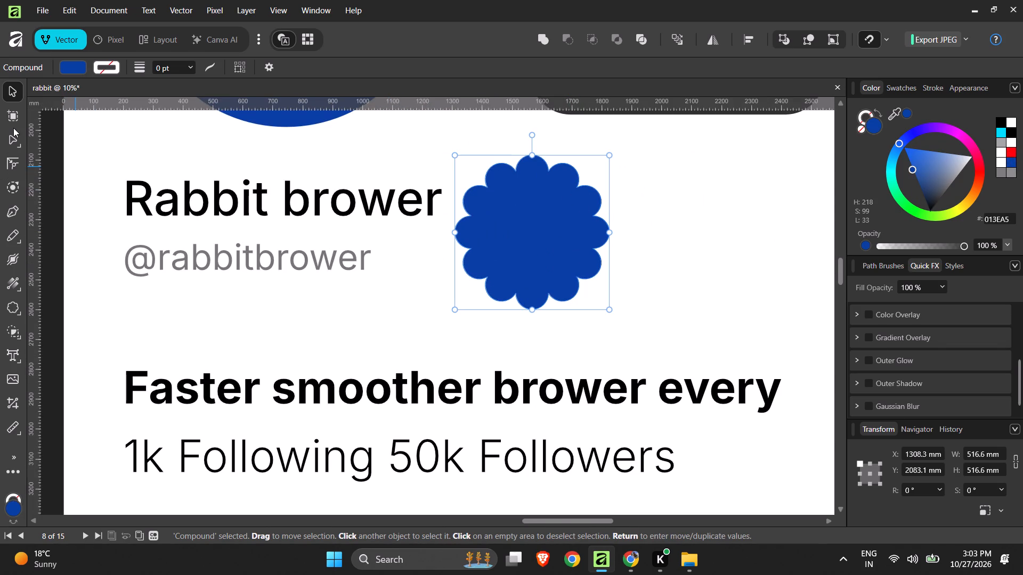
{"action": "left_click", "coordinate": [13, 128]}
{"action": "left_click", "coordinate": [12, 138]}
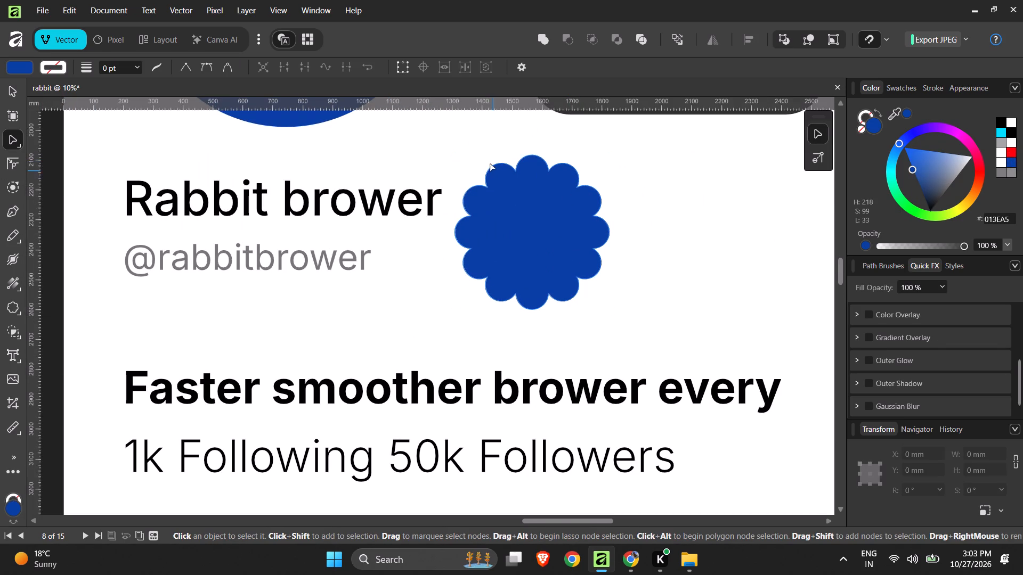
{"action": "left_click", "coordinate": [539, 168]}
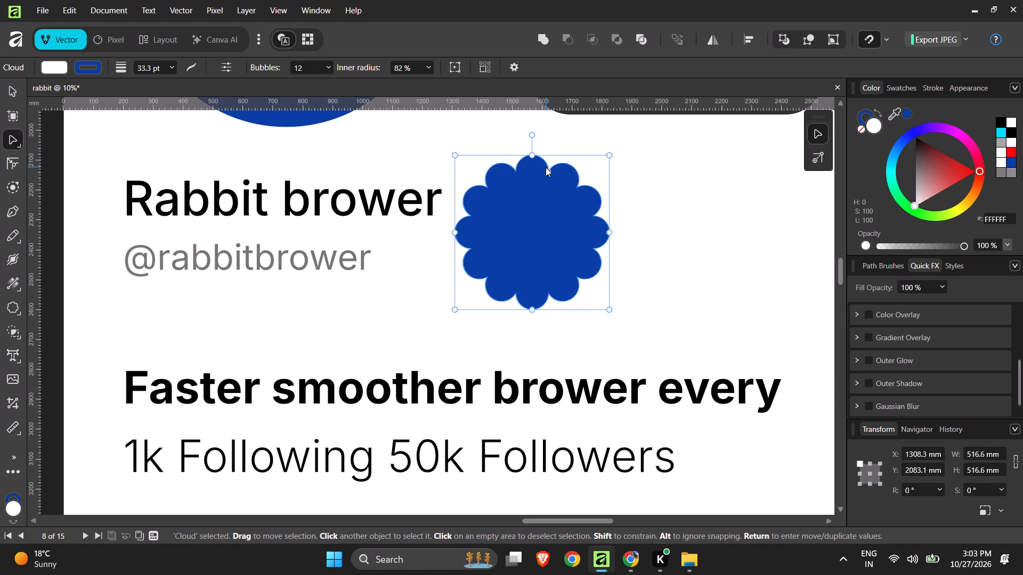
{"action": "left_click_drag", "start_coordinate": [549, 170], "coordinate": [525, 157]}
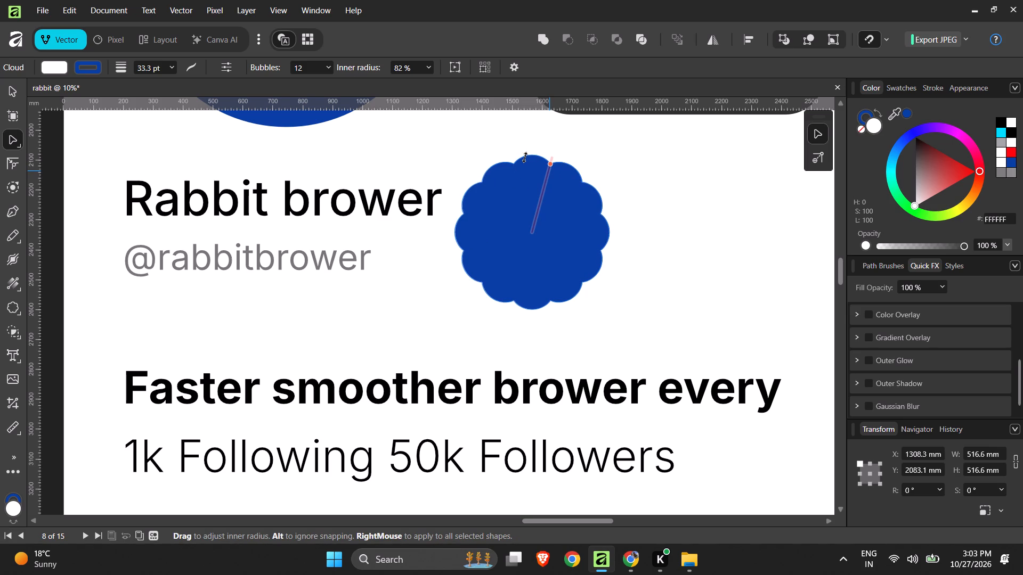
{"action": "left_click_drag", "start_coordinate": [525, 157], "coordinate": [539, 164]}
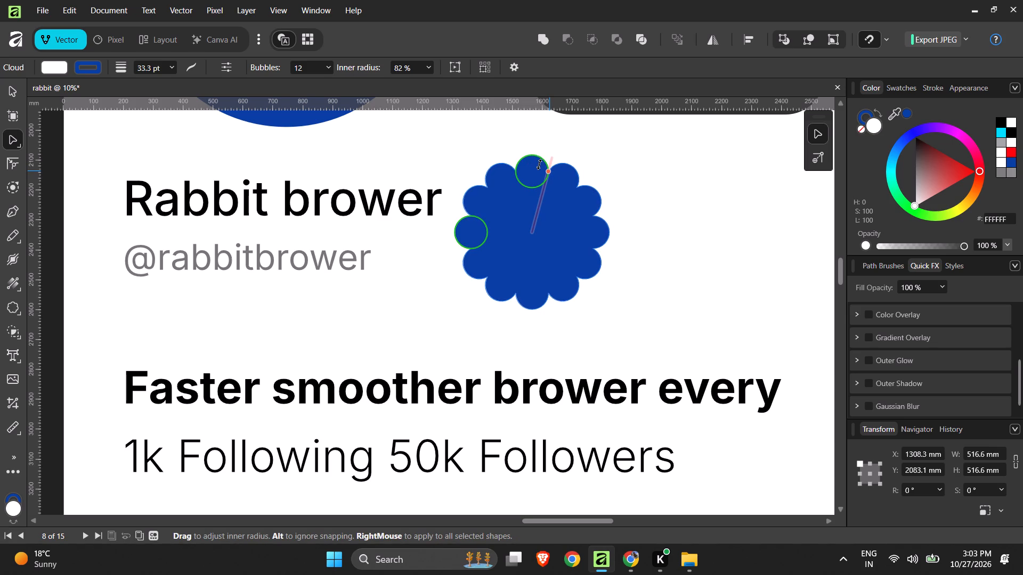
{"action": "left_click_drag", "start_coordinate": [539, 164], "coordinate": [530, 160]}
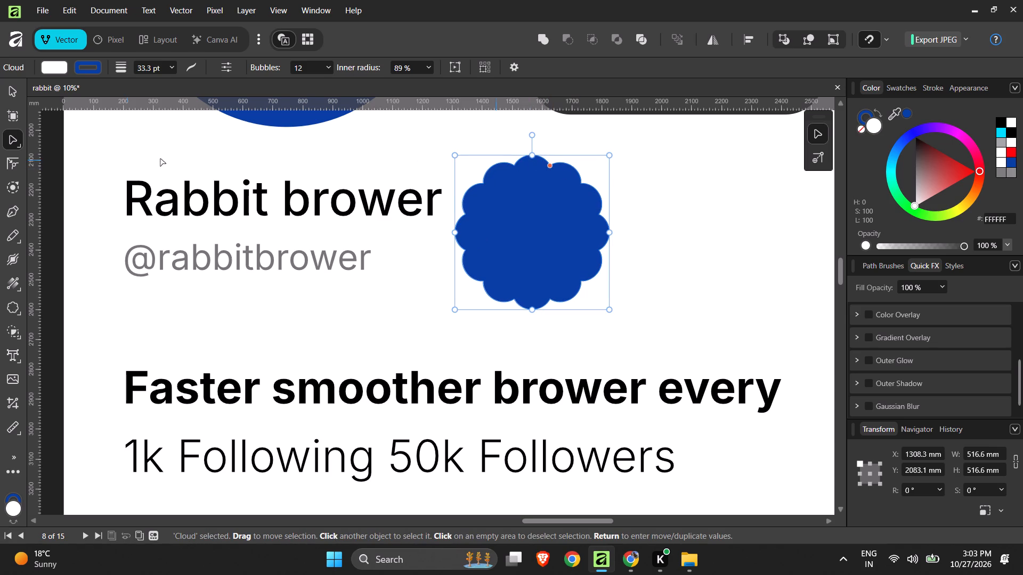
Scale the blue scalloped badge down proportionally to about 147 mm wide and high.
{"action": "left_click", "coordinate": [11, 86]}
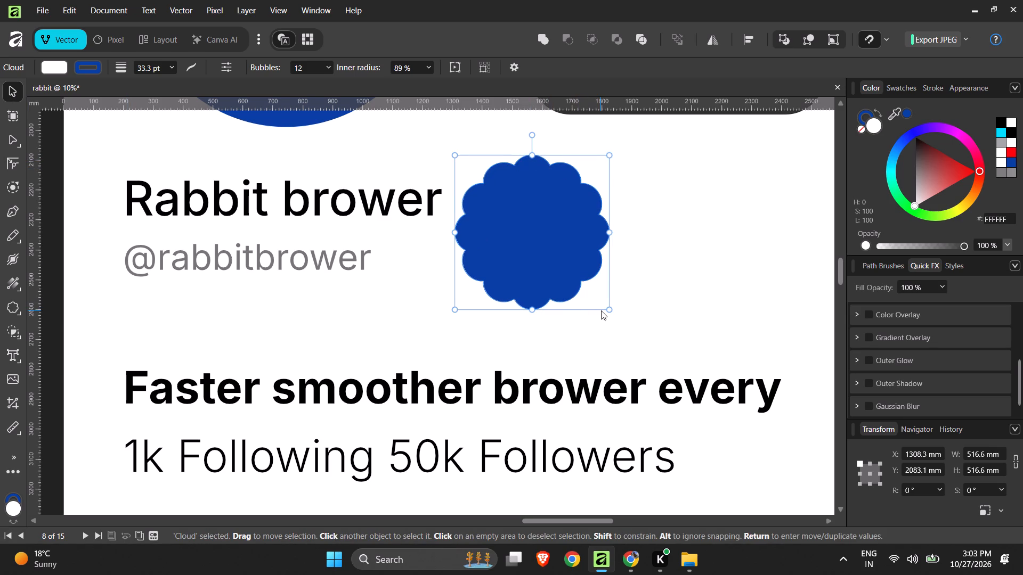
{"action": "left_click_drag", "start_coordinate": [610, 311], "coordinate": [538, 232]}
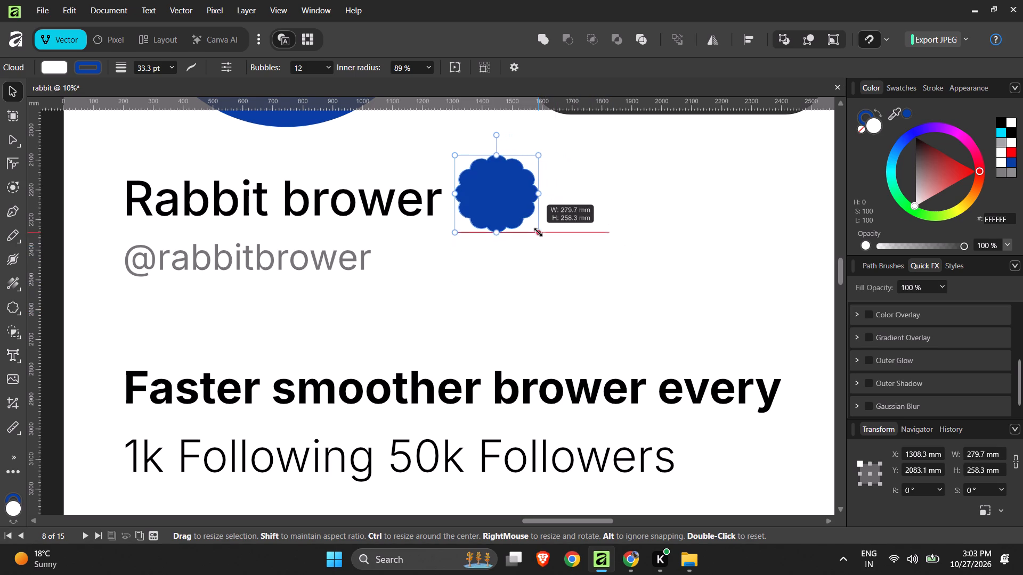
{"action": "key", "text": "ctrl+z"}
{"action": "left_click_drag", "start_coordinate": [609, 311], "coordinate": [554, 256], "text": "shift"}
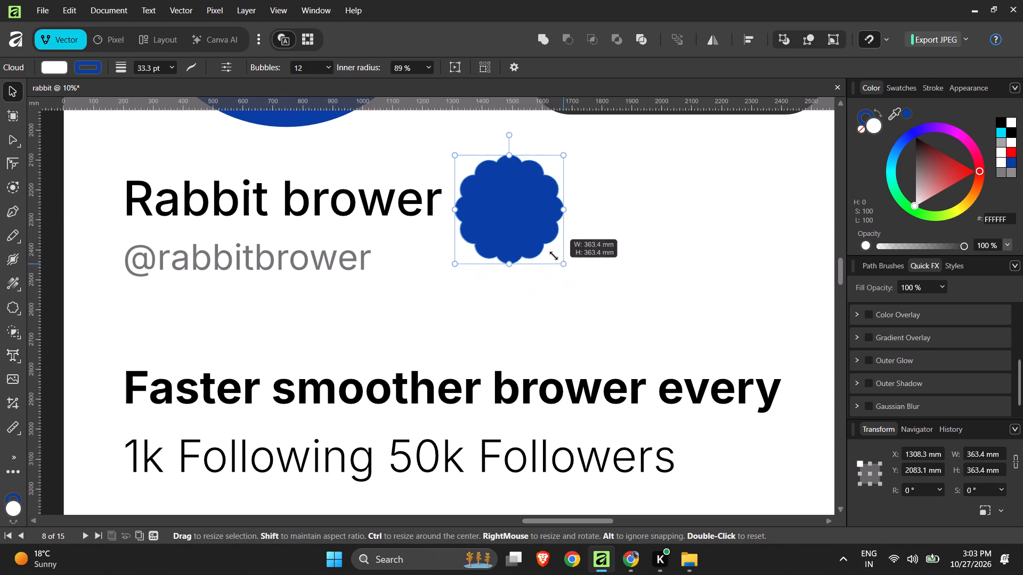
{"action": "left_click_drag", "start_coordinate": [554, 256], "coordinate": [501, 199], "text": "shift"}
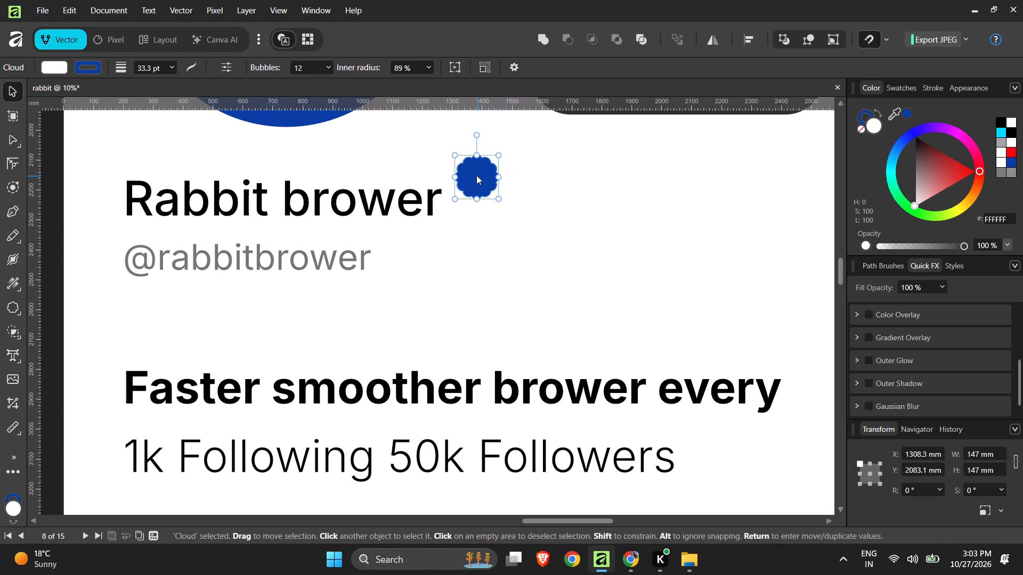
Move the small badge into line with the profile name, at about X 1365 mm and Y 2157 mm.
{"action": "left_click_drag", "start_coordinate": [476, 175], "coordinate": [489, 200]}
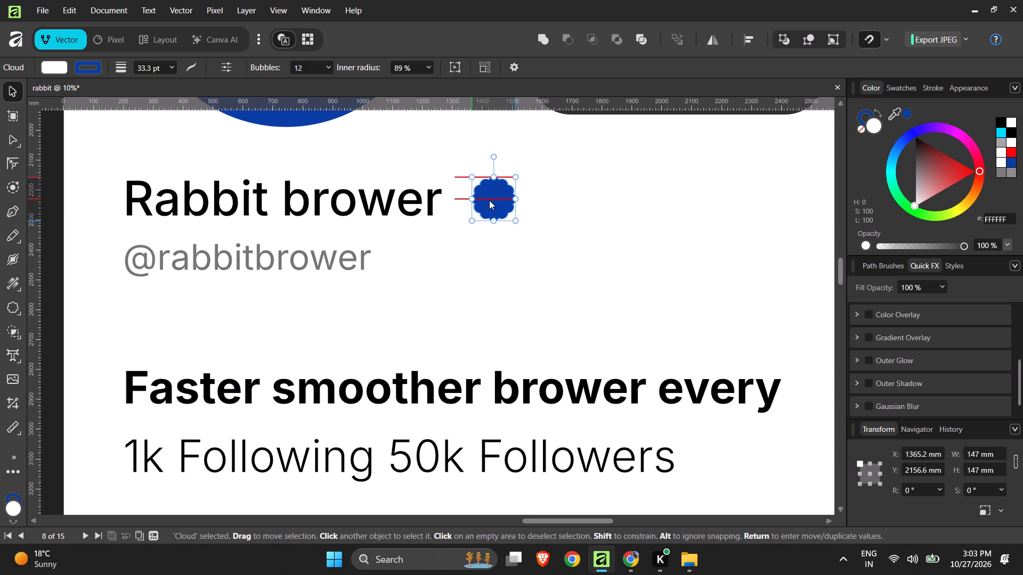
{"action": "left_click_drag", "start_coordinate": [489, 200], "coordinate": [490, 200]}
{"action": "left_click", "coordinate": [629, 225]}
{"action": "scroll", "coordinate": [642, 277], "scroll_direction": "down", "scroll_amount": 4, "text": "ctrl"}
{"action": "scroll", "coordinate": [642, 284], "scroll_direction": "up", "scroll_amount": 1, "text": "ctrl"}
{"action": "scroll", "coordinate": [642, 286], "scroll_direction": "down", "scroll_amount": 2, "text": "ctrl"}
{"action": "scroll", "coordinate": [607, 249], "scroll_direction": "up", "scroll_amount": 5, "text": "ctrl"}
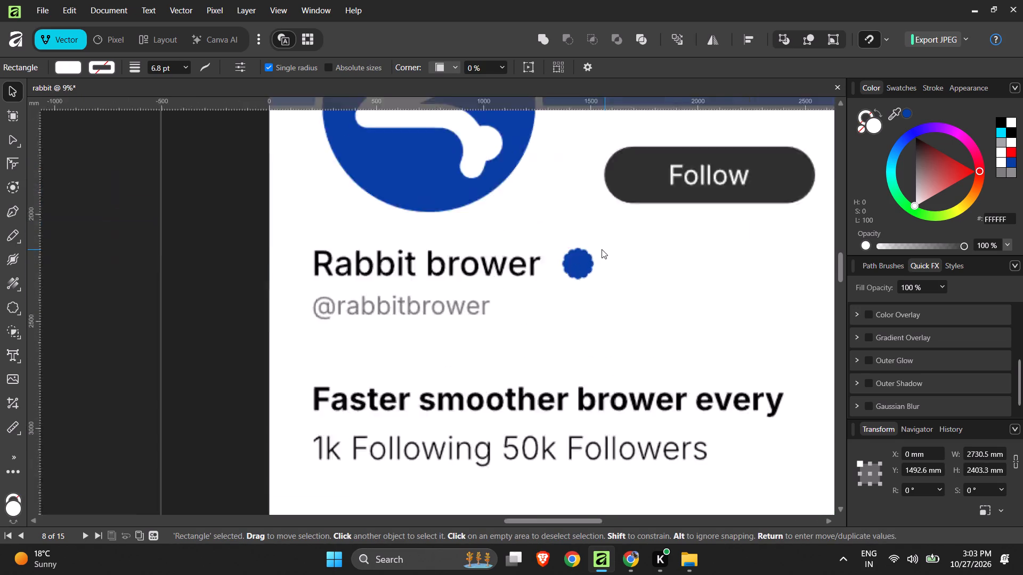
Reposition the badge closer to the profile name and slightly lower, at about X 1338 mm and Y 2170 mm.
{"action": "scroll", "coordinate": [602, 249], "scroll_direction": "up", "scroll_amount": 4, "text": "ctrl"}
{"action": "left_click_drag", "start_coordinate": [556, 284], "coordinate": [542, 303]}
{"action": "key", "text": "ctrl+z"}
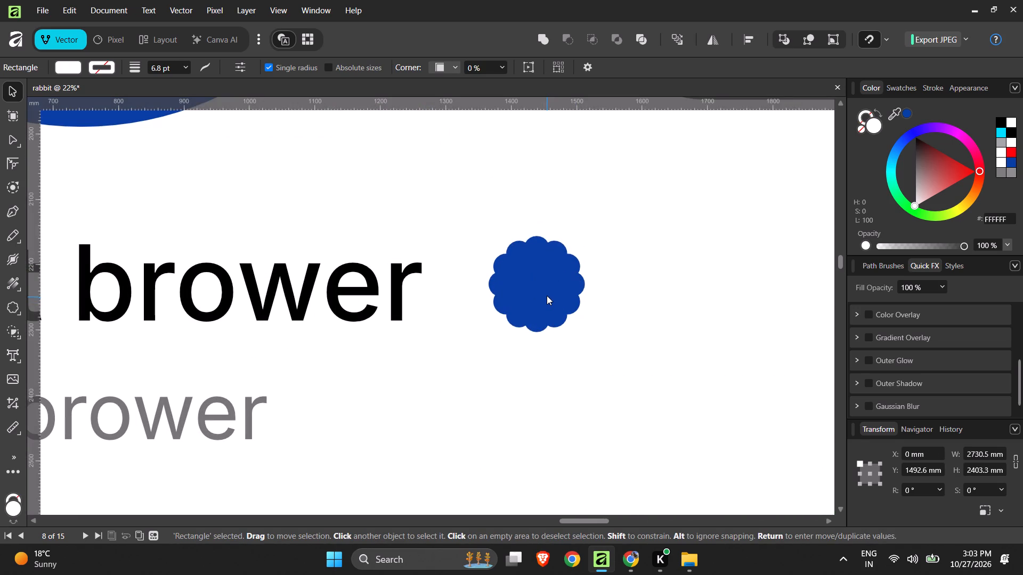
{"action": "left_click", "coordinate": [547, 295]}
{"action": "left_click_drag", "start_coordinate": [548, 293], "coordinate": [532, 300]}
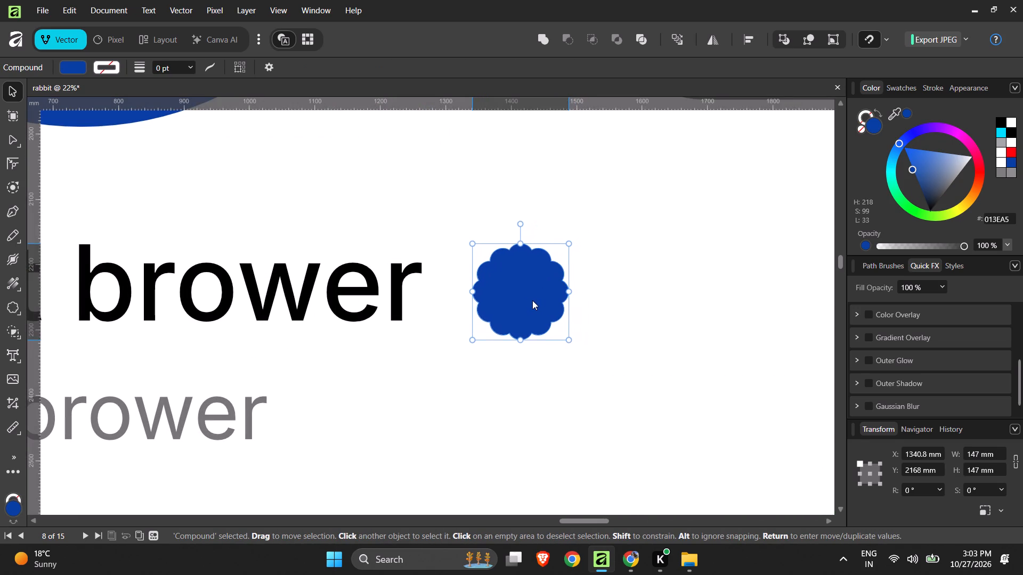
{"action": "left_click_drag", "start_coordinate": [532, 300], "coordinate": [531, 302]}
{"action": "left_click", "coordinate": [800, 303]}
{"action": "scroll", "coordinate": [543, 305], "scroll_direction": "down", "scroll_amount": 12, "text": "ctrl"}
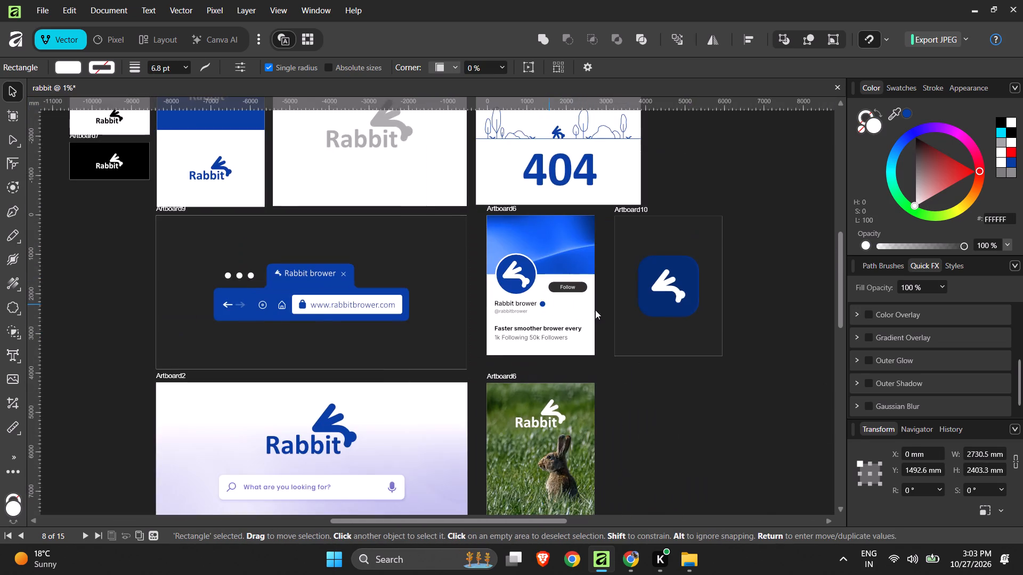
Recolour the badge's fill, trying cyan 00DDFF and settling on the vivid blue 0B00FF.
{"action": "scroll", "coordinate": [618, 325], "scroll_direction": "up", "scroll_amount": 1, "text": "ctrl"}
{"action": "scroll", "coordinate": [549, 298], "scroll_direction": "up", "scroll_amount": 4, "text": "ctrl"}
{"action": "left_click", "coordinate": [518, 296]}
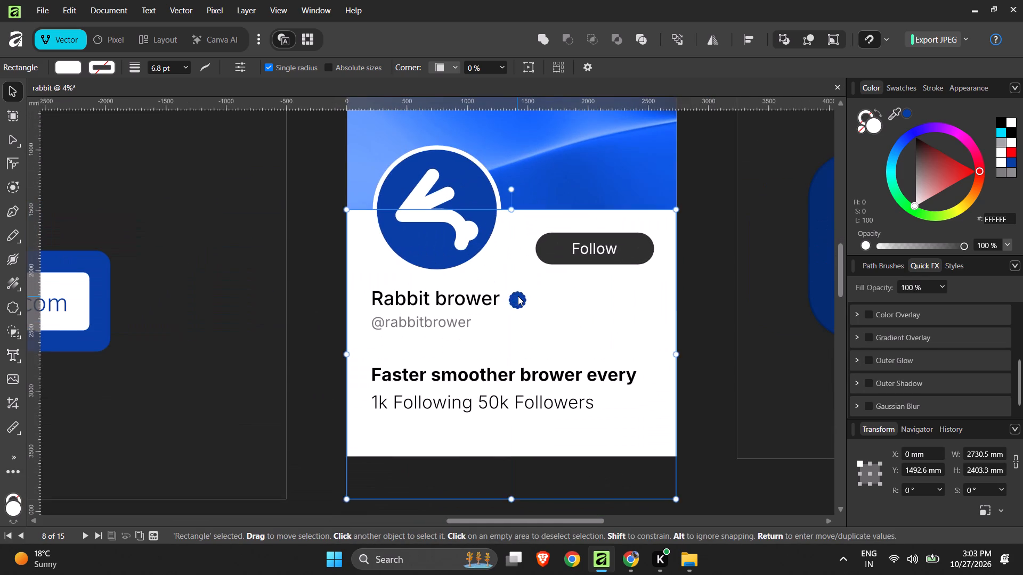
{"action": "left_click", "coordinate": [1001, 130]}
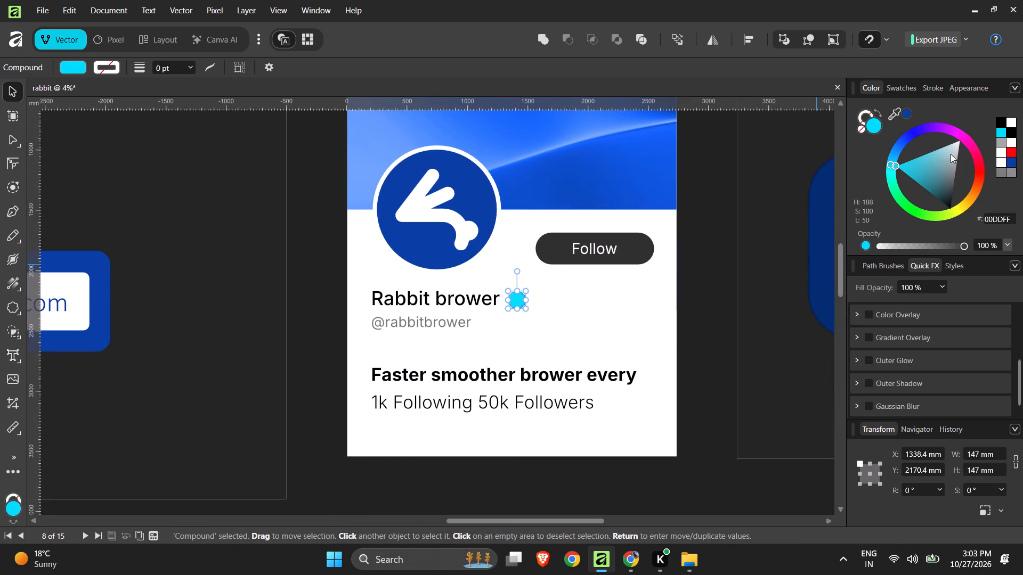
{"action": "left_click", "coordinate": [913, 129]}
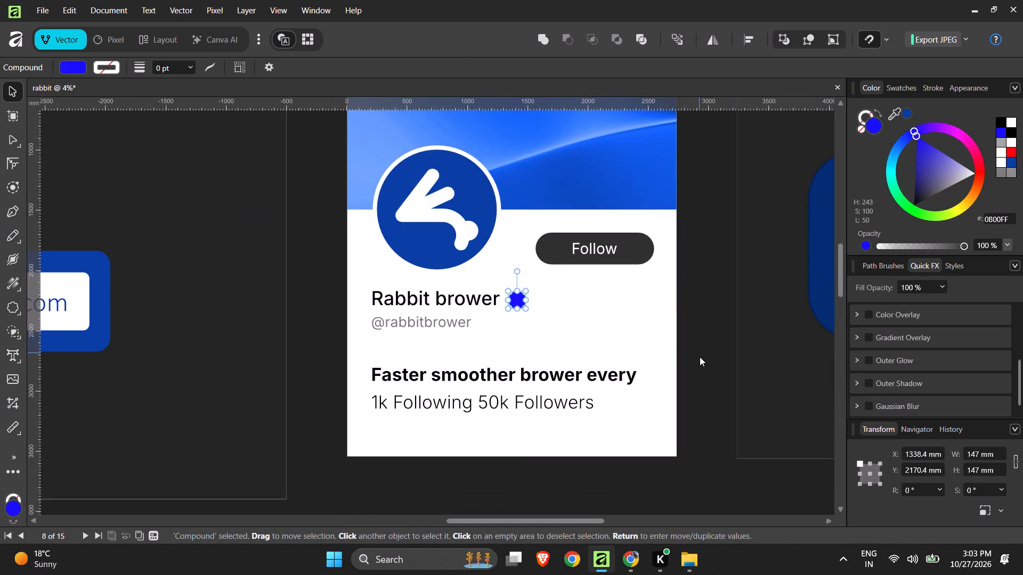
{"action": "left_click", "coordinate": [699, 360]}
{"action": "scroll", "coordinate": [699, 360], "scroll_direction": "down", "scroll_amount": 4, "text": "ctrl"}
{"action": "scroll", "coordinate": [649, 331], "scroll_direction": "up", "scroll_amount": 3, "text": "ctrl"}
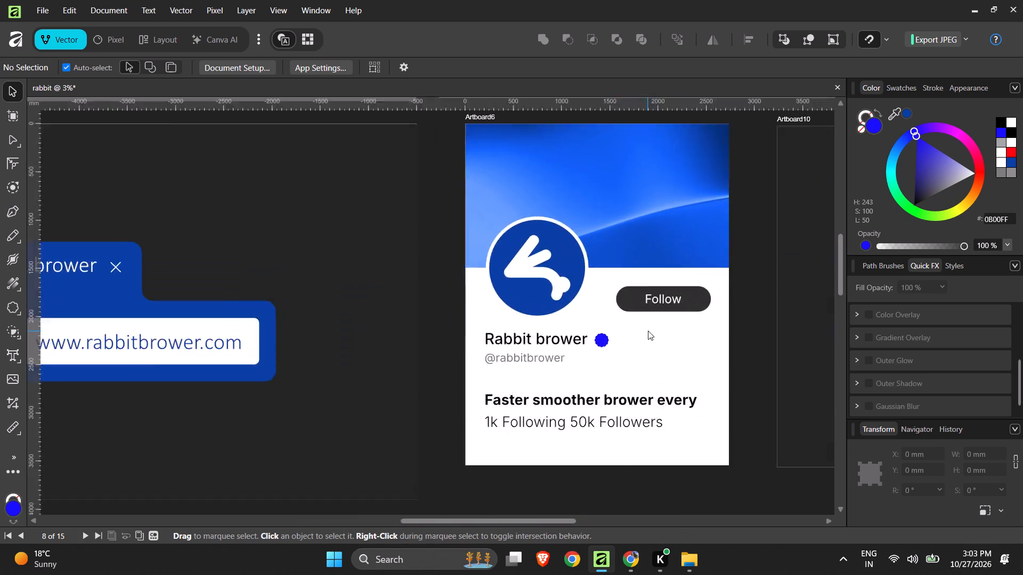
Shift the badge horizontally closer to the profile name, at about X 1313 mm.
{"action": "scroll", "coordinate": [648, 331], "scroll_direction": "up", "scroll_amount": 2, "text": "ctrl"}
{"action": "scroll", "coordinate": [546, 352], "scroll_direction": "up", "scroll_amount": 3, "text": "ctrl"}
{"action": "left_click", "coordinate": [589, 344]}
{"action": "left_click_drag", "start_coordinate": [600, 341], "coordinate": [598, 341]}
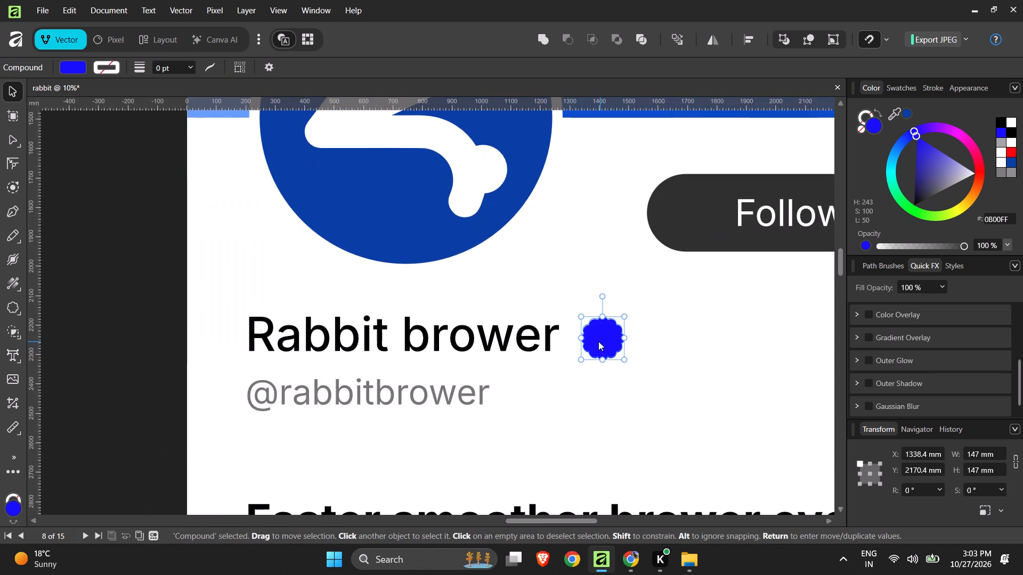
{"action": "left_click_drag", "start_coordinate": [598, 341], "coordinate": [592, 341]}
Examine the badge on the social profile card and the overall arrangement of all the artboards.
{"action": "scroll", "coordinate": [589, 341], "scroll_direction": "down", "scroll_amount": 1, "text": "ctrl"}
{"action": "scroll", "coordinate": [588, 342], "scroll_direction": "up", "scroll_amount": 1, "text": "ctrl"}
{"action": "scroll", "coordinate": [588, 342], "scroll_direction": "down", "scroll_amount": 7, "text": "ctrl"}
{"action": "scroll", "coordinate": [589, 345], "scroll_direction": "up", "scroll_amount": 1, "text": "ctrl"}
{"action": "scroll", "coordinate": [589, 345], "scroll_direction": "down", "scroll_amount": 1, "text": "ctrl"}
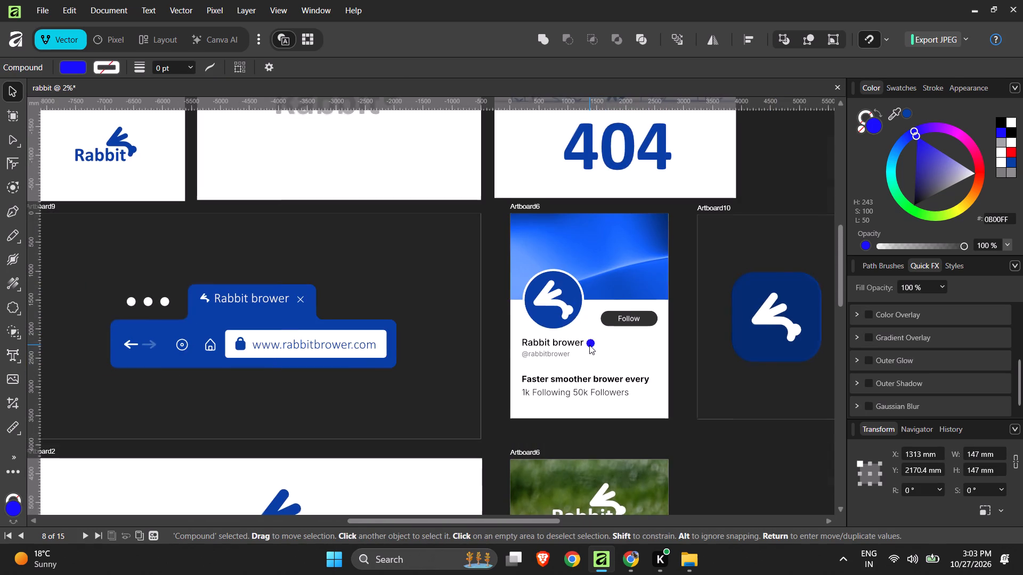
{"action": "left_click", "coordinate": [737, 463]}
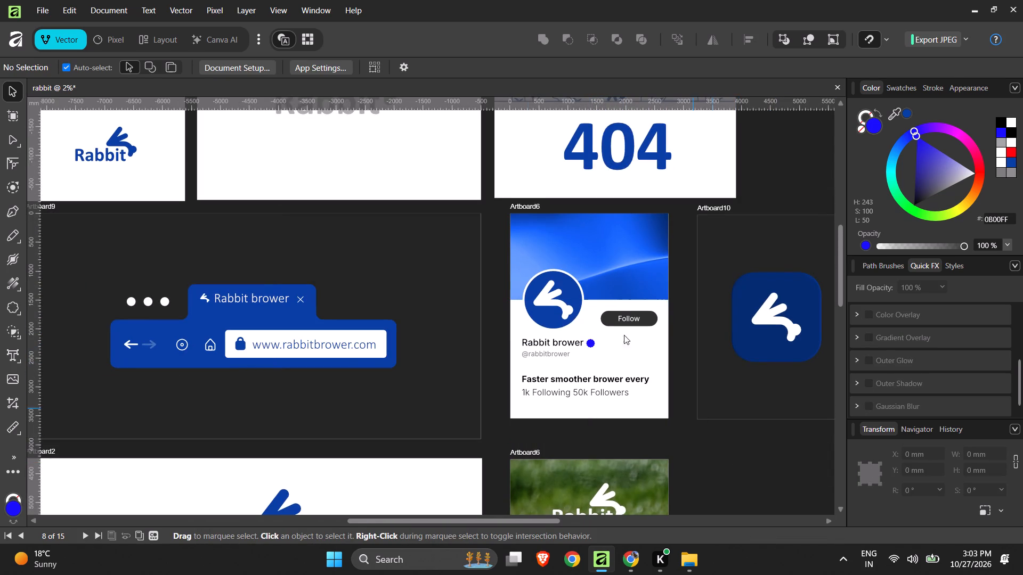
{"action": "scroll", "coordinate": [529, 268], "scroll_direction": "down", "scroll_amount": 5, "text": "ctrl"}
{"action": "scroll", "coordinate": [538, 302], "scroll_direction": "up", "scroll_amount": 2, "text": "ctrl"}
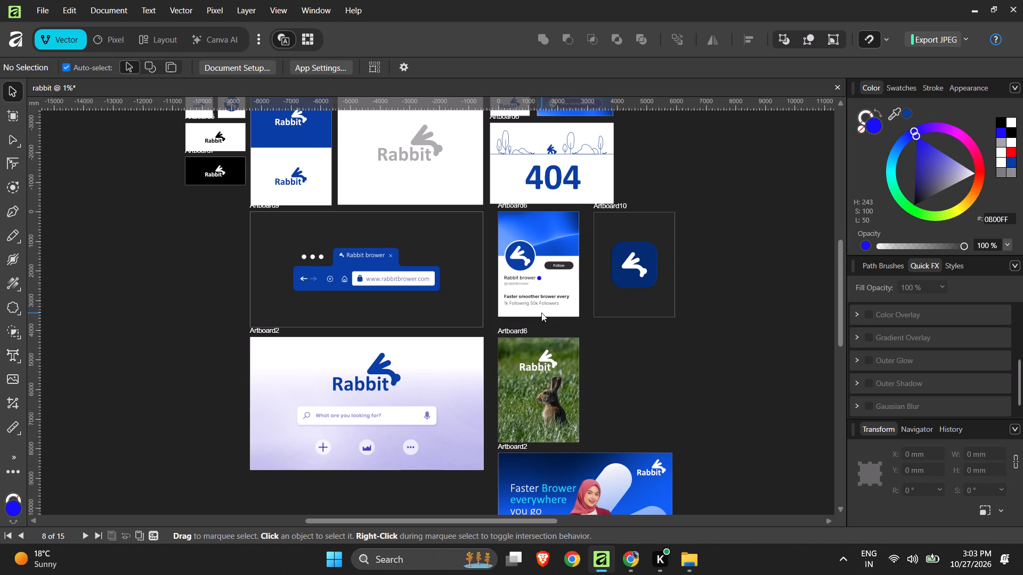
{"action": "scroll", "coordinate": [542, 321], "scroll_direction": "down", "scroll_amount": 3, "text": "ctrl"}
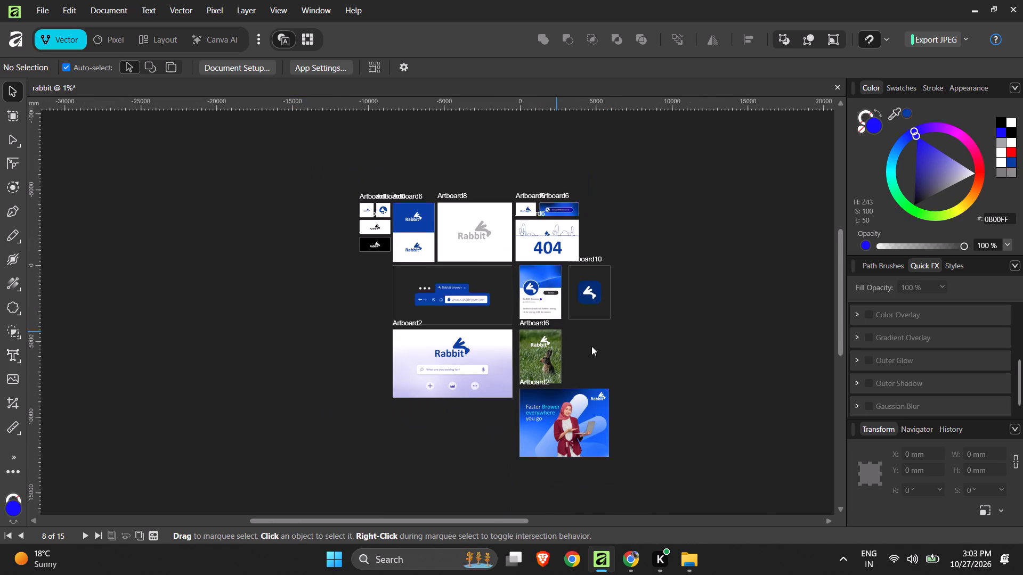
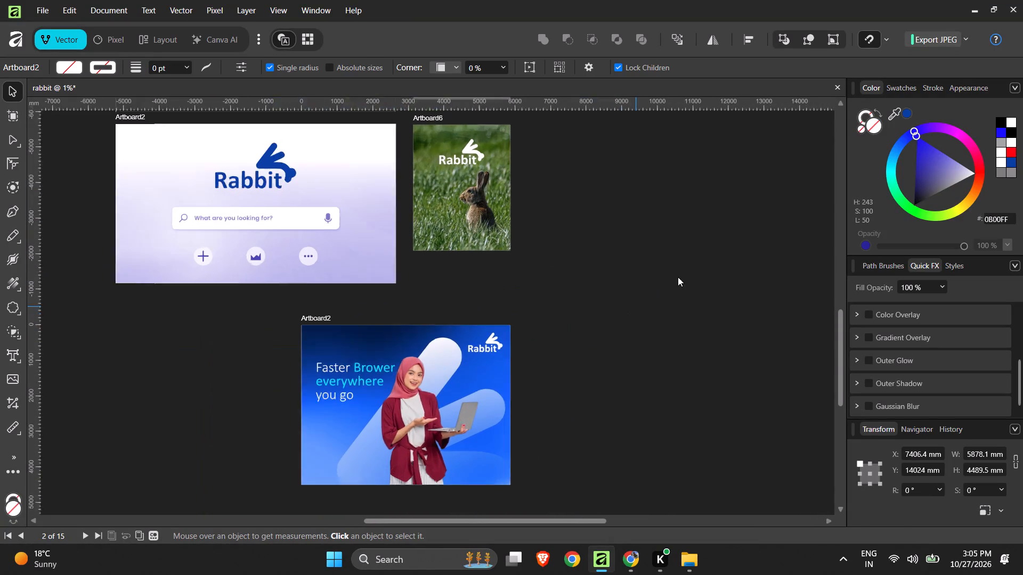
Move the "Faster Brower everywhere you go" banner artboard directly beneath the Rabbit search page artboard, aligning their left edges.
{"action": "scroll", "coordinate": [678, 277], "scroll_direction": "down", "scroll_amount": 1, "text": "ctrl"}
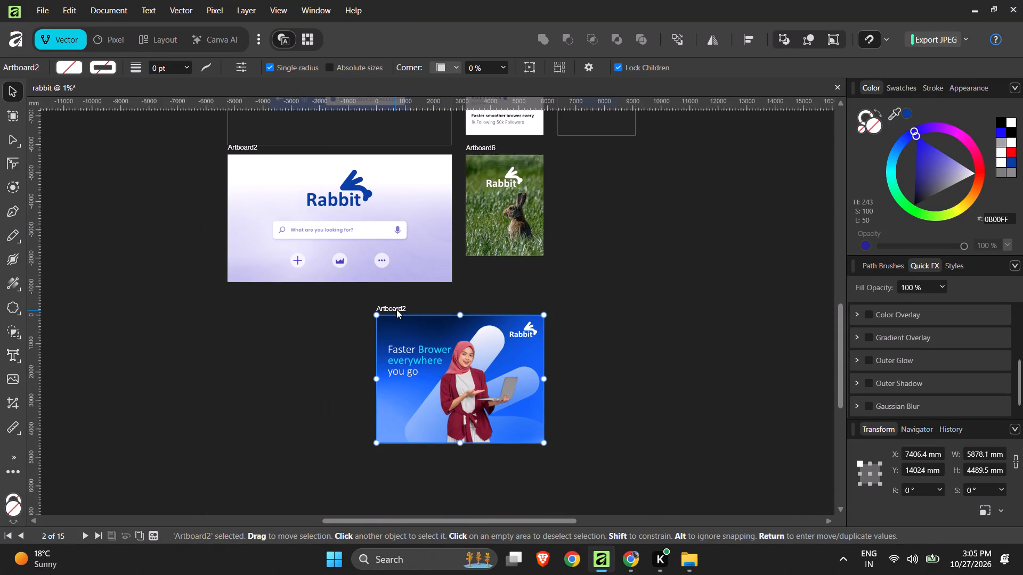
{"action": "left_click_drag", "start_coordinate": [317, 306], "coordinate": [294, 306]}
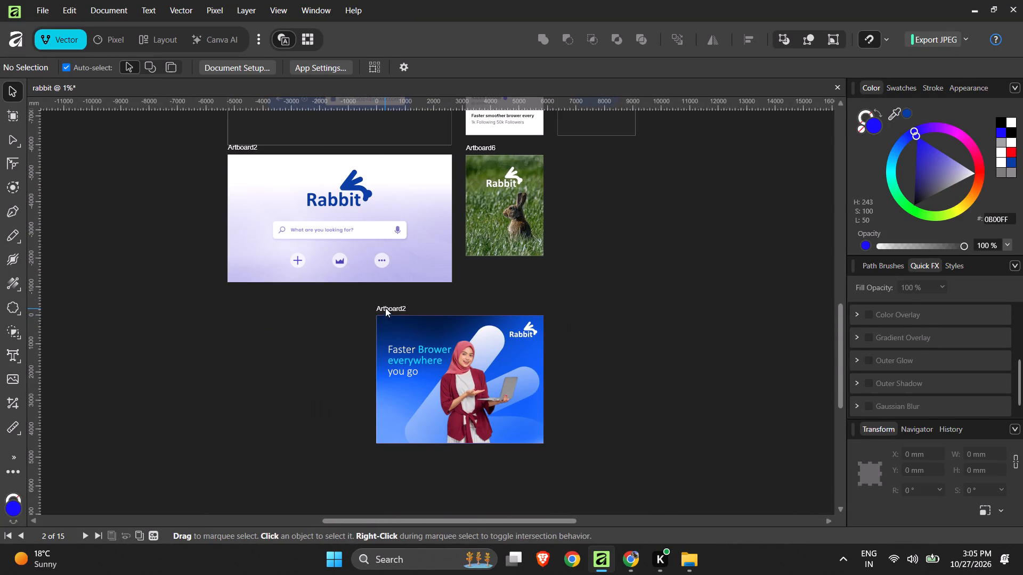
{"action": "left_click_drag", "start_coordinate": [386, 306], "coordinate": [235, 293]}
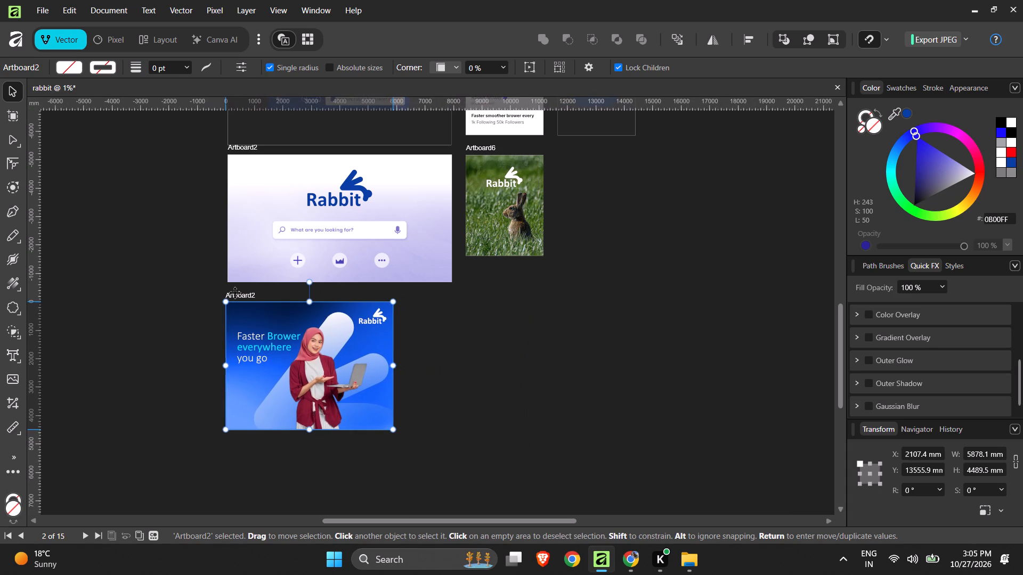
{"action": "left_click_drag", "start_coordinate": [235, 293], "coordinate": [237, 293]}
{"action": "left_click", "coordinate": [688, 357]}
{"action": "scroll", "coordinate": [638, 358], "scroll_direction": "down", "scroll_amount": 4, "text": "ctrl"}
{"action": "scroll", "coordinate": [574, 245], "scroll_direction": "up", "scroll_amount": 4, "text": "ctrl"}
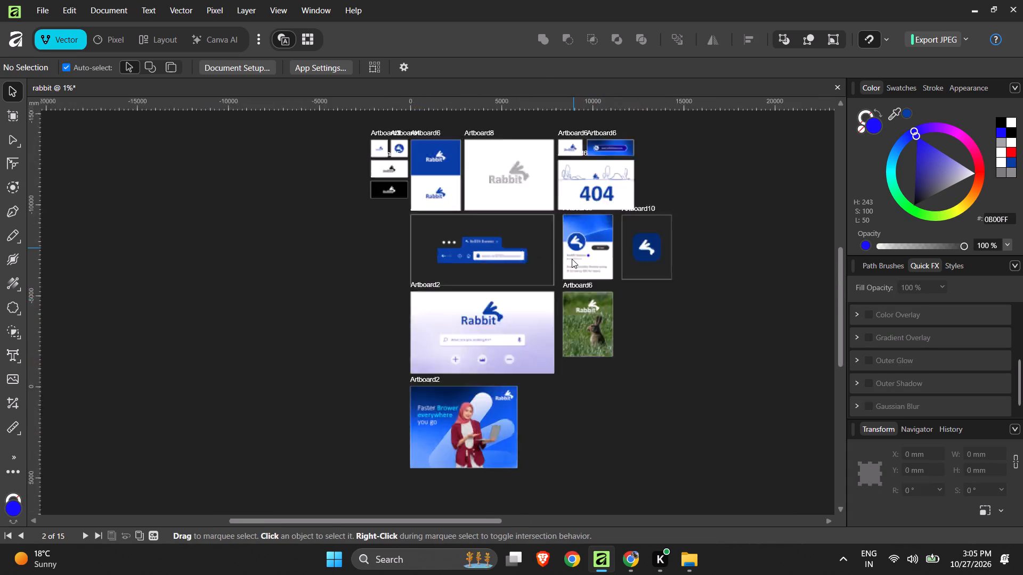
{"action": "scroll", "coordinate": [574, 286], "scroll_direction": "up", "scroll_amount": 1, "text": "ctrl"}
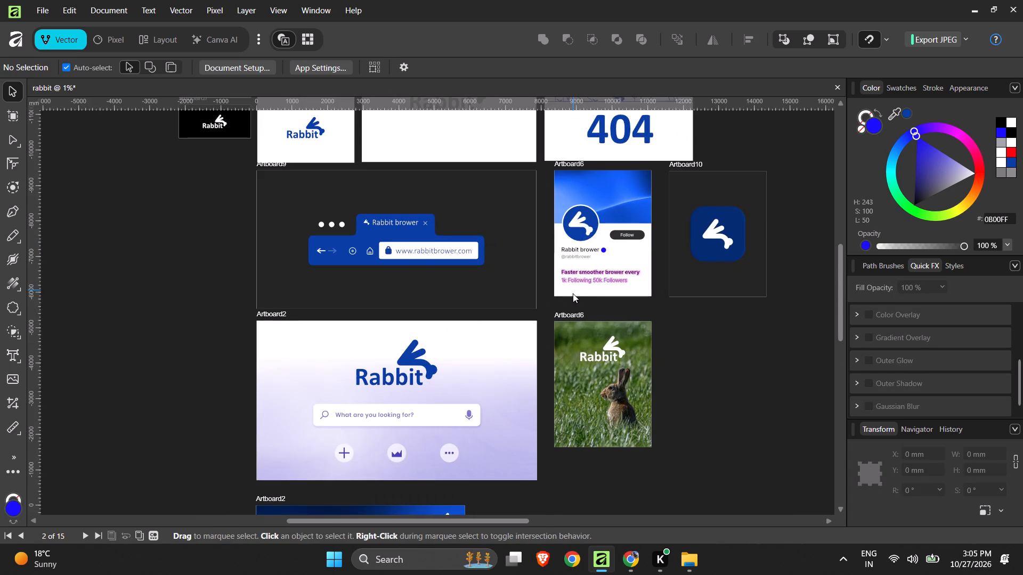
Switch to Chrome, where the Pinterest flyers search is open.
{"action": "left_click", "coordinate": [629, 565]}
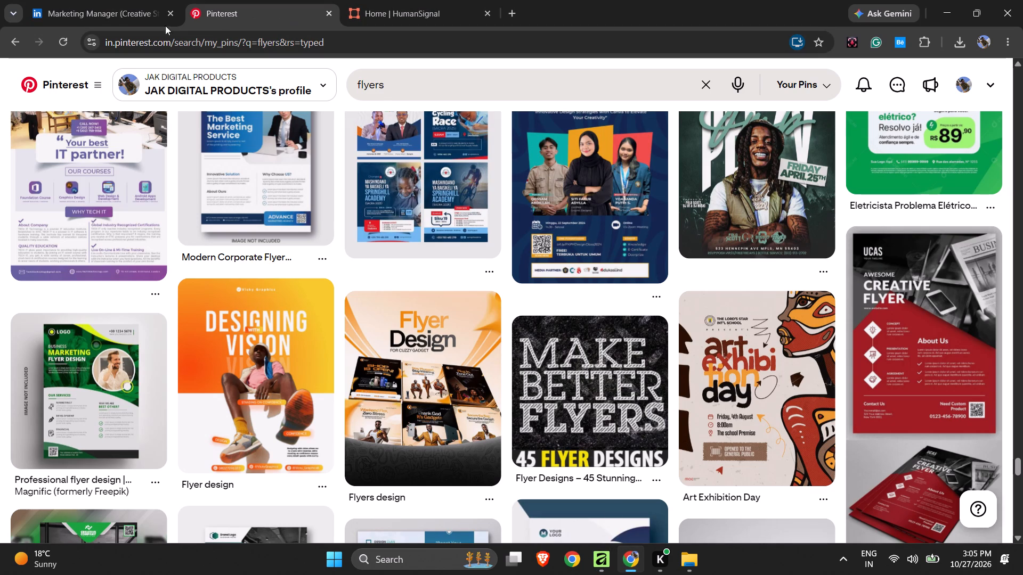
Open a new browser tab and start a Google search from its search box.
{"action": "left_click", "coordinate": [509, 16]}
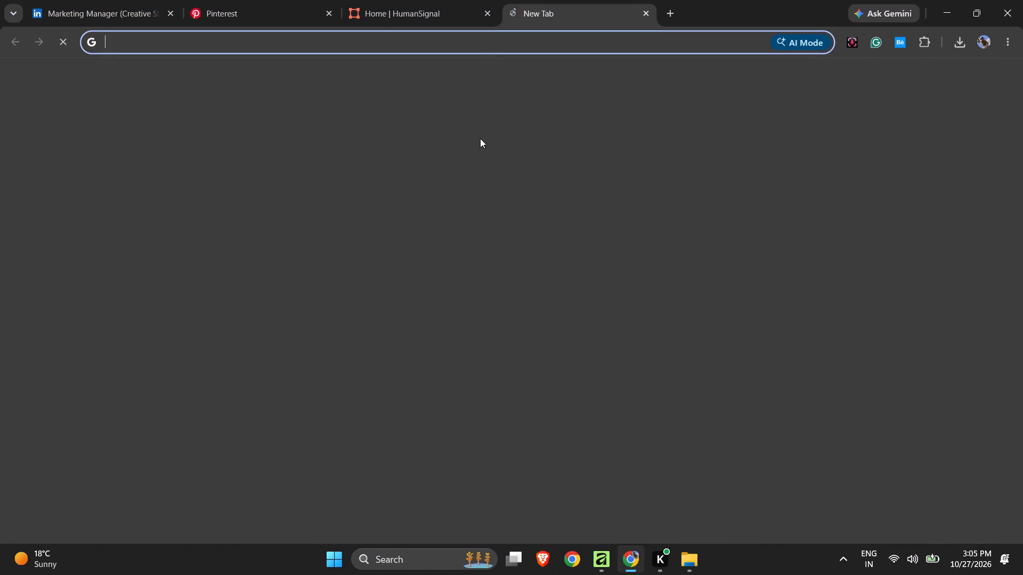
{"action": "left_click", "coordinate": [379, 245]}
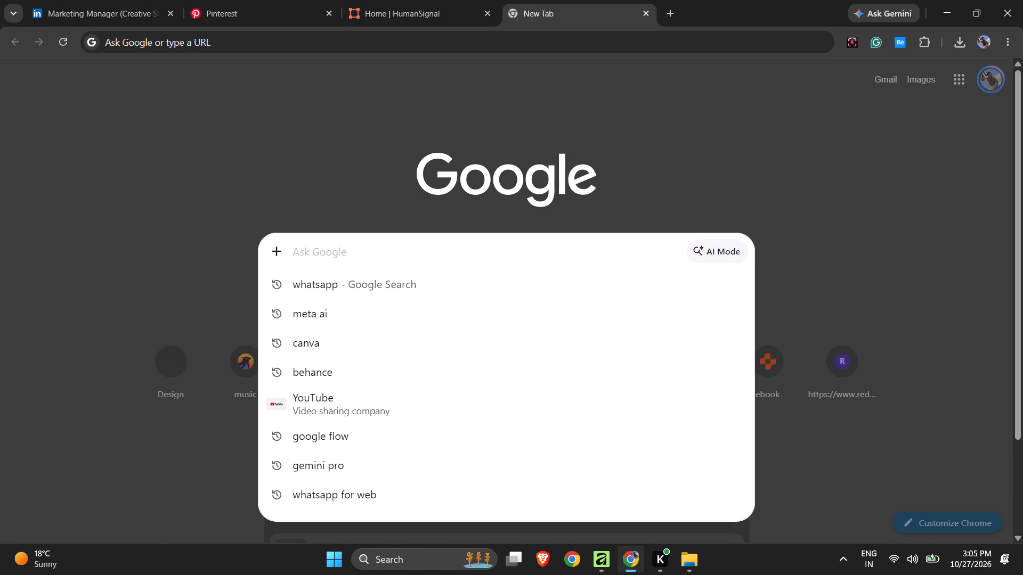
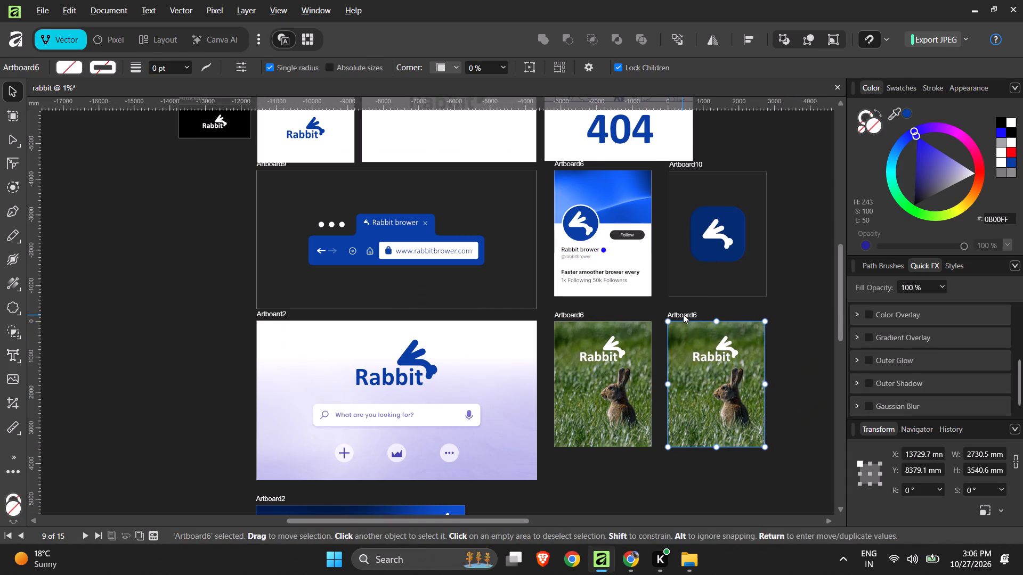
Delete the rabbit photo from the duplicated Artboard6 beside the original photo artboard, keeping its logo.
{"action": "left_click", "coordinate": [797, 327]}
{"action": "left_click", "coordinate": [732, 399]}
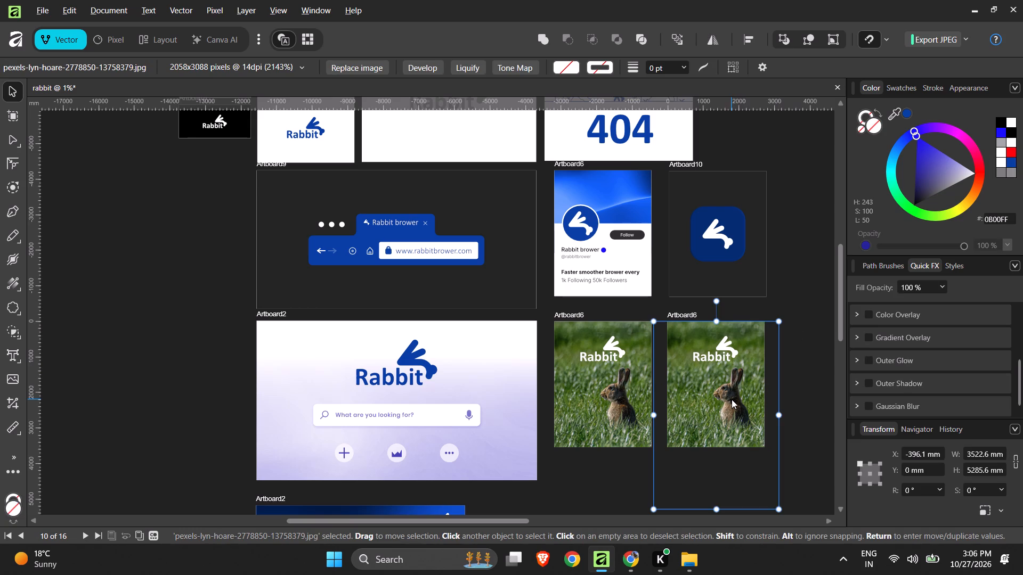
{"action": "key", "text": "BackSpace"}
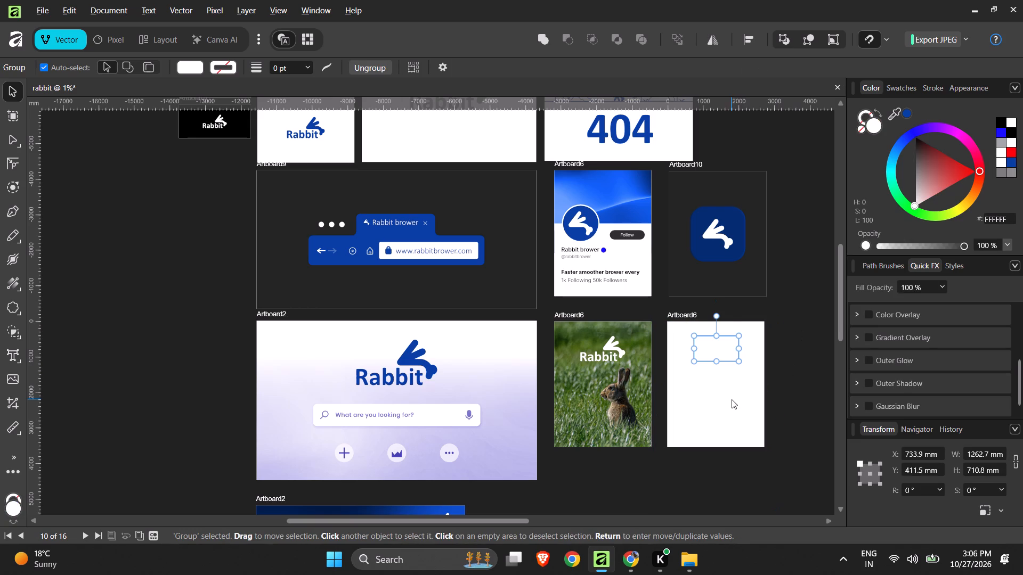
Recolour the white Rabbit logo on the blank white Artboard6 with the blue 013EA5 sampled from the browser toolbar mockup.
{"action": "key", "text": "i"}
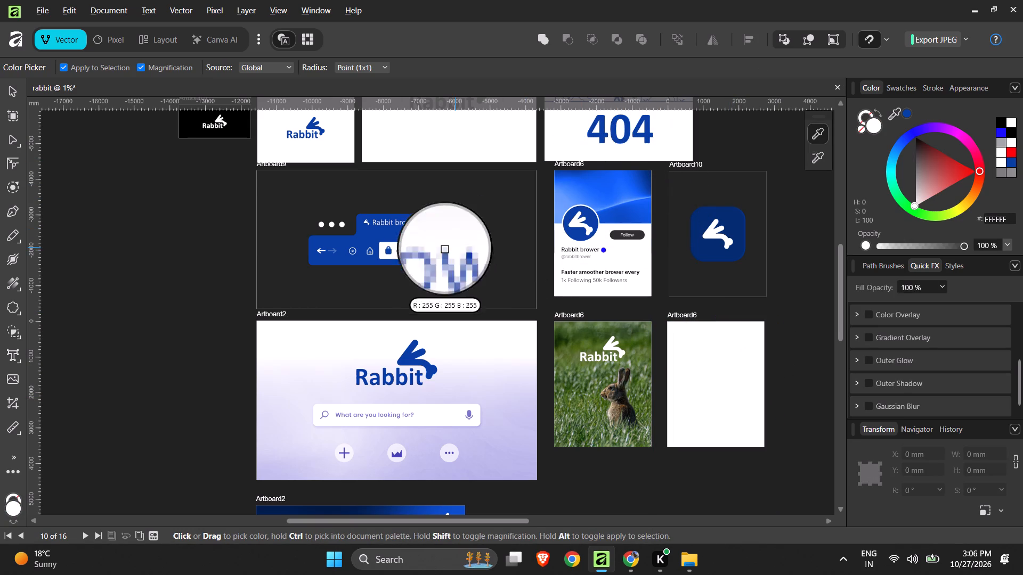
{"action": "left_click", "coordinate": [406, 235]}
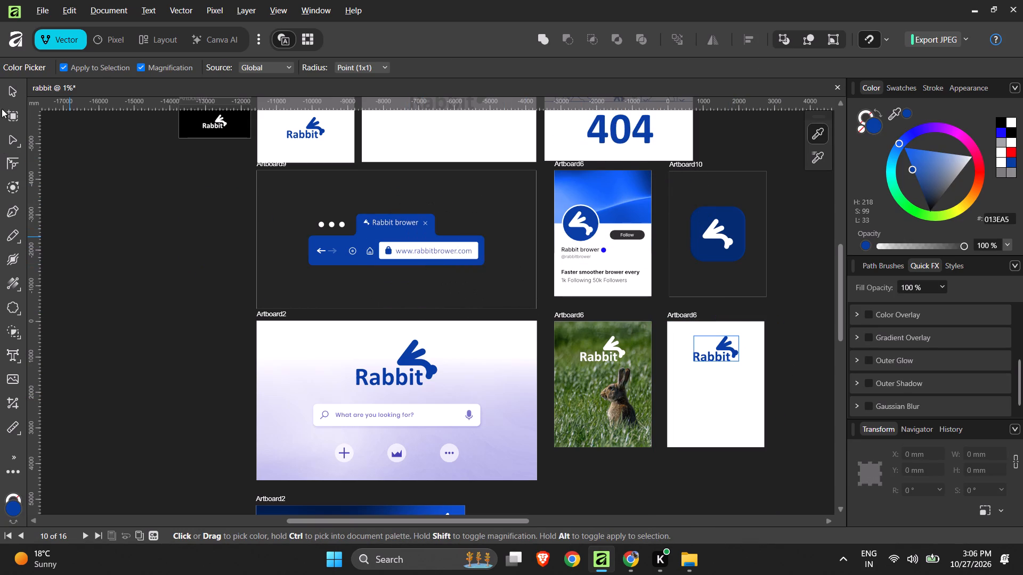
{"action": "left_click", "coordinate": [8, 91]}
{"action": "left_click", "coordinate": [86, 222]}
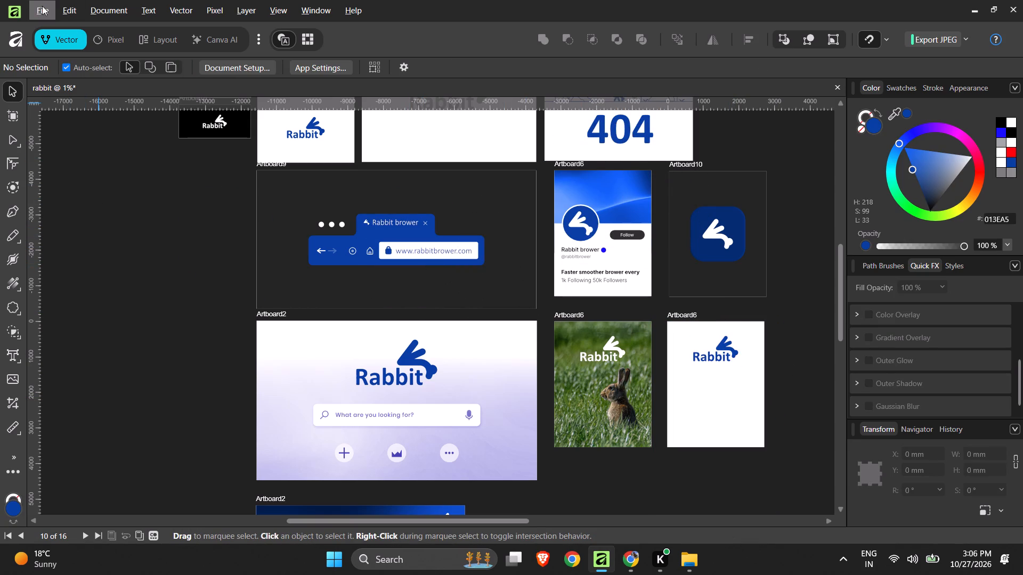
Look through the image files in the Downloads folder for a photo to use, including Untitled design.png, without opening any.
{"action": "left_click", "coordinate": [42, 6]}
{"action": "left_click", "coordinate": [86, 331]}
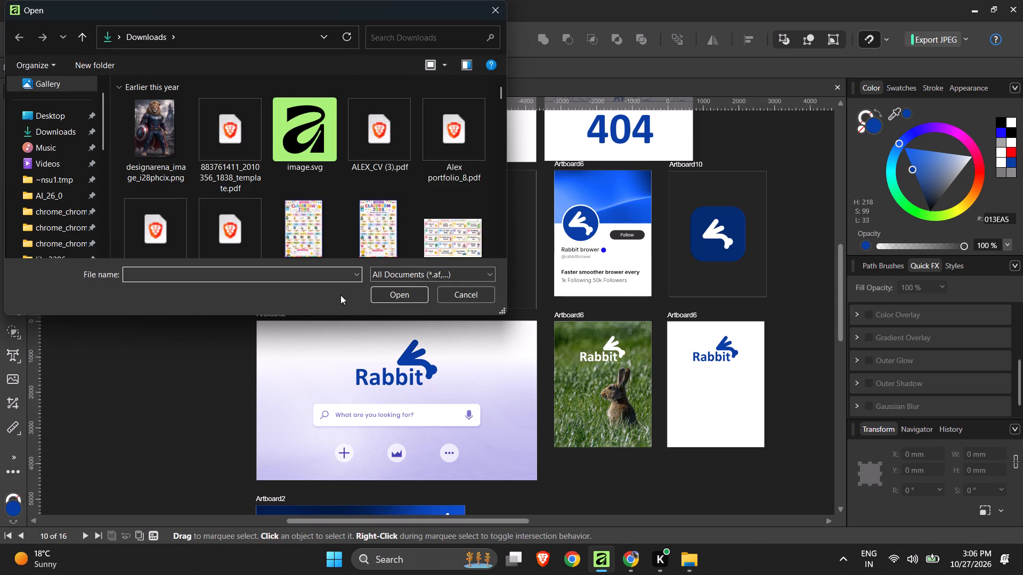
{"action": "scroll", "coordinate": [460, 200], "scroll_direction": "up", "scroll_amount": 2}
{"action": "scroll", "coordinate": [454, 193], "scroll_direction": "down", "scroll_amount": 1}
{"action": "scroll", "coordinate": [454, 193], "scroll_direction": "up", "scroll_amount": 10}
{"action": "scroll", "coordinate": [454, 193], "scroll_direction": "down", "scroll_amount": 3}
{"action": "scroll", "coordinate": [454, 193], "scroll_direction": "up", "scroll_amount": 12}
{"action": "scroll", "coordinate": [454, 193], "scroll_direction": "down", "scroll_amount": 1}
{"action": "scroll", "coordinate": [454, 193], "scroll_direction": "up", "scroll_amount": 14}
{"action": "scroll", "coordinate": [454, 193], "scroll_direction": "down", "scroll_amount": 1}
{"action": "scroll", "coordinate": [454, 193], "scroll_direction": "up", "scroll_amount": 5}
{"action": "scroll", "coordinate": [454, 193], "scroll_direction": "down", "scroll_amount": 15}
{"action": "scroll", "coordinate": [453, 193], "scroll_direction": "down", "scroll_amount": 16}
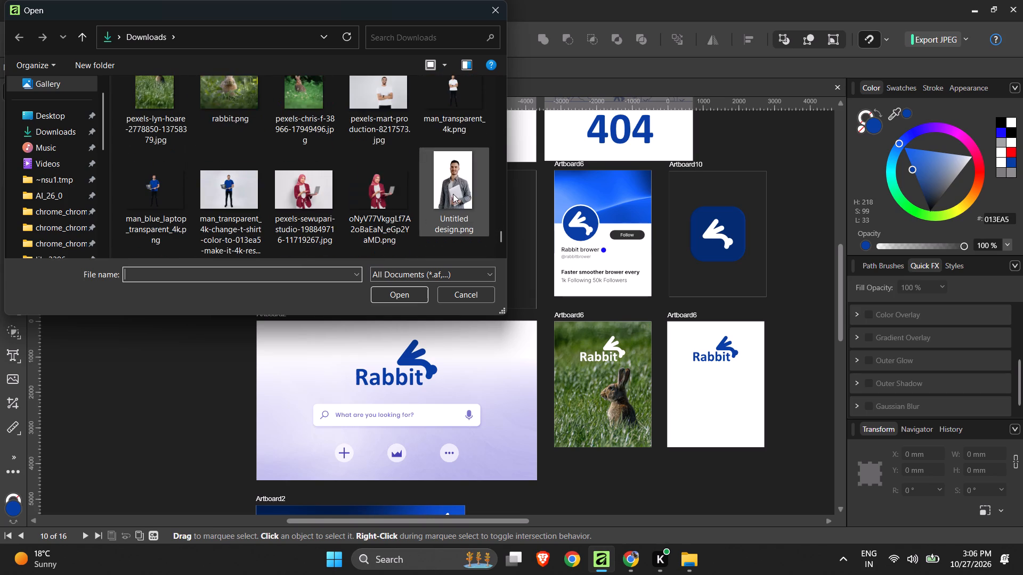
{"action": "scroll", "coordinate": [453, 194], "scroll_direction": "down", "scroll_amount": 1}
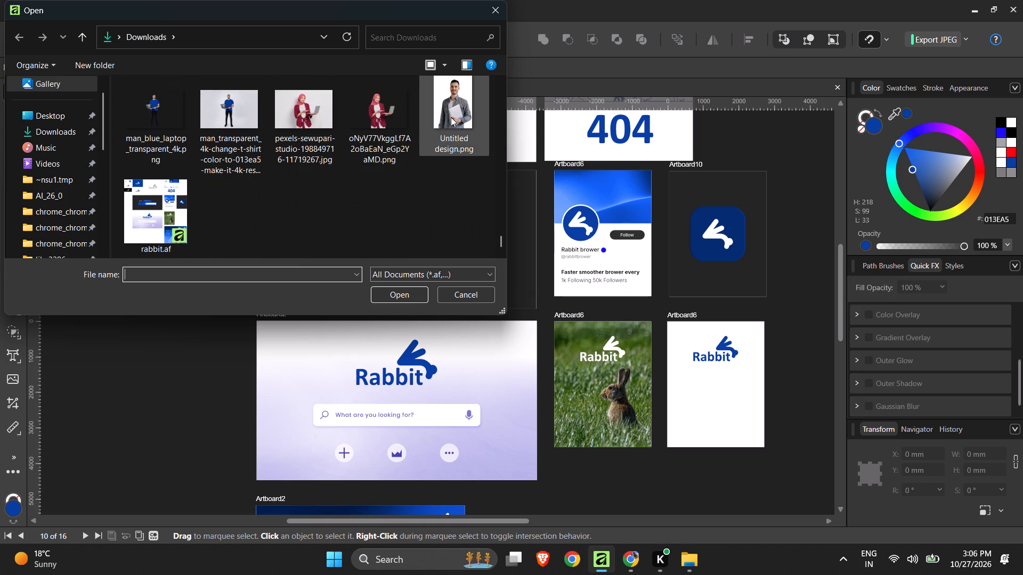
{"action": "left_click", "coordinate": [451, 117]}
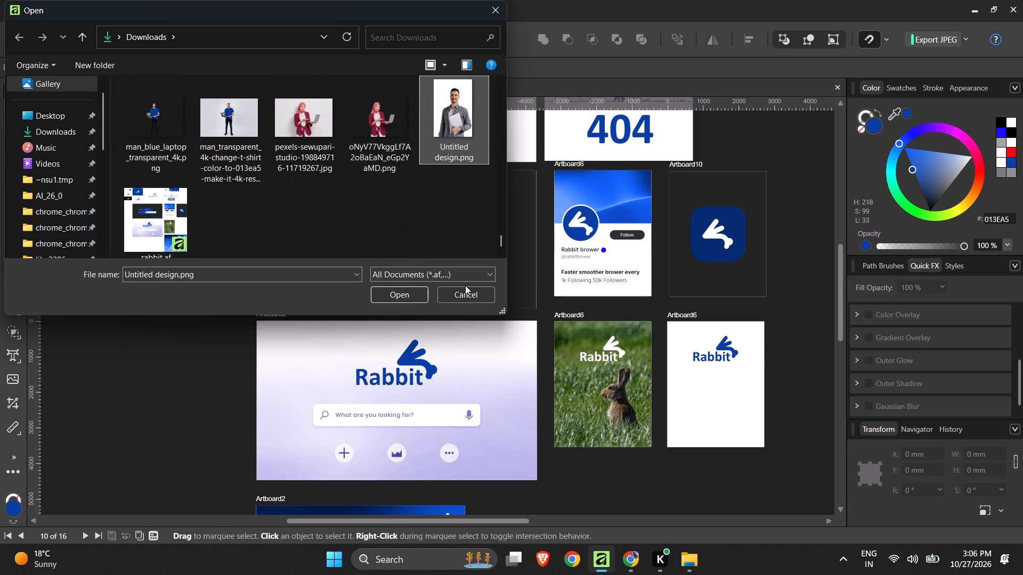
{"action": "left_click", "coordinate": [468, 297]}
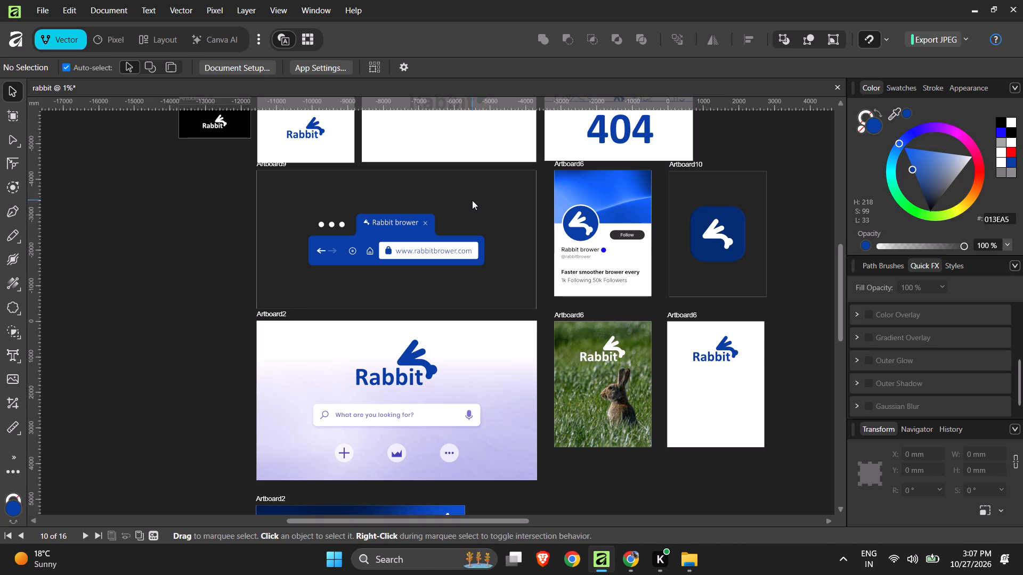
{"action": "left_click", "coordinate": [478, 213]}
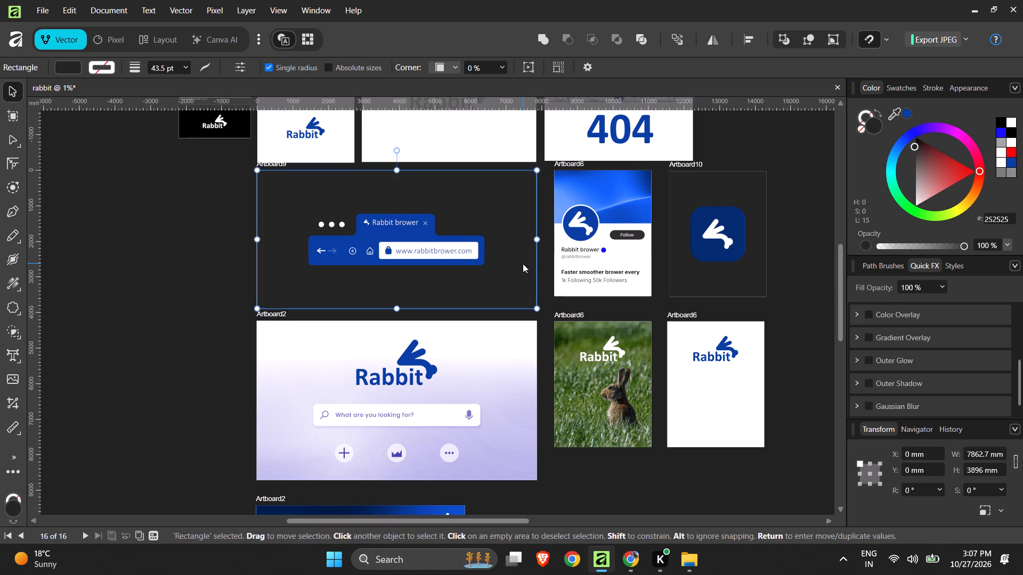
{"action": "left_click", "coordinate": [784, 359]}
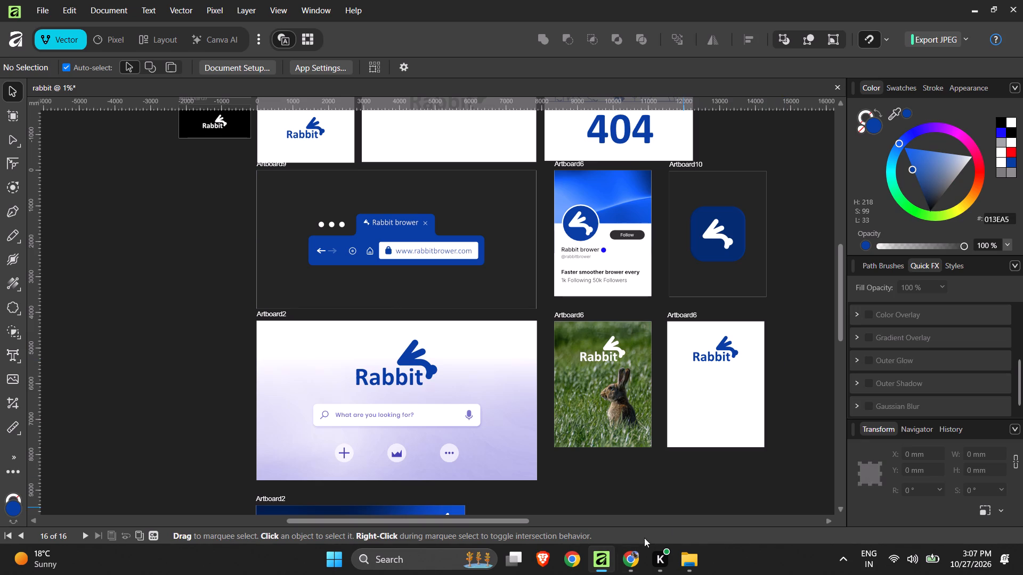
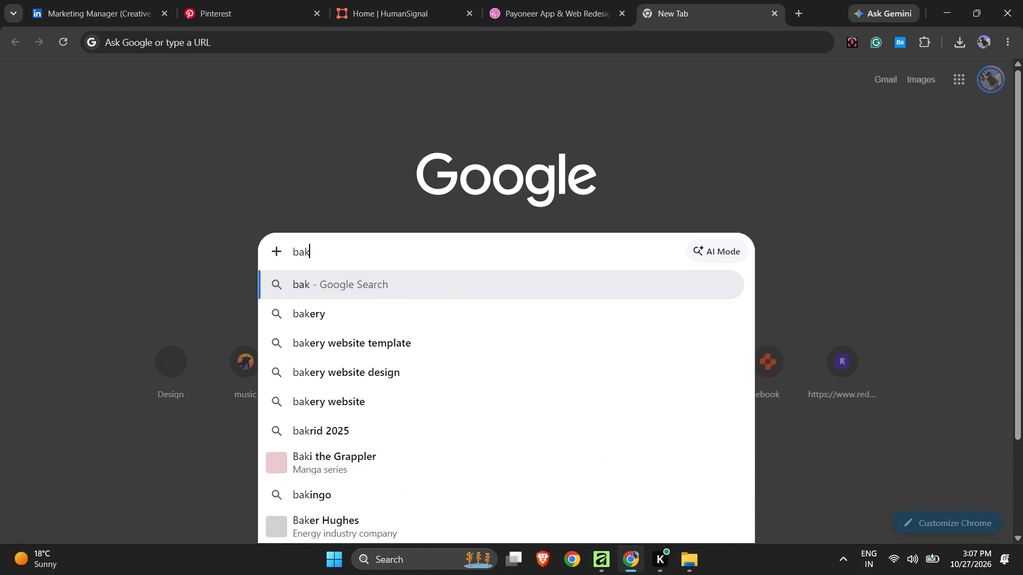
Search the web for "background remove ai free" and look through the results for a free background removal tool.
{"action": "key", "text": "BackSpace"}
{"action": "type", "text": "ckground remove ai free"}
{"action": "key", "text": "Return"}
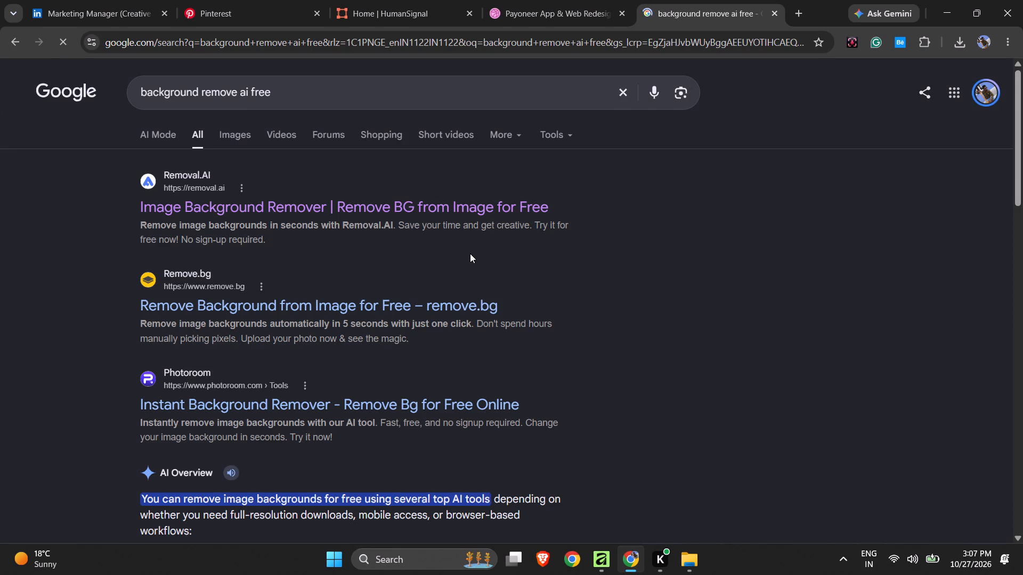
{"action": "scroll", "coordinate": [434, 272], "scroll_direction": "down", "scroll_amount": 7}
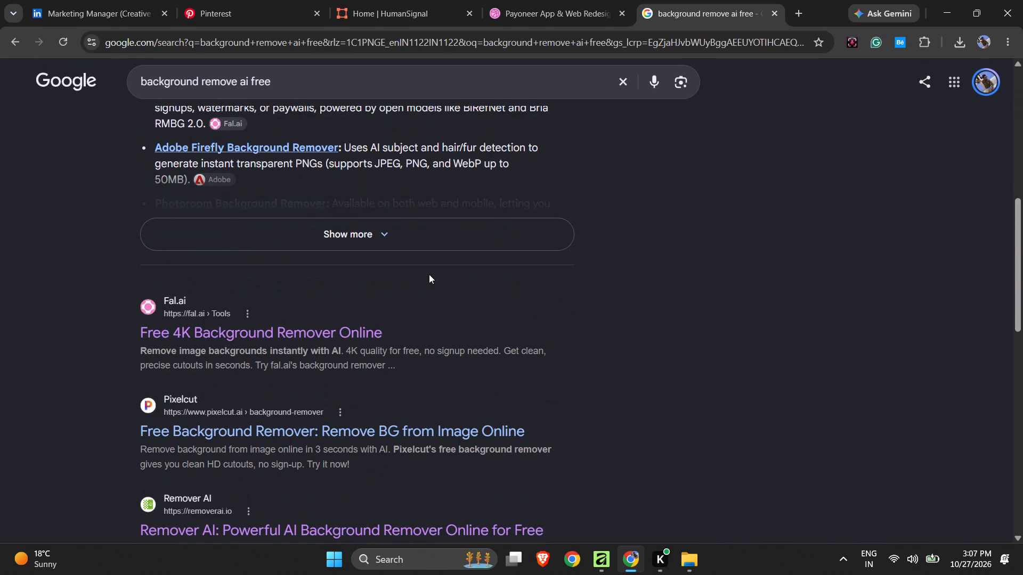
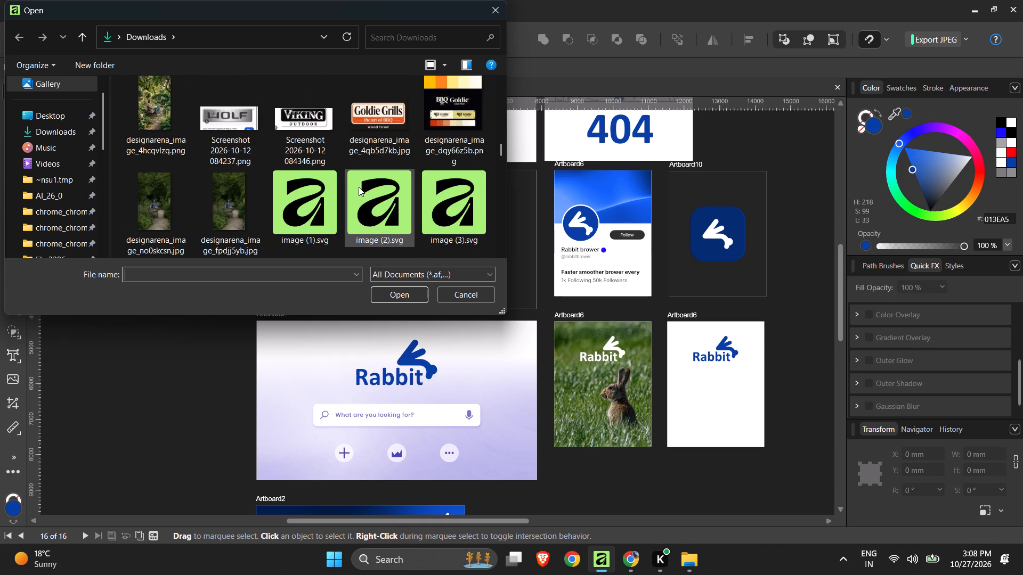
Place the cut-out PNG of the man holding a laptop, "oUV5qGw4ZqWEsfeasSCOh_lkcLGRrV (1).png", on the white poster artboard, about 2360 × 3541 mm.
{"action": "scroll", "coordinate": [359, 187], "scroll_direction": "down", "scroll_amount": 1}
{"action": "scroll", "coordinate": [359, 187], "scroll_direction": "up", "scroll_amount": 1}
{"action": "scroll", "coordinate": [358, 188], "scroll_direction": "down", "scroll_amount": 10}
{"action": "scroll", "coordinate": [354, 193], "scroll_direction": "up", "scroll_amount": 1}
{"action": "scroll", "coordinate": [354, 193], "scroll_direction": "down", "scroll_amount": 3}
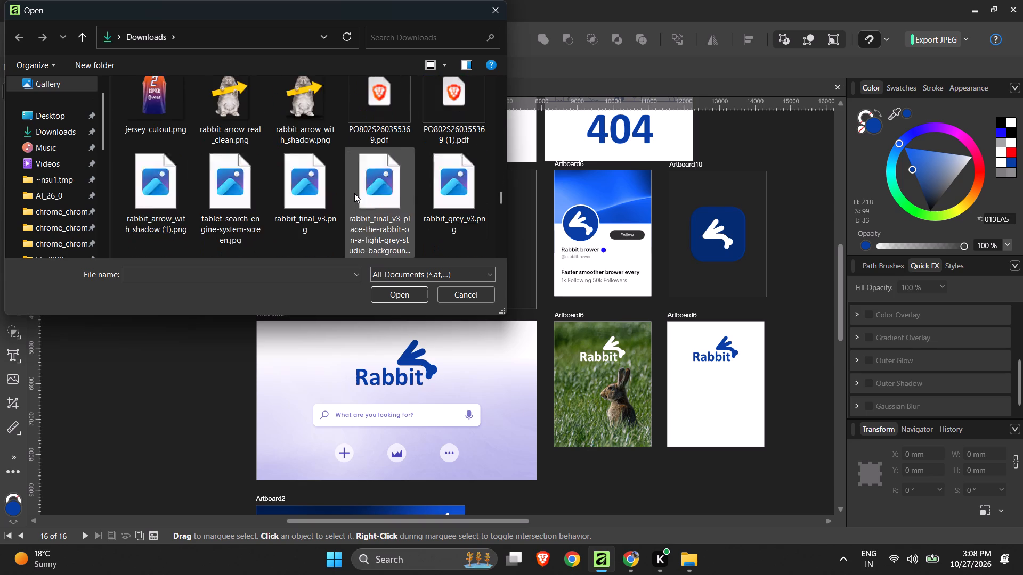
{"action": "scroll", "coordinate": [354, 193], "scroll_direction": "down", "scroll_amount": 11}
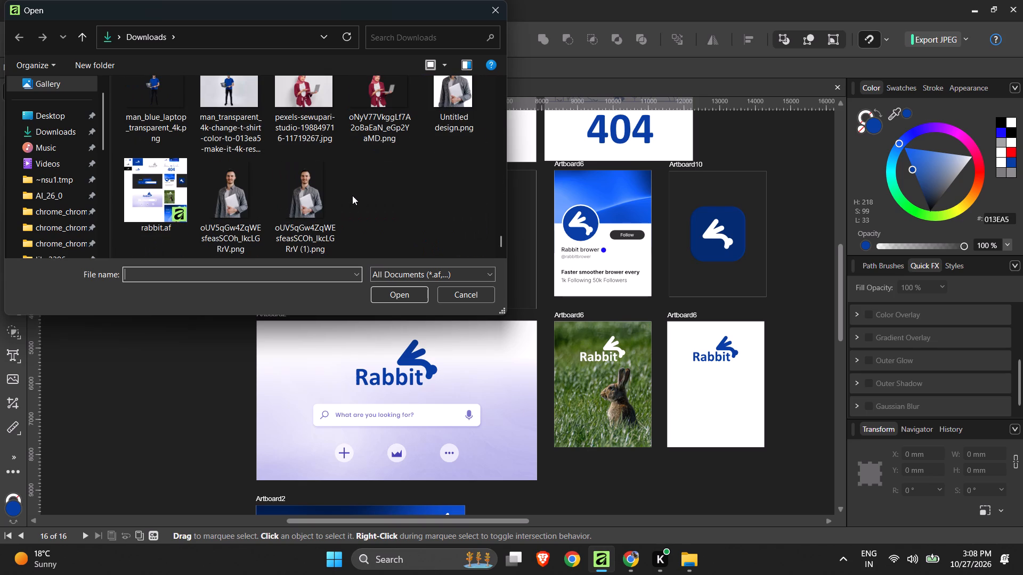
{"action": "scroll", "coordinate": [352, 195], "scroll_direction": "down", "scroll_amount": 1}
{"action": "left_click", "coordinate": [312, 209]}
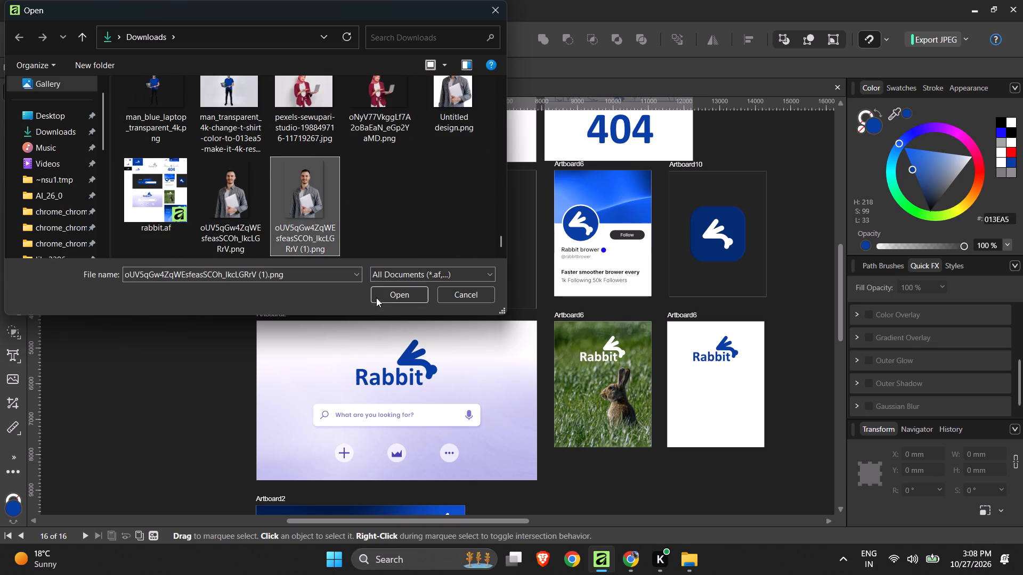
{"action": "left_click", "coordinate": [387, 290]}
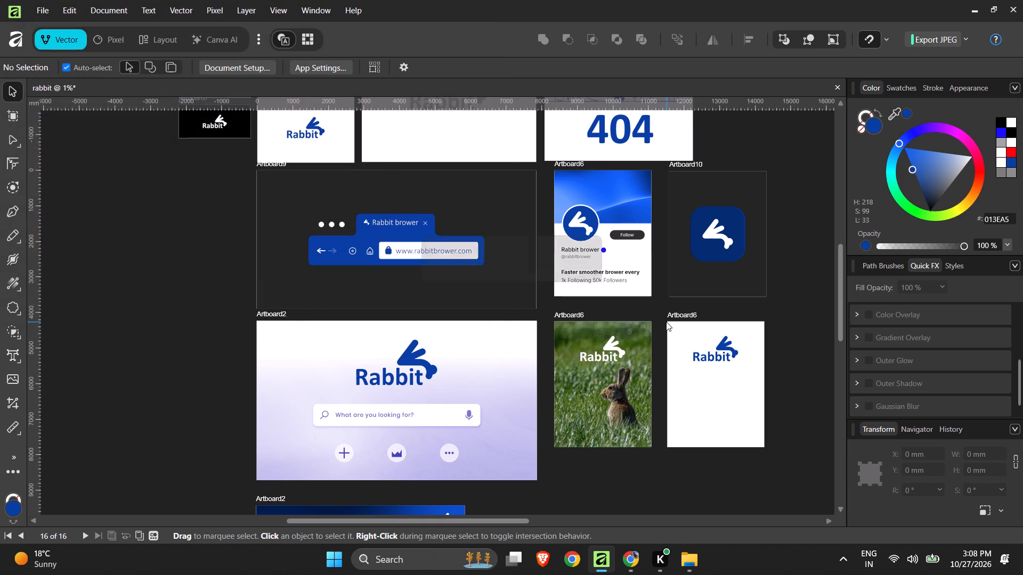
{"action": "left_click_drag", "start_coordinate": [666, 322], "coordinate": [757, 457]}
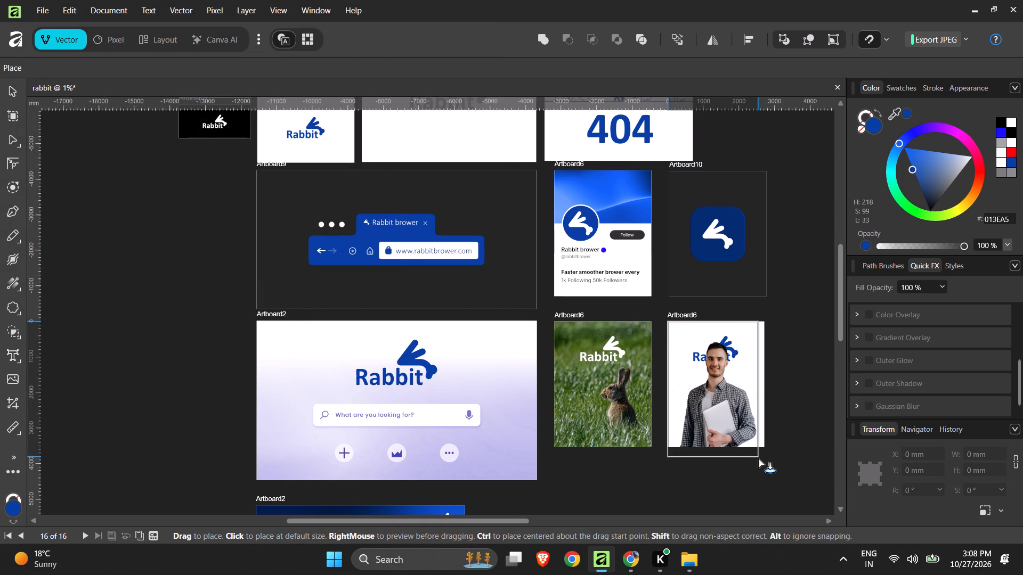
{"action": "left_click_drag", "start_coordinate": [757, 457], "coordinate": [750, 451]}
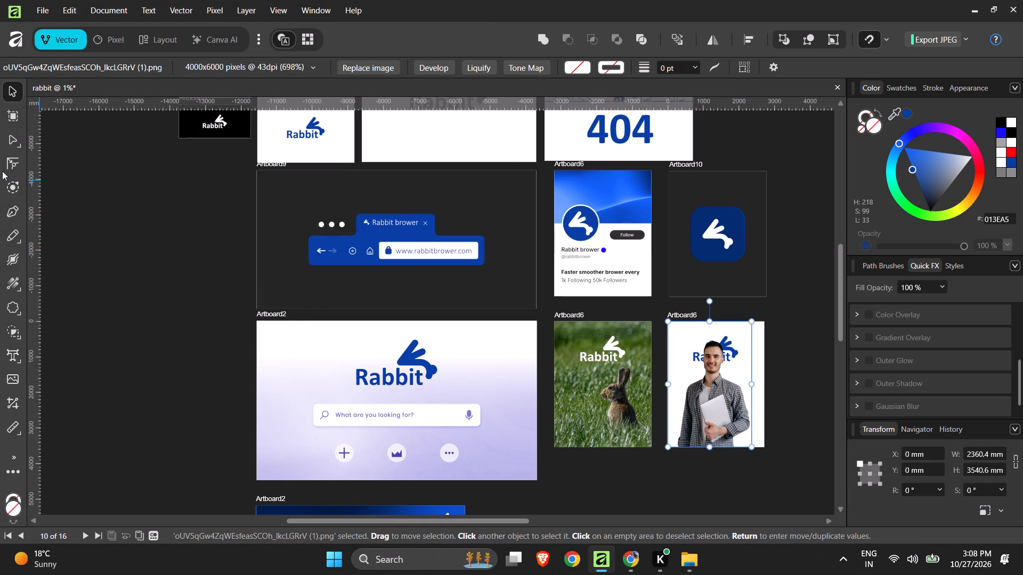
{"action": "left_click", "coordinate": [110, 223]}
Shift the man's photo horizontally to about X 185 mm so it sits nearer the middle of the white poster.
{"action": "scroll", "coordinate": [464, 223], "scroll_direction": "down", "scroll_amount": 2, "text": "ctrl"}
{"action": "scroll", "coordinate": [640, 362], "scroll_direction": "up", "scroll_amount": 4, "text": "ctrl"}
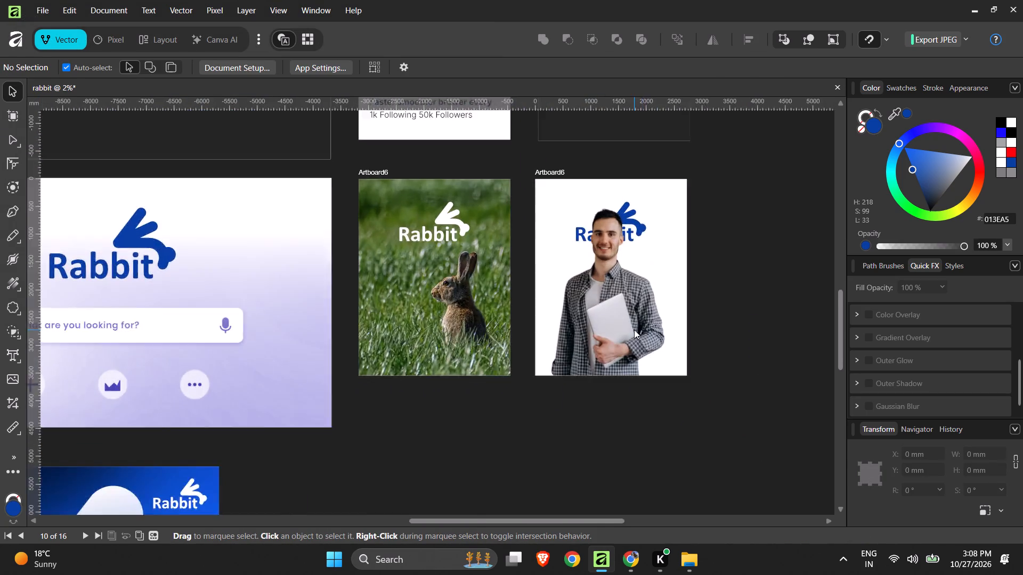
{"action": "scroll", "coordinate": [634, 330], "scroll_direction": "up", "scroll_amount": 2, "text": "ctrl"}
{"action": "left_click", "coordinate": [625, 337]}
{"action": "left_click_drag", "start_coordinate": [607, 340], "coordinate": [624, 342]}
{"action": "left_click", "coordinate": [819, 301]}
Bring the blue Rabbit logo group in front of the man's photo on the white poster.
{"action": "scroll", "coordinate": [675, 300], "scroll_direction": "down", "scroll_amount": 2, "text": "ctrl"}
{"action": "scroll", "coordinate": [680, 213], "scroll_direction": "down", "scroll_amount": 1, "text": "ctrl"}
{"action": "scroll", "coordinate": [678, 212], "scroll_direction": "up", "scroll_amount": 2, "text": "ctrl"}
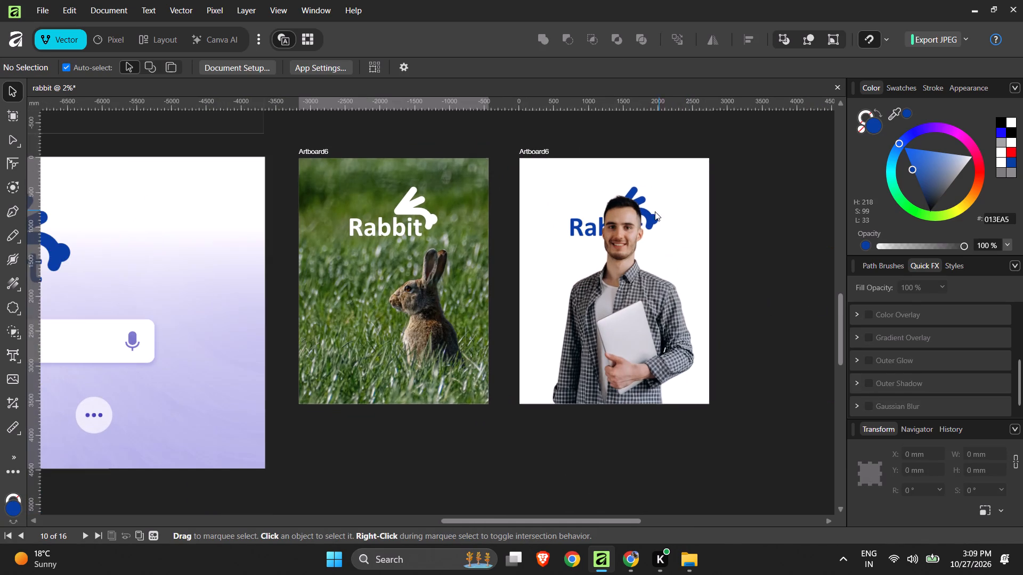
{"action": "left_click_drag", "start_coordinate": [767, 176], "coordinate": [539, 259]}
{"action": "left_click", "coordinate": [676, 348], "text": "shift"}
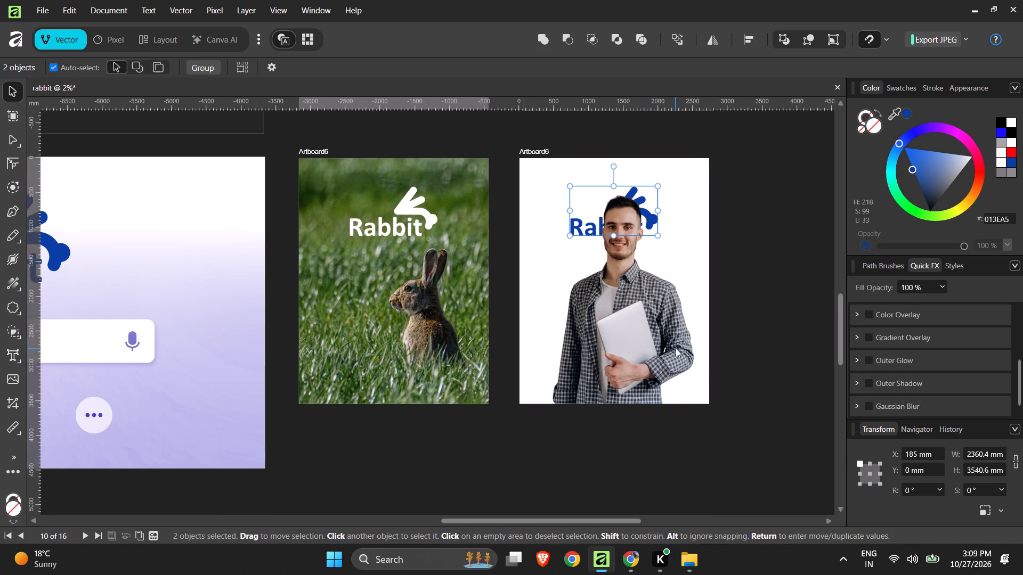
{"action": "key", "text": "ctrl+shift+bracketright"}
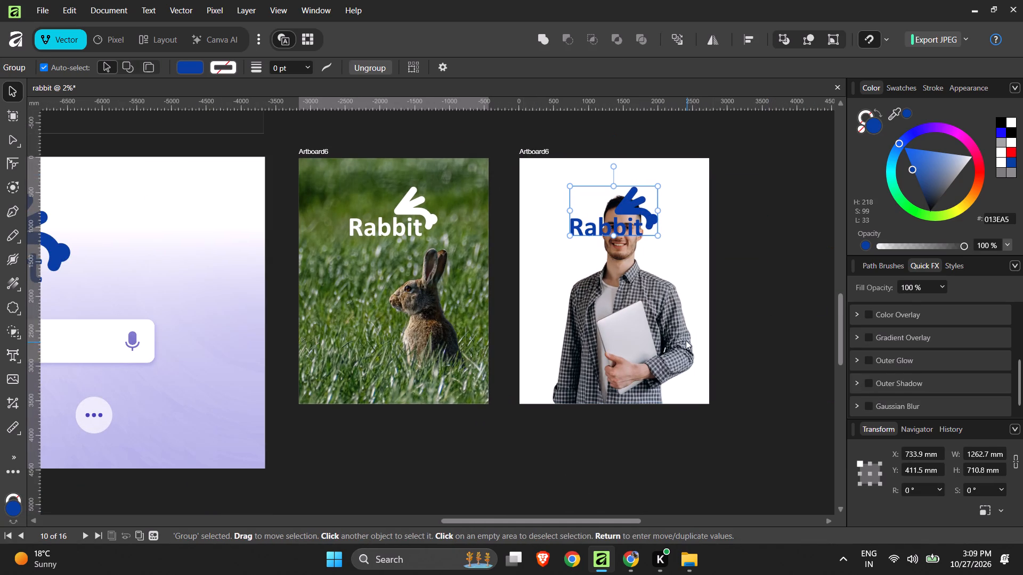
Move the blue Rabbit logo off the man's face, over his laptop and on to the lower-left grass of the rabbit photo artboard.
{"action": "left_click_drag", "start_coordinate": [642, 215], "coordinate": [654, 330]}
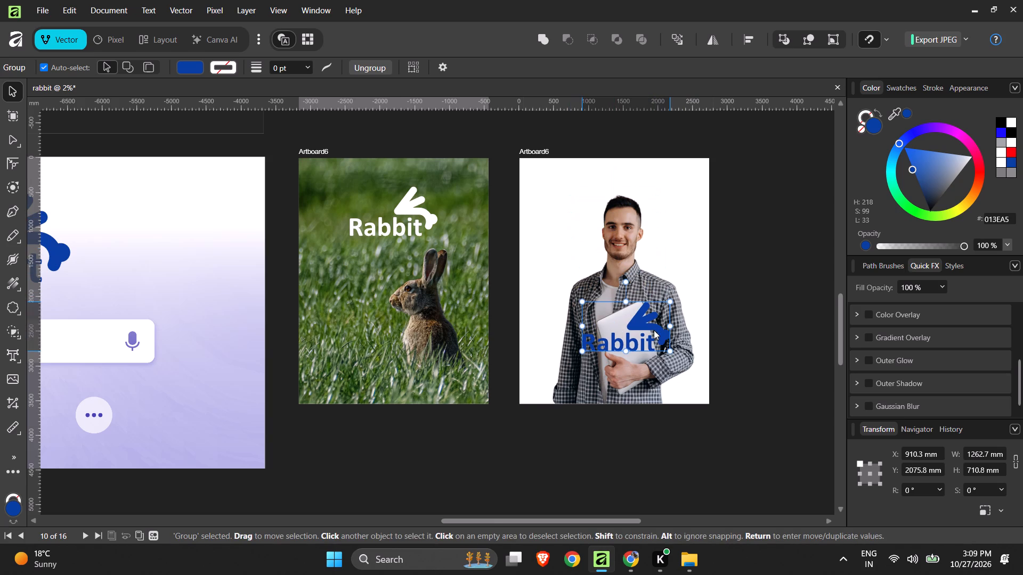
{"action": "left_click_drag", "start_coordinate": [654, 330], "coordinate": [384, 355]}
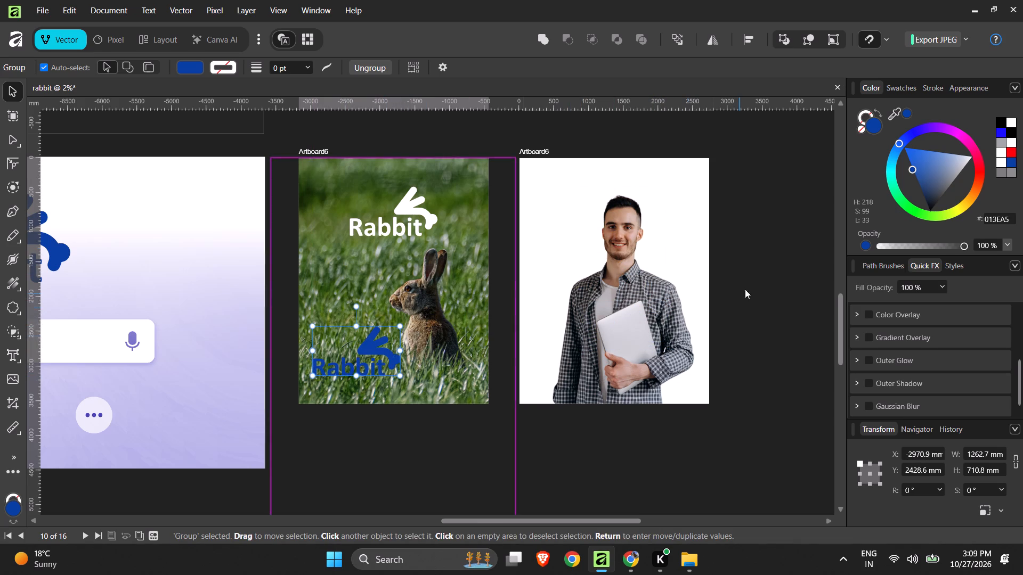
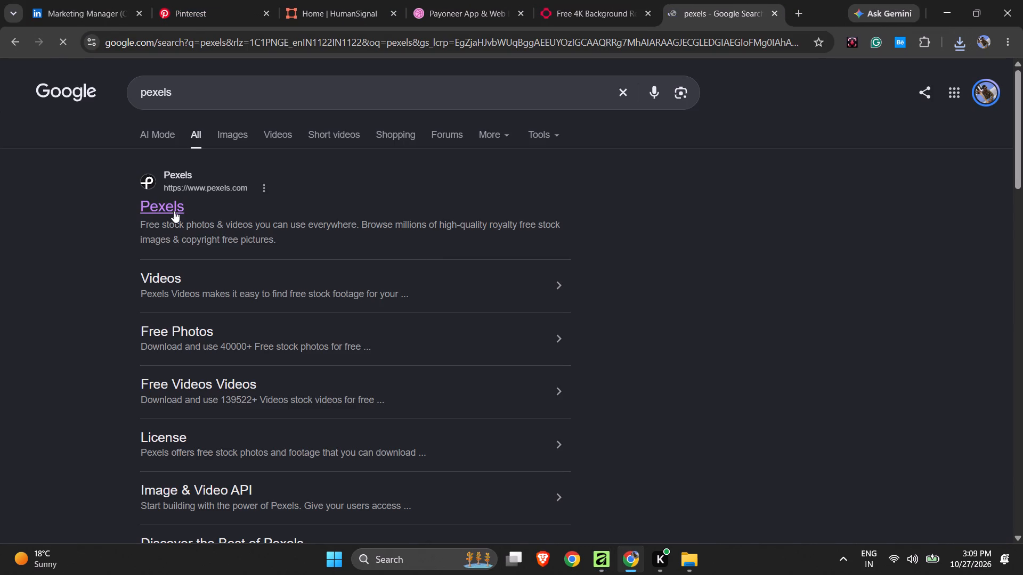
Open the Pexels site from the search results and search its free photos for "abstract background".
{"action": "left_click", "coordinate": [167, 207]}
{"action": "scroll", "coordinate": [535, 148], "scroll_direction": "down", "scroll_amount": 6}
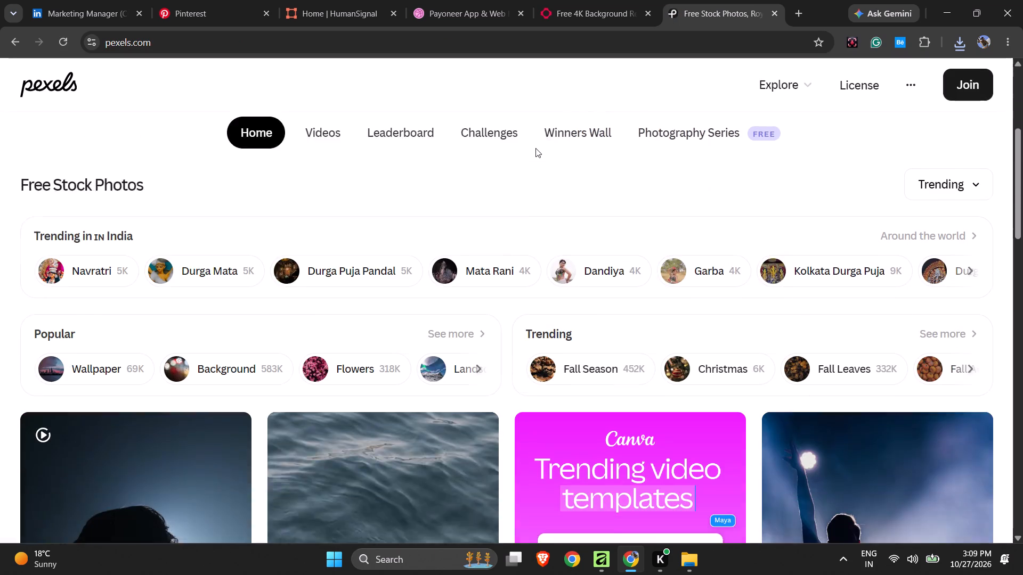
{"action": "scroll", "coordinate": [534, 147], "scroll_direction": "down", "scroll_amount": 1}
{"action": "scroll", "coordinate": [534, 147], "scroll_direction": "up", "scroll_amount": 1}
{"action": "scroll", "coordinate": [533, 148], "scroll_direction": "down", "scroll_amount": 3}
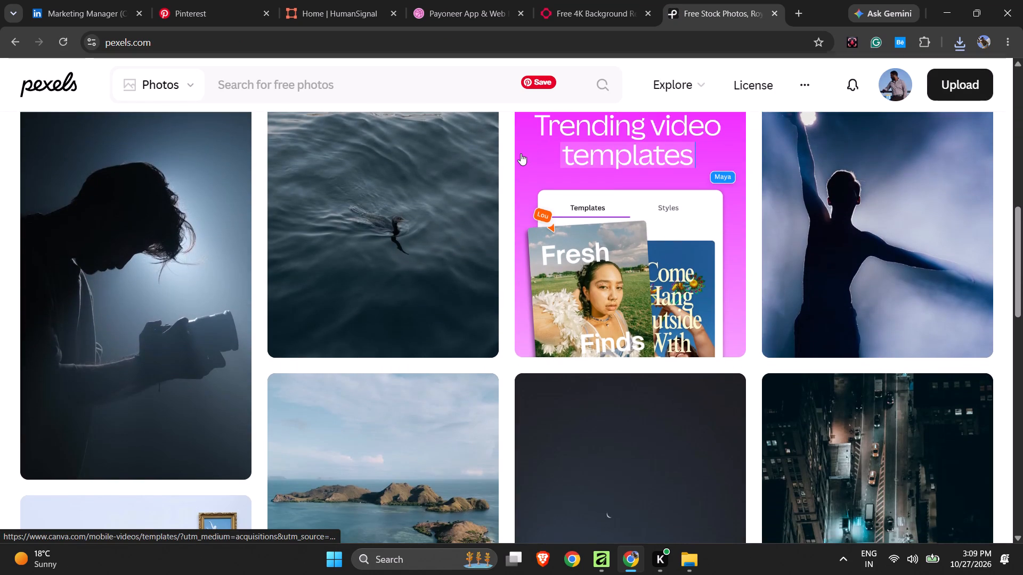
{"action": "left_click", "coordinate": [274, 85]}
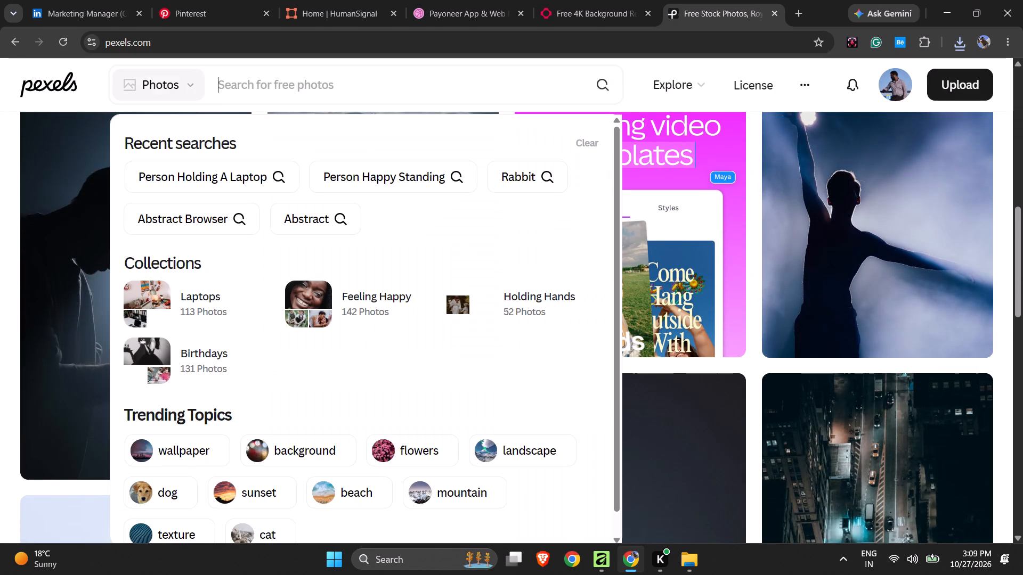
{"action": "type", "text": "ab"}
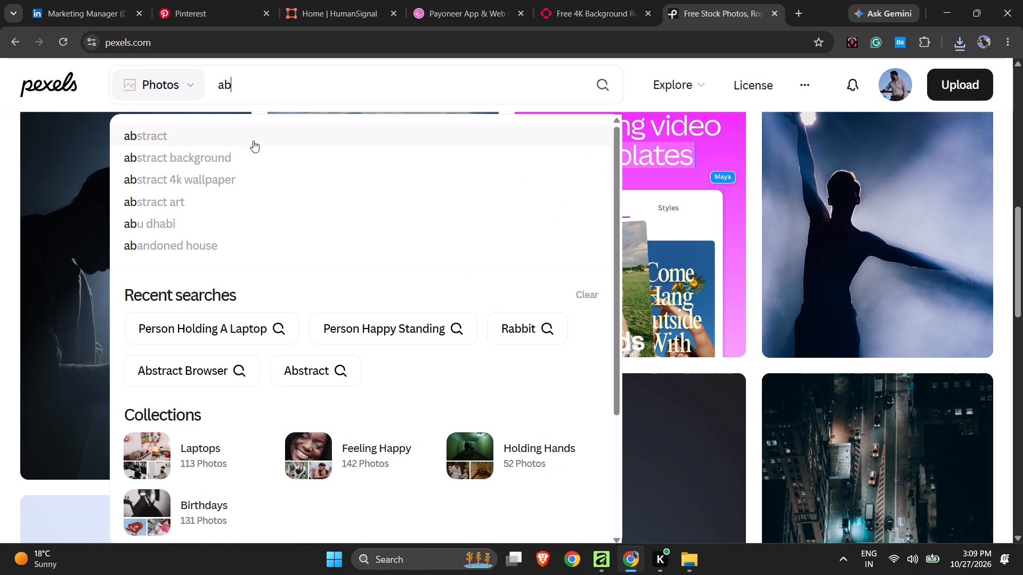
{"action": "left_click", "coordinate": [232, 149]}
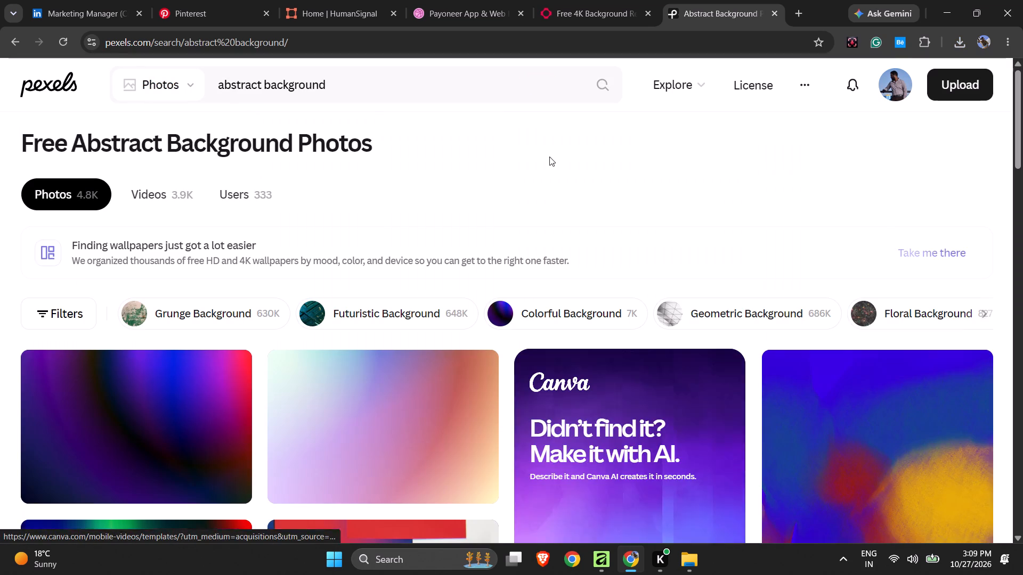
Browse the abstract background photo results for an image suited to the poster's backdrop.
{"action": "scroll", "coordinate": [538, 169], "scroll_direction": "down", "scroll_amount": 4}
{"action": "scroll", "coordinate": [689, 309], "scroll_direction": "up", "scroll_amount": 3}
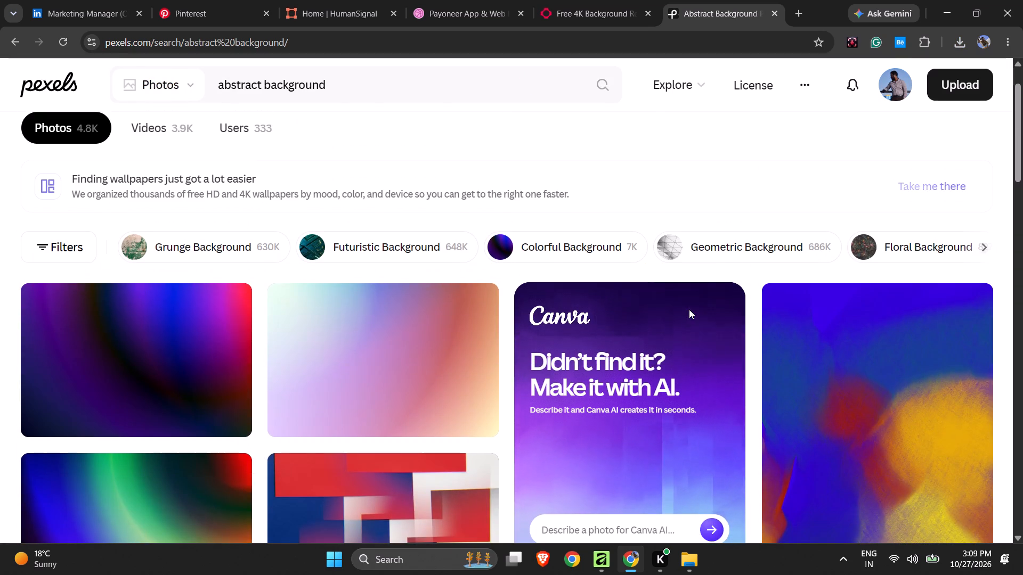
{"action": "scroll", "coordinate": [689, 309], "scroll_direction": "down", "scroll_amount": 8}
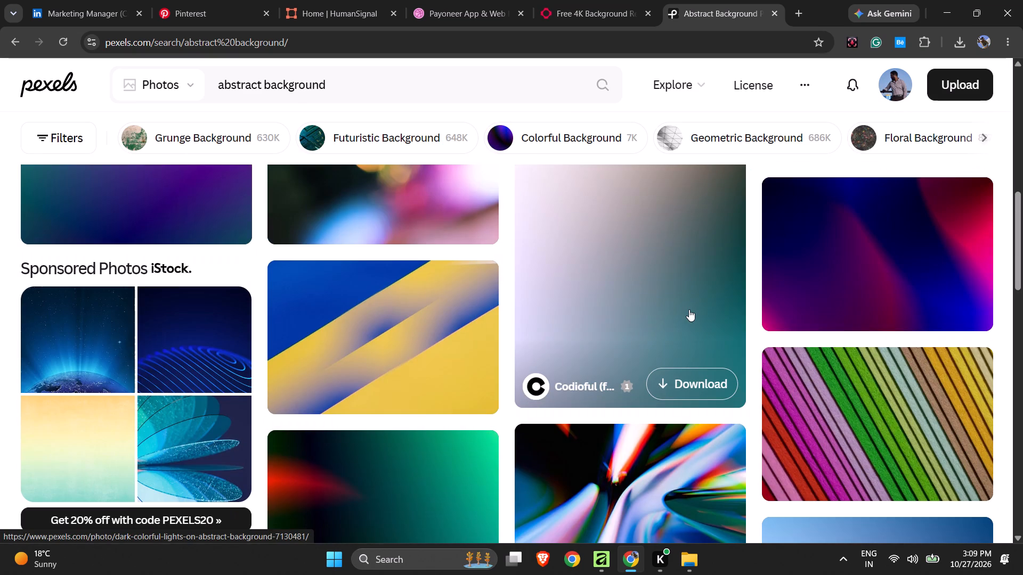
{"action": "scroll", "coordinate": [689, 309], "scroll_direction": "down", "scroll_amount": 19}
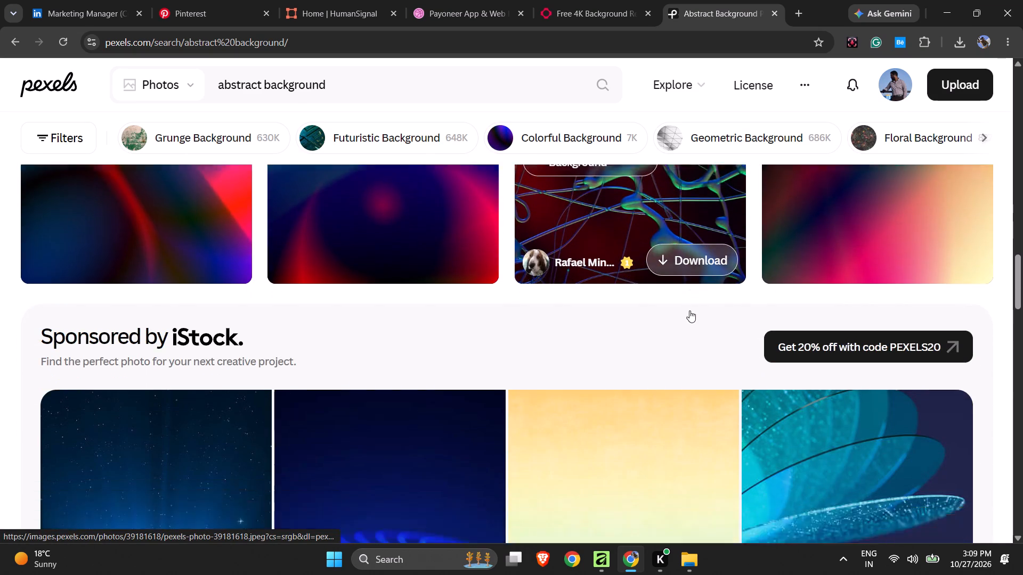
{"action": "scroll", "coordinate": [689, 310], "scroll_direction": "down", "scroll_amount": 2}
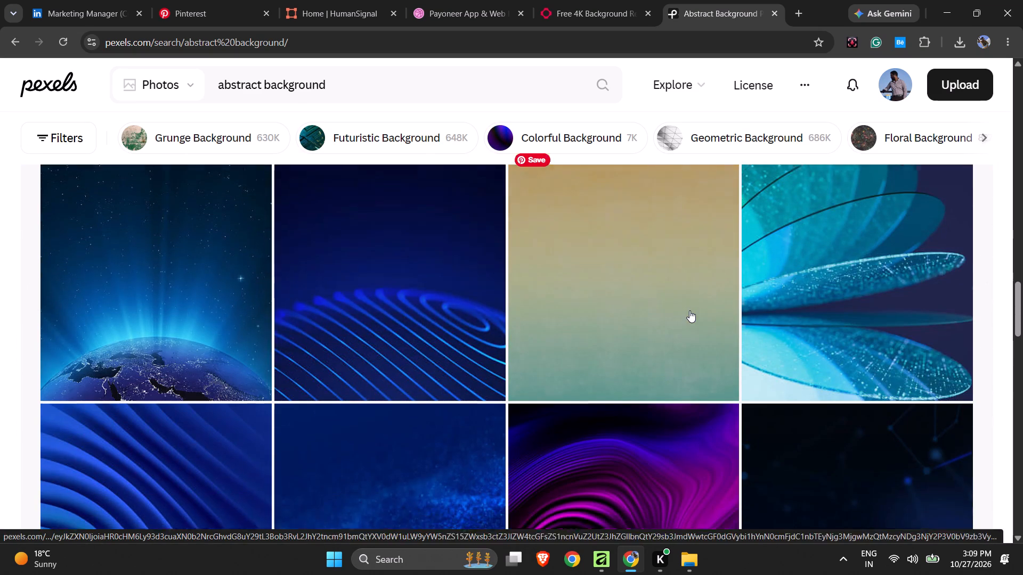
{"action": "scroll", "coordinate": [689, 310], "scroll_direction": "down", "scroll_amount": 1}
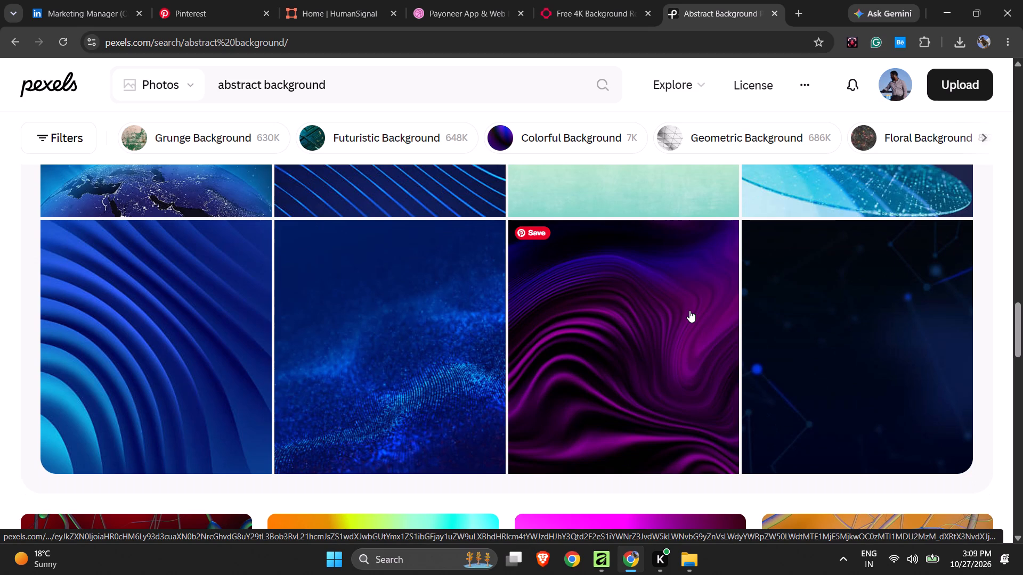
{"action": "scroll", "coordinate": [689, 310], "scroll_direction": "down", "scroll_amount": 2}
{"action": "scroll", "coordinate": [689, 310], "scroll_direction": "up", "scroll_amount": 1}
{"action": "scroll", "coordinate": [689, 310], "scroll_direction": "down", "scroll_amount": 2}
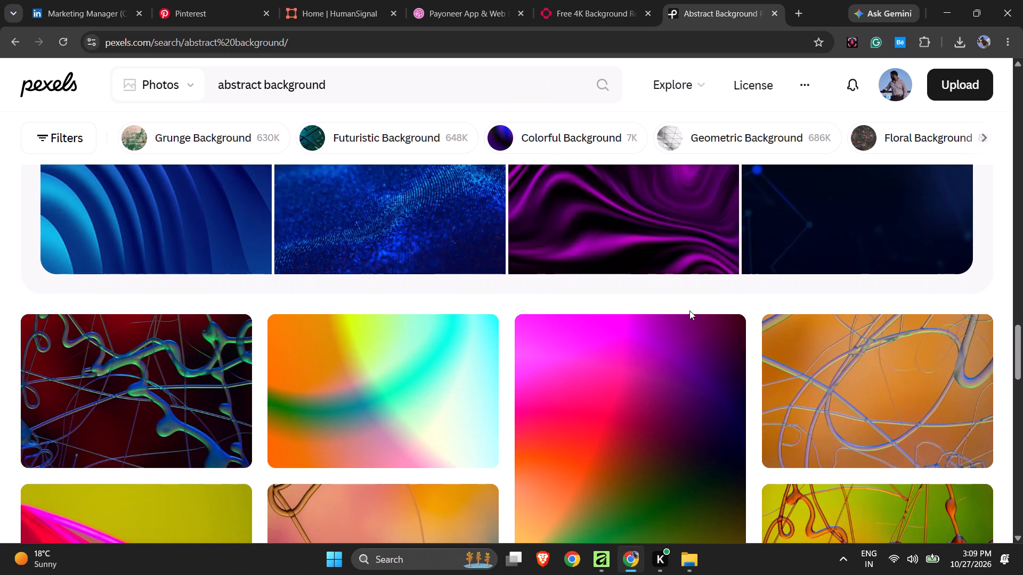
{"action": "scroll", "coordinate": [689, 310], "scroll_direction": "down", "scroll_amount": 1}
{"action": "scroll", "coordinate": [688, 311], "scroll_direction": "up", "scroll_amount": 1}
{"action": "scroll", "coordinate": [688, 311], "scroll_direction": "down", "scroll_amount": 3}
{"action": "scroll", "coordinate": [688, 311], "scroll_direction": "up", "scroll_amount": 1}
{"action": "scroll", "coordinate": [688, 311], "scroll_direction": "down", "scroll_amount": 2}
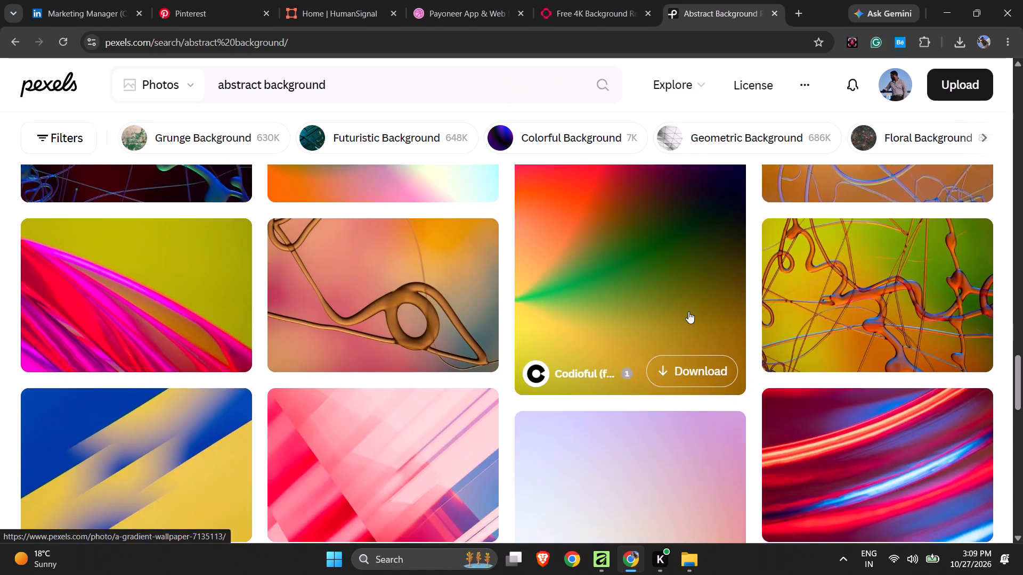
{"action": "scroll", "coordinate": [688, 311], "scroll_direction": "down", "scroll_amount": 14}
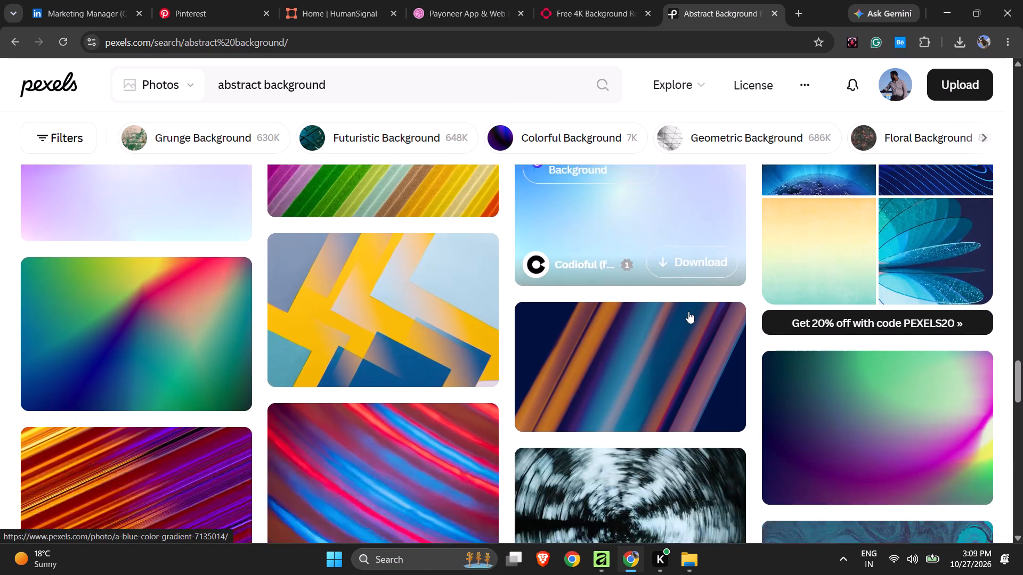
{"action": "scroll", "coordinate": [687, 310], "scroll_direction": "down", "scroll_amount": 5}
{"action": "scroll", "coordinate": [686, 310], "scroll_direction": "up", "scroll_amount": 1}
{"action": "scroll", "coordinate": [686, 310], "scroll_direction": "down", "scroll_amount": 5}
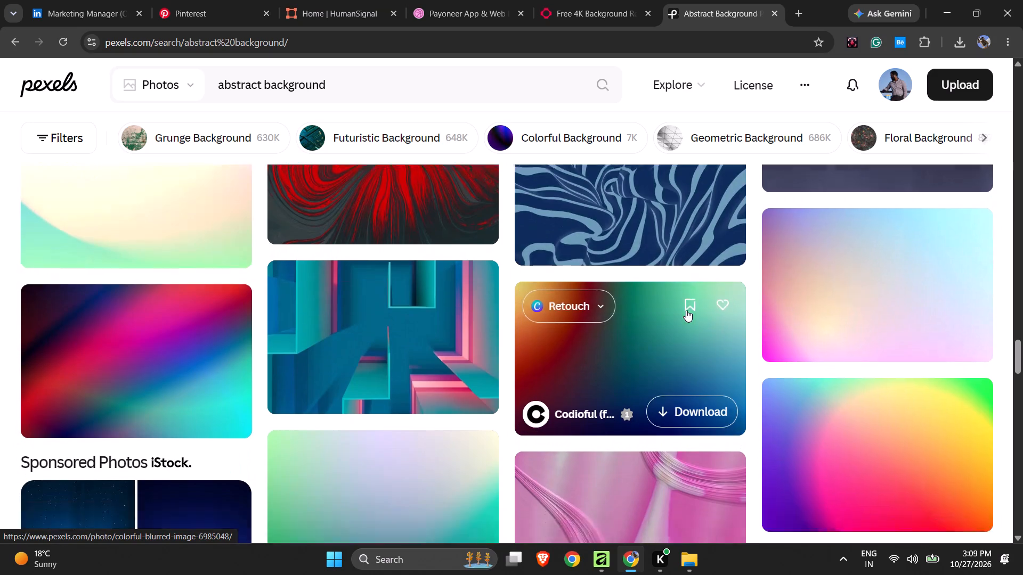
{"action": "scroll", "coordinate": [685, 309], "scroll_direction": "down", "scroll_amount": 8}
{"action": "scroll", "coordinate": [685, 309], "scroll_direction": "up", "scroll_amount": 1}
{"action": "scroll", "coordinate": [684, 309], "scroll_direction": "down", "scroll_amount": 4}
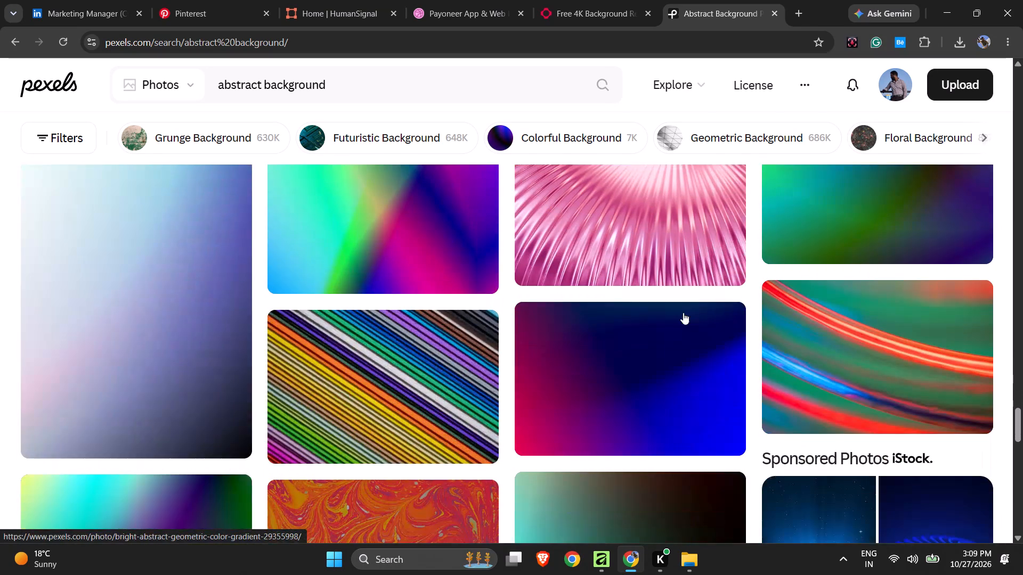
{"action": "scroll", "coordinate": [683, 313], "scroll_direction": "down", "scroll_amount": 8}
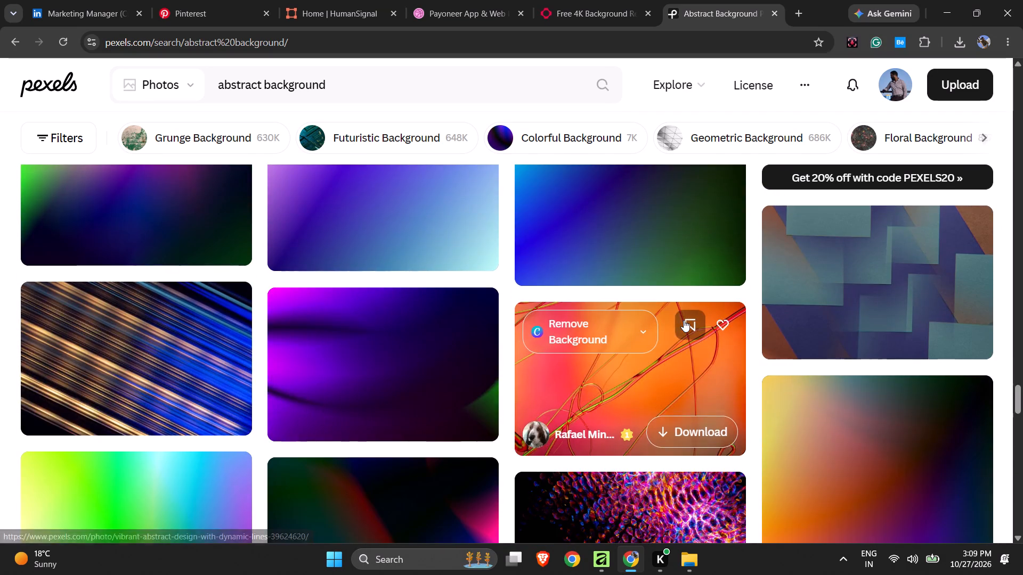
{"action": "scroll", "coordinate": [684, 320], "scroll_direction": "up", "scroll_amount": 4}
{"action": "scroll", "coordinate": [684, 320], "scroll_direction": "down", "scroll_amount": 2}
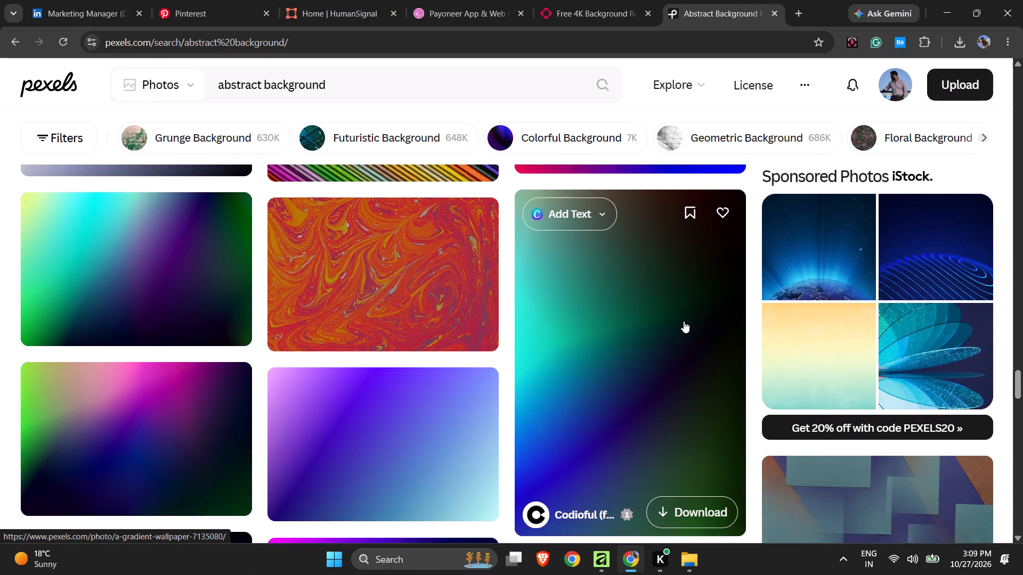
{"action": "scroll", "coordinate": [684, 321], "scroll_direction": "down", "scroll_amount": 13}
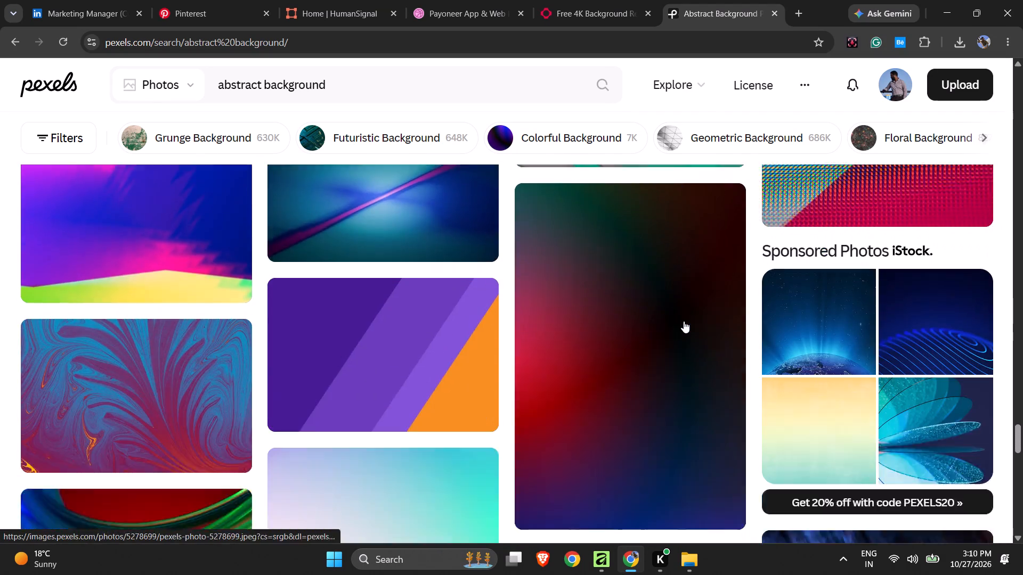
{"action": "scroll", "coordinate": [684, 321], "scroll_direction": "down", "scroll_amount": 1}
{"action": "scroll", "coordinate": [684, 321], "scroll_direction": "up", "scroll_amount": 5}
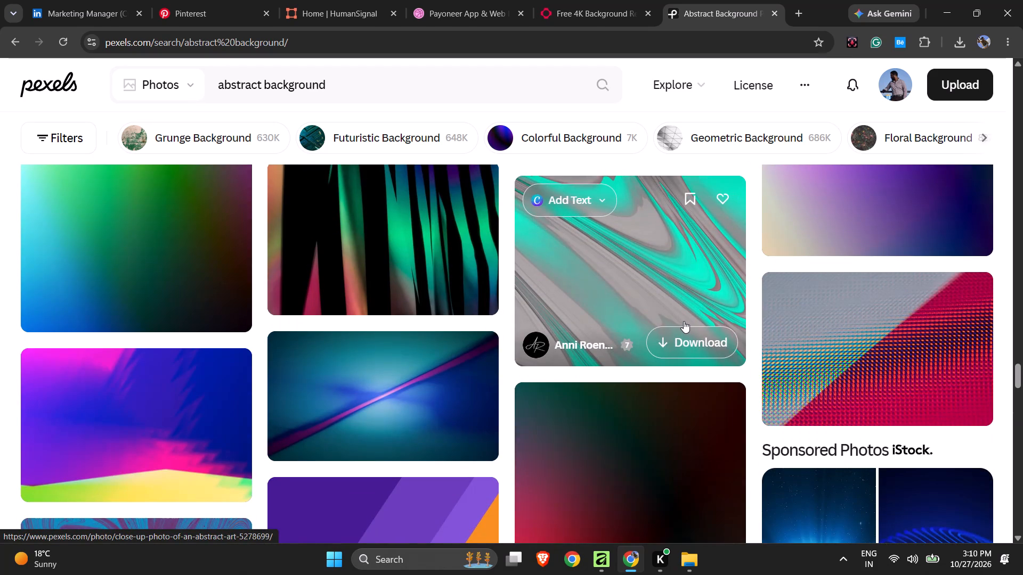
{"action": "scroll", "coordinate": [684, 321], "scroll_direction": "up", "scroll_amount": 1}
{"action": "scroll", "coordinate": [684, 321], "scroll_direction": "down", "scroll_amount": 7}
{"action": "scroll", "coordinate": [684, 321], "scroll_direction": "up", "scroll_amount": 1}
{"action": "scroll", "coordinate": [684, 321], "scroll_direction": "down", "scroll_amount": 5}
{"action": "scroll", "coordinate": [684, 321], "scroll_direction": "up", "scroll_amount": 1}
{"action": "scroll", "coordinate": [684, 321], "scroll_direction": "down", "scroll_amount": 5}
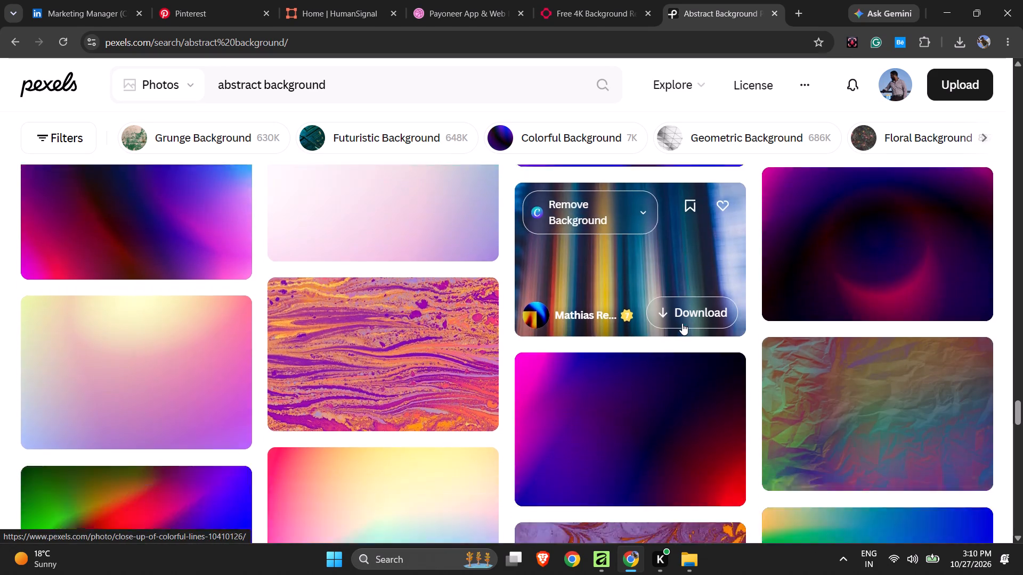
{"action": "scroll", "coordinate": [682, 323], "scroll_direction": "down", "scroll_amount": 11}
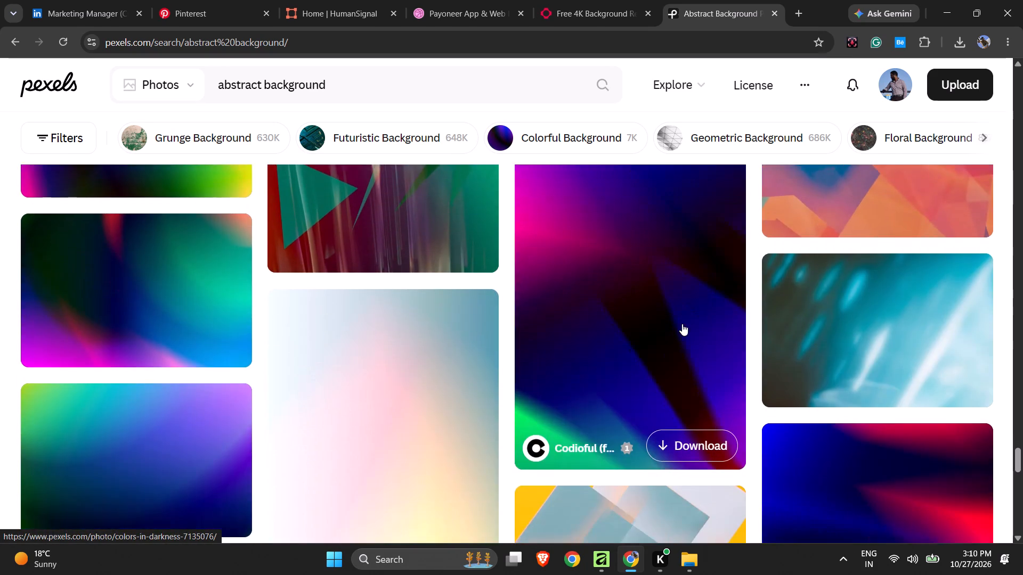
{"action": "scroll", "coordinate": [682, 324], "scroll_direction": "down", "scroll_amount": 7}
{"action": "scroll", "coordinate": [682, 324], "scroll_direction": "up", "scroll_amount": 3}
{"action": "scroll", "coordinate": [682, 324], "scroll_direction": "down", "scroll_amount": 1}
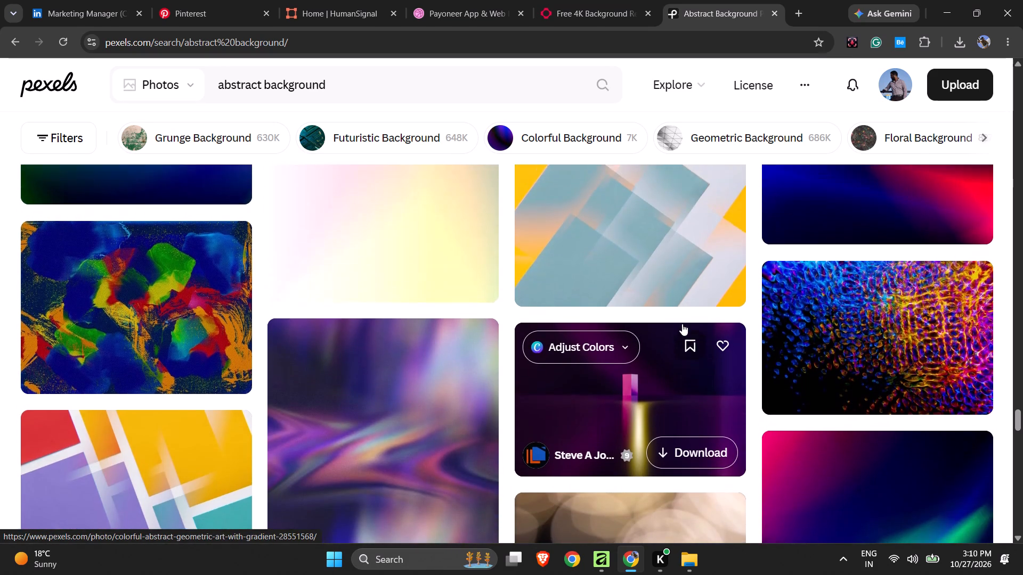
{"action": "scroll", "coordinate": [682, 324], "scroll_direction": "down", "scroll_amount": 3}
{"action": "scroll", "coordinate": [682, 324], "scroll_direction": "up", "scroll_amount": 1}
{"action": "scroll", "coordinate": [682, 324], "scroll_direction": "down", "scroll_amount": 7}
{"action": "scroll", "coordinate": [682, 324], "scroll_direction": "up", "scroll_amount": 3}
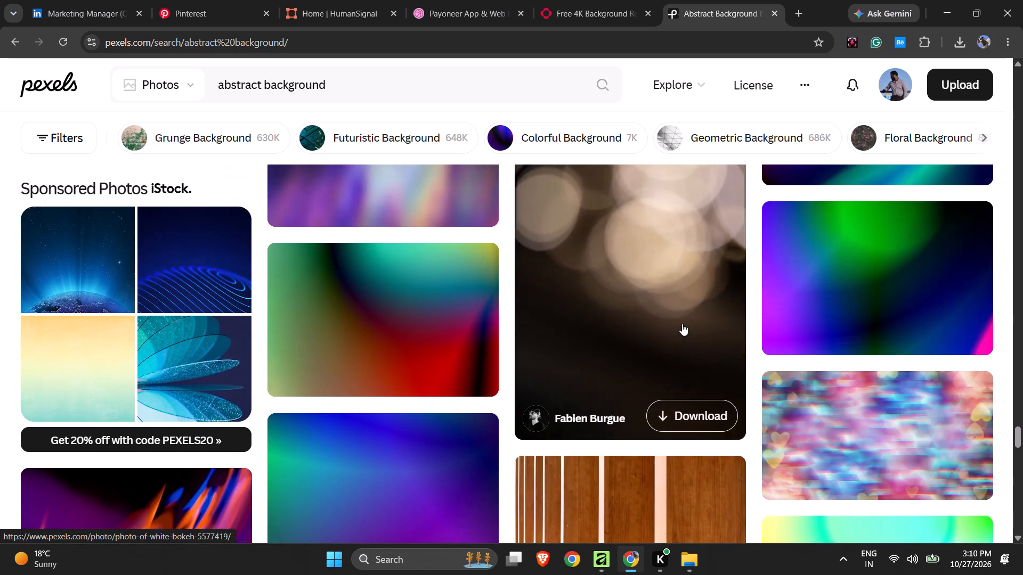
{"action": "scroll", "coordinate": [682, 324], "scroll_direction": "down", "scroll_amount": 15}
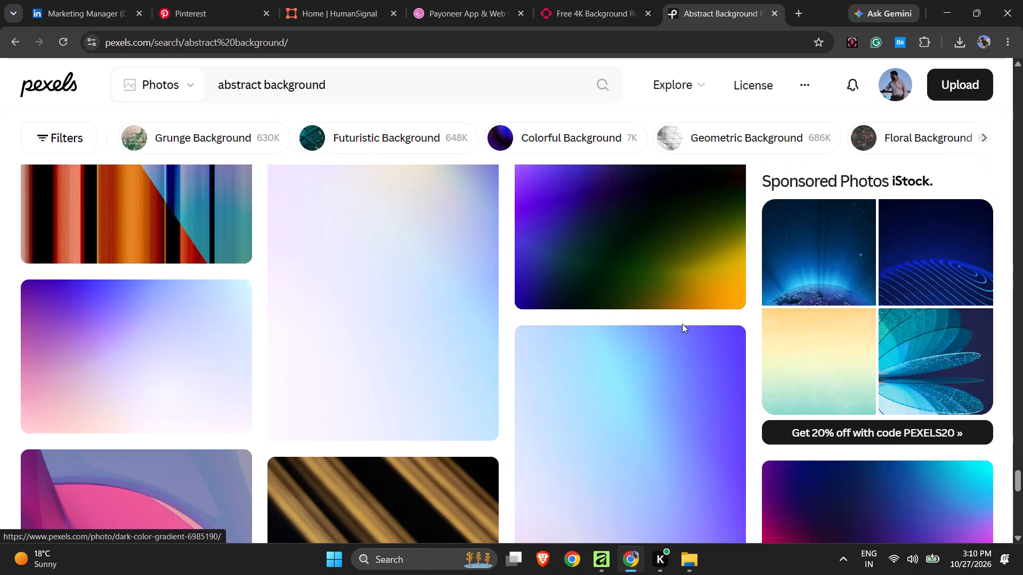
{"action": "scroll", "coordinate": [682, 324], "scroll_direction": "down", "scroll_amount": 17}
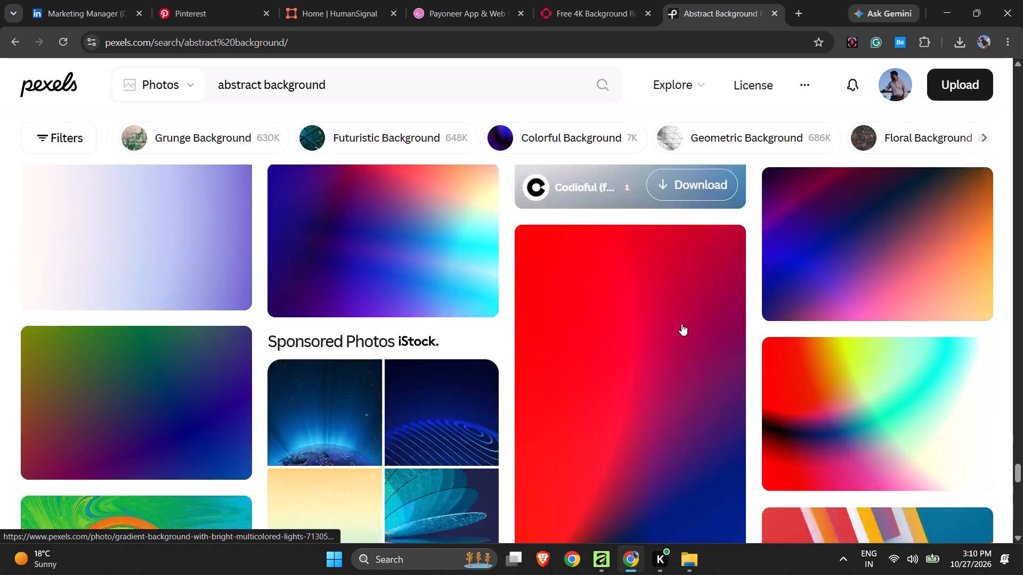
{"action": "scroll", "coordinate": [681, 324], "scroll_direction": "up", "scroll_amount": 3}
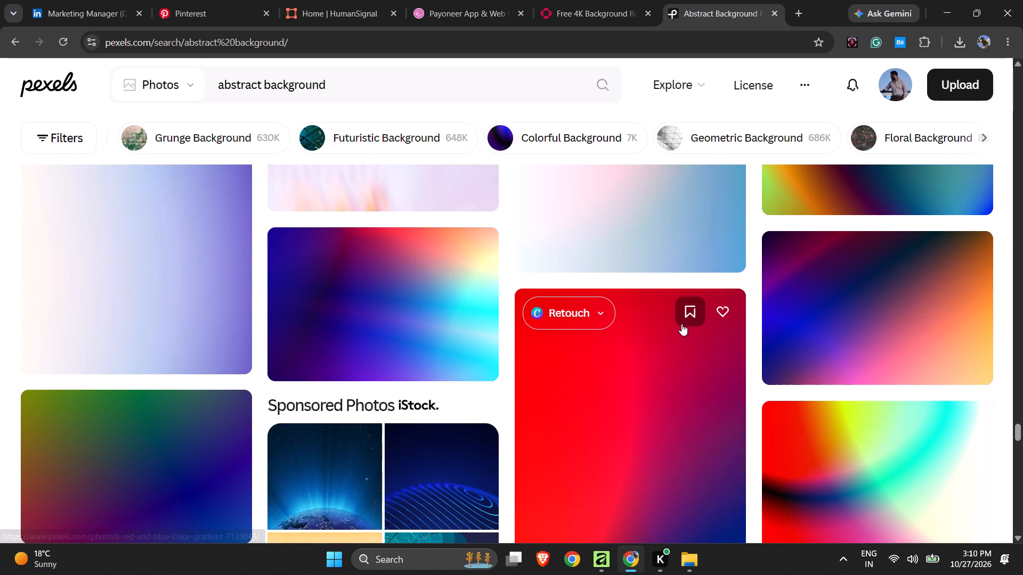
{"action": "scroll", "coordinate": [681, 324], "scroll_direction": "down", "scroll_amount": 6}
{"action": "scroll", "coordinate": [681, 324], "scroll_direction": "up", "scroll_amount": 8}
{"action": "scroll", "coordinate": [681, 324], "scroll_direction": "down", "scroll_amount": 9}
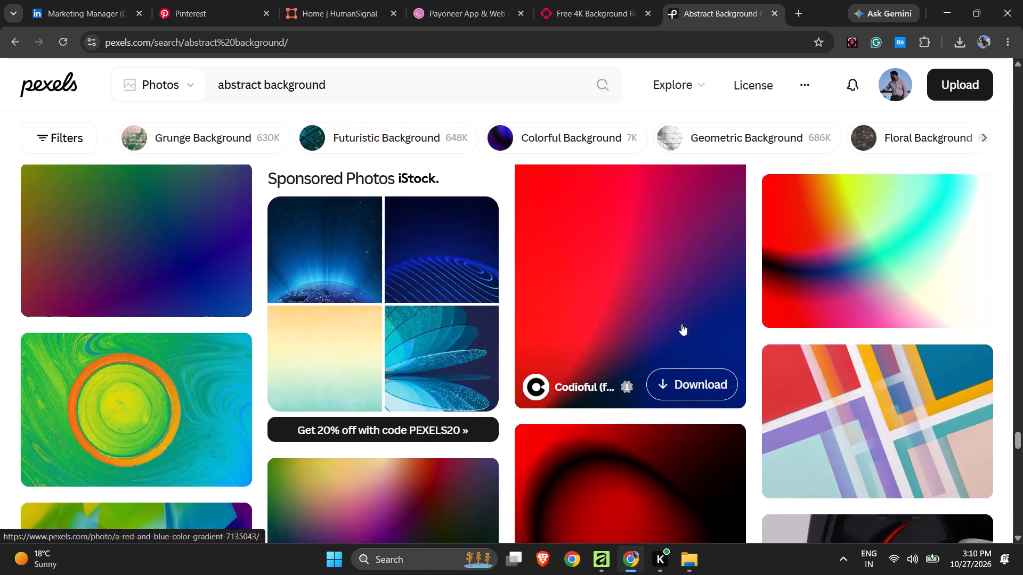
{"action": "scroll", "coordinate": [681, 324], "scroll_direction": "down", "scroll_amount": 11}
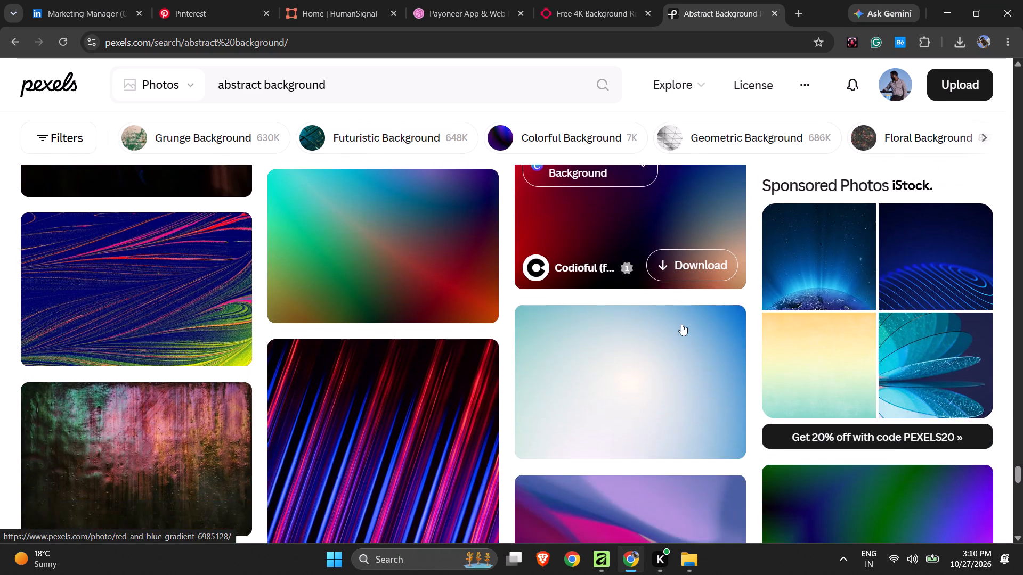
{"action": "scroll", "coordinate": [681, 324], "scroll_direction": "down", "scroll_amount": 10}
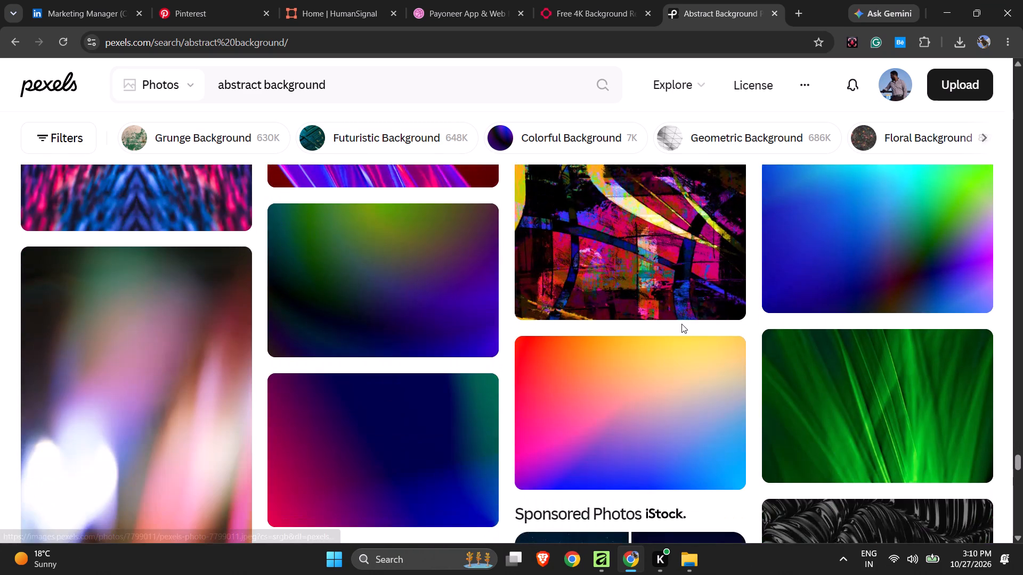
{"action": "scroll", "coordinate": [681, 324], "scroll_direction": "down", "scroll_amount": 11}
{"action": "scroll", "coordinate": [681, 324], "scroll_direction": "up", "scroll_amount": 1}
{"action": "scroll", "coordinate": [681, 324], "scroll_direction": "down", "scroll_amount": 3}
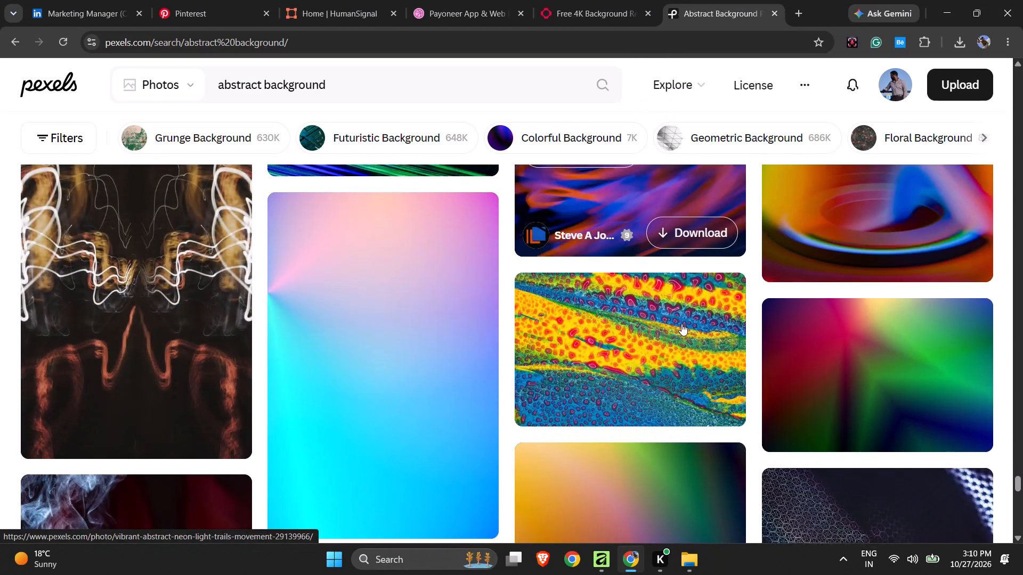
{"action": "scroll", "coordinate": [681, 324], "scroll_direction": "down", "scroll_amount": 2}
{"action": "scroll", "coordinate": [681, 324], "scroll_direction": "up", "scroll_amount": 1}
{"action": "scroll", "coordinate": [681, 324], "scroll_direction": "down", "scroll_amount": 7}
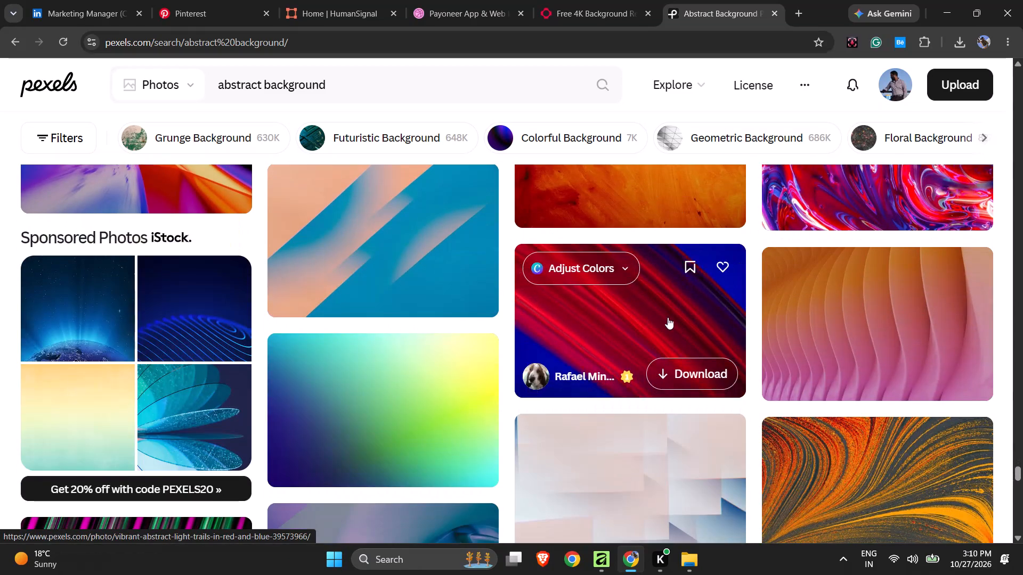
{"action": "scroll", "coordinate": [653, 318], "scroll_direction": "down", "scroll_amount": 14}
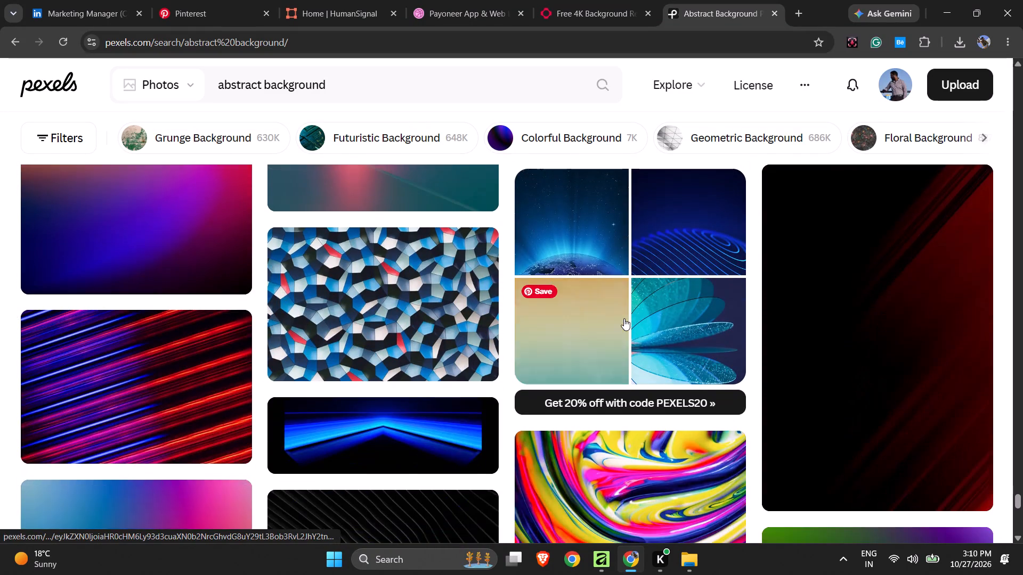
{"action": "scroll", "coordinate": [624, 318], "scroll_direction": "down", "scroll_amount": 7}
{"action": "scroll", "coordinate": [623, 319], "scroll_direction": "up", "scroll_amount": 3}
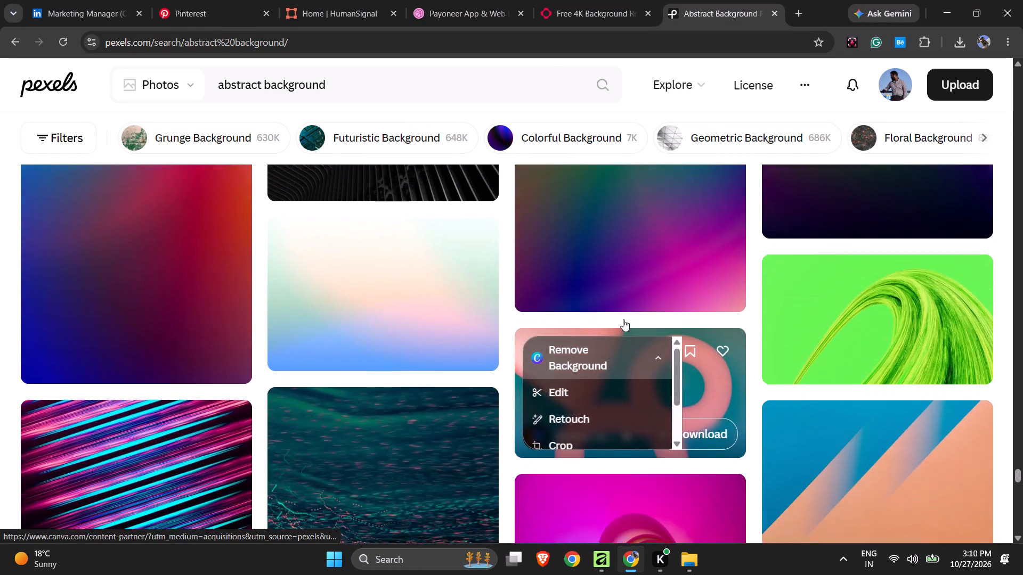
From the images similar to the black and grey metal patterns photo, download the black-and-white striped textile photo at original size, 6000x4000.
{"action": "left_click", "coordinate": [401, 299]}
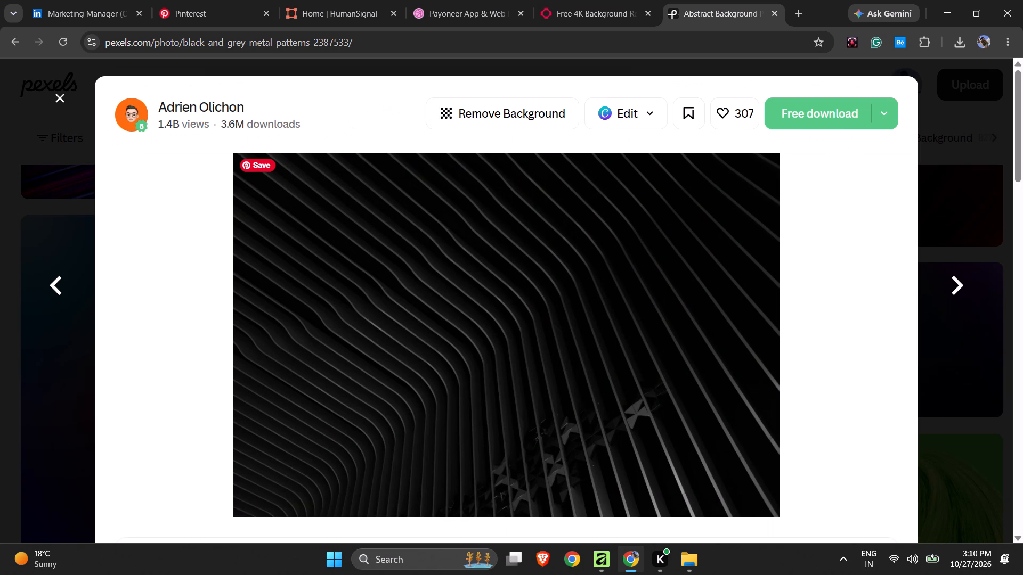
{"action": "scroll", "coordinate": [634, 314], "scroll_direction": "down", "scroll_amount": 5}
{"action": "scroll", "coordinate": [634, 314], "scroll_direction": "up", "scroll_amount": 1}
{"action": "scroll", "coordinate": [634, 314], "scroll_direction": "down", "scroll_amount": 6}
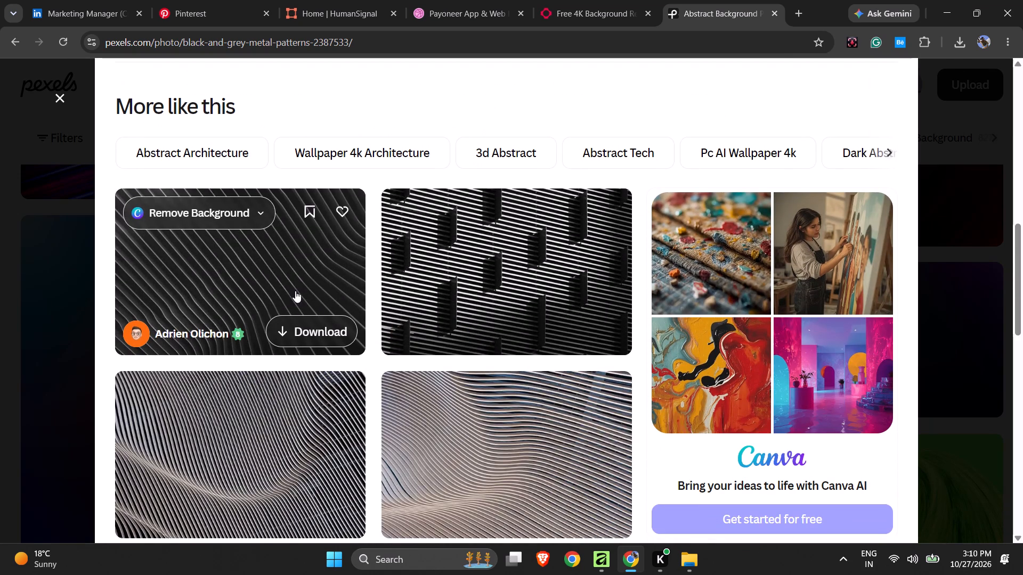
{"action": "left_click", "coordinate": [293, 277]}
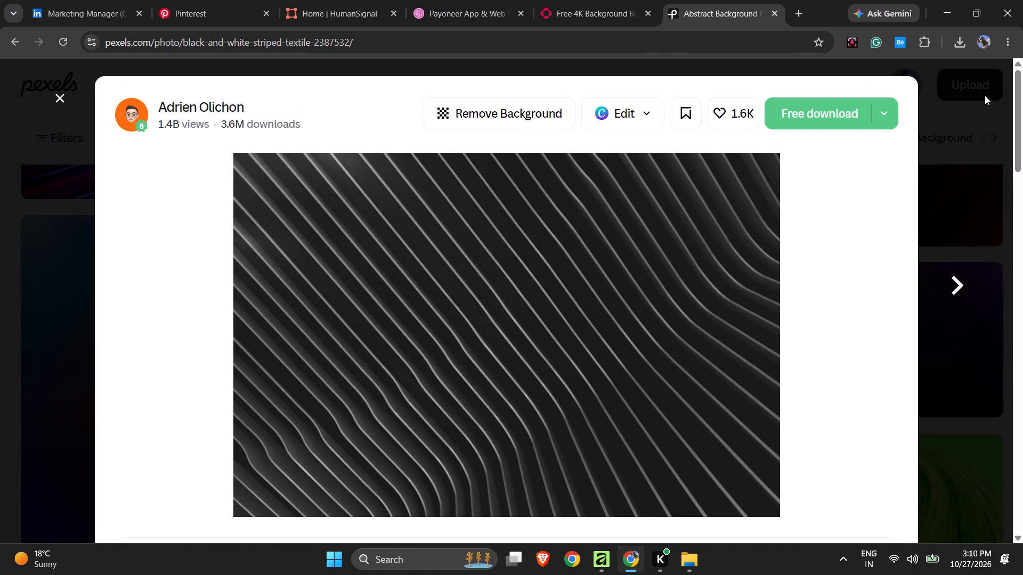
{"action": "left_click", "coordinate": [883, 115]}
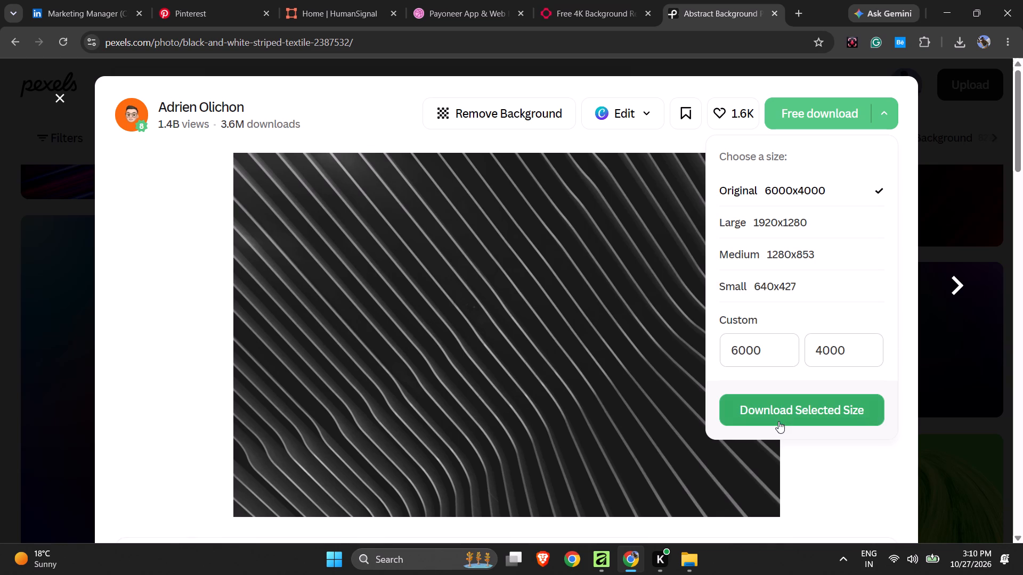
{"action": "left_click", "coordinate": [781, 411]}
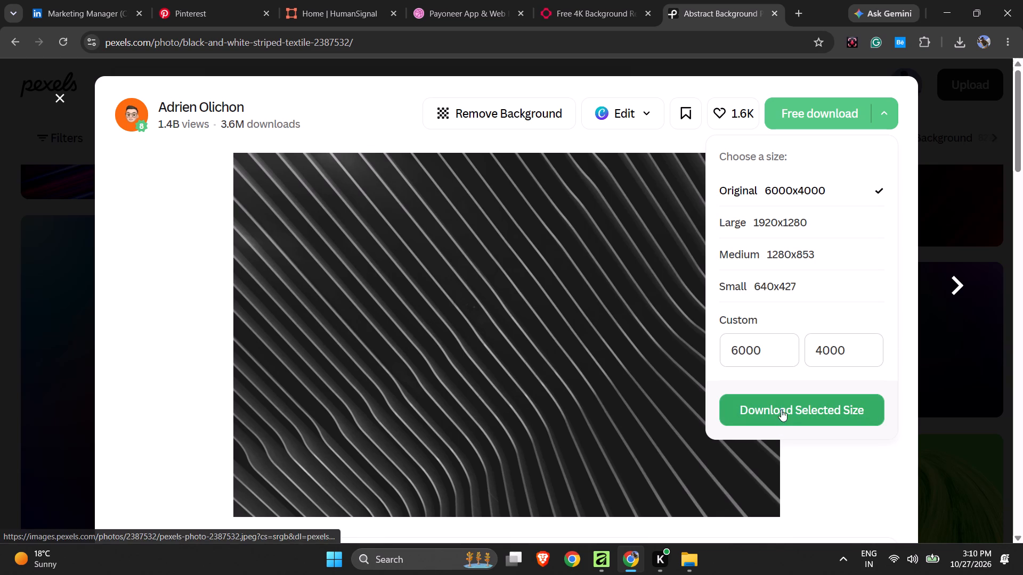